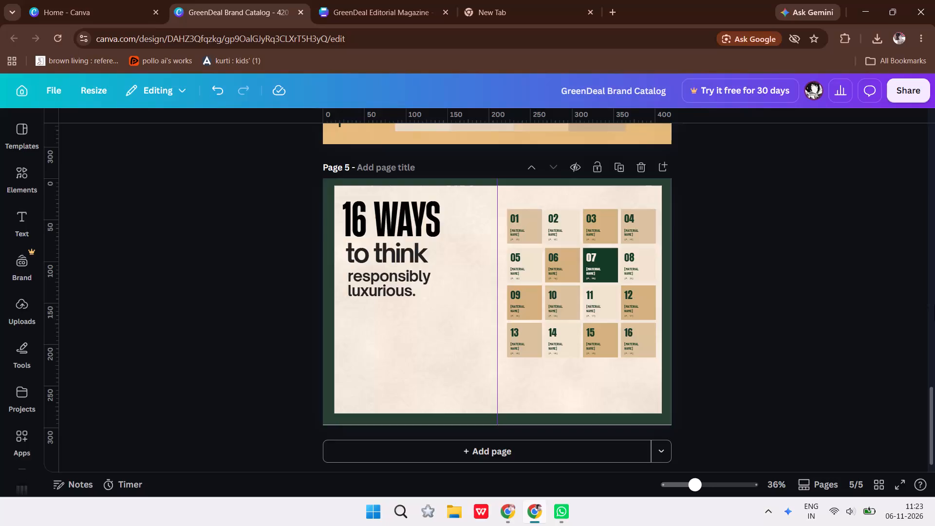
Move the grouped 16-tile material grid on page 5 slightly left and down, so its left column overlaps the vertical centre guide.
{"action": "left_click", "coordinate": [934, 304]}
{"action": "left_click_drag", "start_coordinate": [934, 384], "coordinate": [934, 415]}
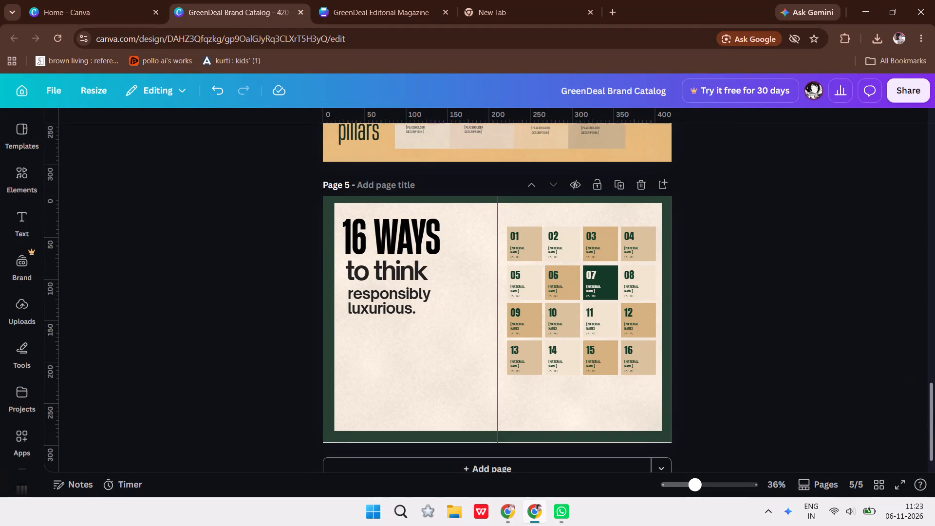
{"action": "left_click_drag", "start_coordinate": [934, 415], "coordinate": [934, 420]}
{"action": "left_click_drag", "start_coordinate": [575, 350], "coordinate": [564, 353]}
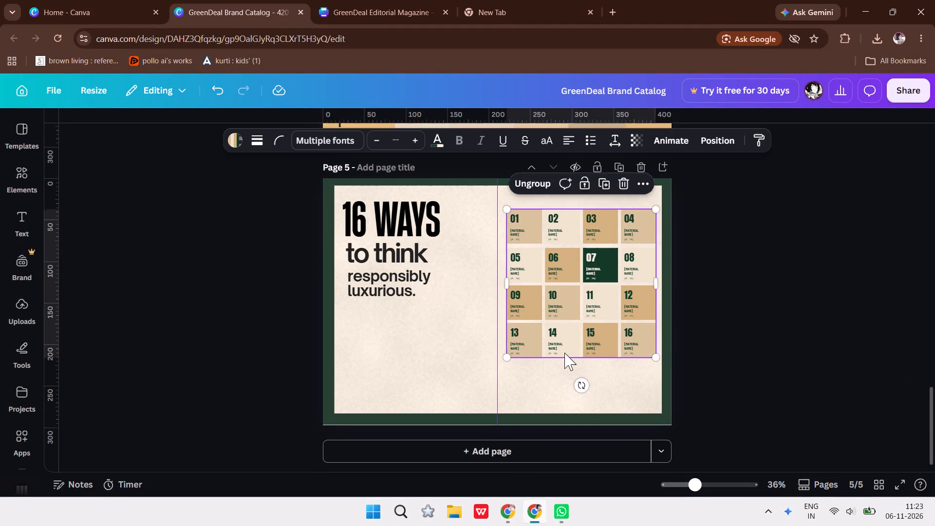
{"action": "left_click_drag", "start_coordinate": [564, 353], "coordinate": [429, 369]}
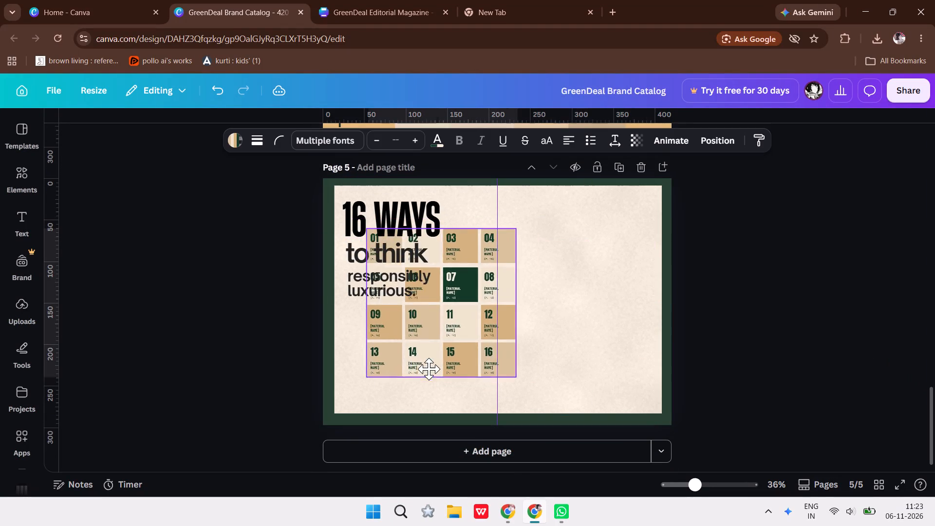
{"action": "left_click_drag", "start_coordinate": [429, 369], "coordinate": [555, 357]}
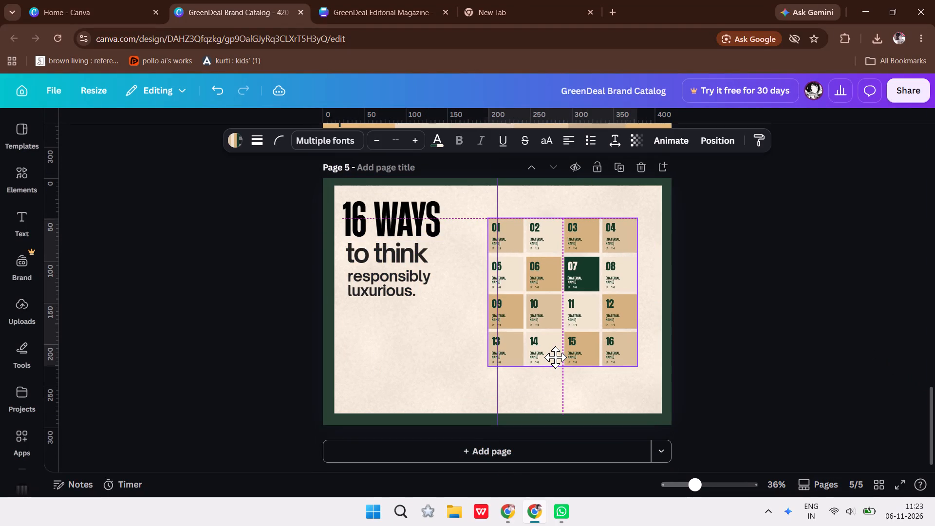
{"action": "left_click_drag", "start_coordinate": [555, 357], "coordinate": [556, 357]}
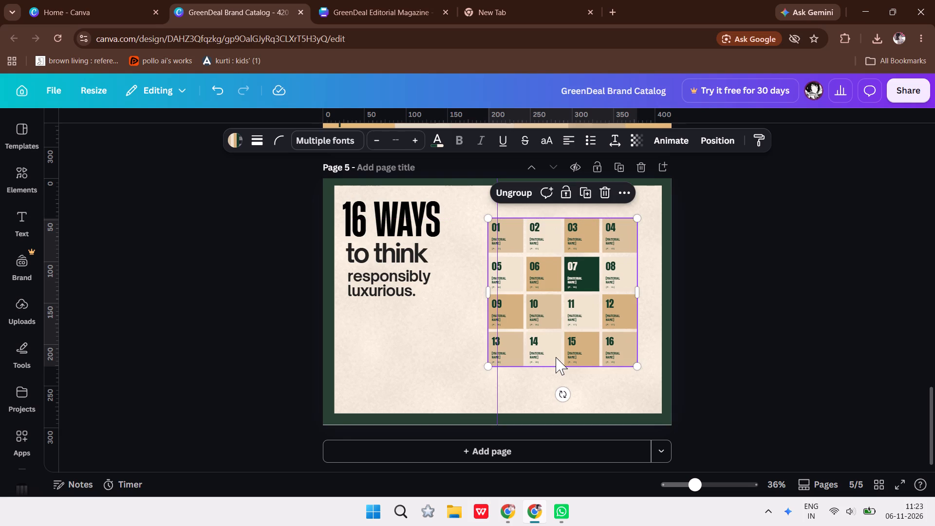
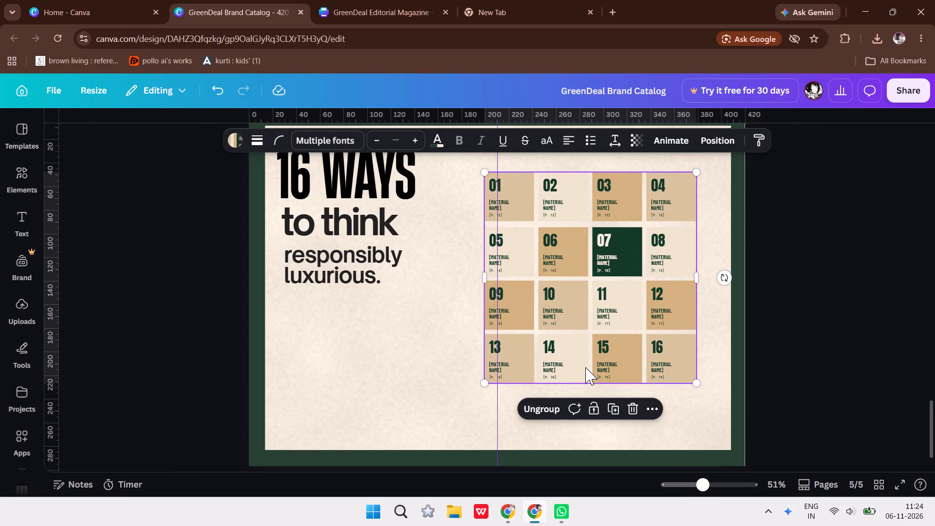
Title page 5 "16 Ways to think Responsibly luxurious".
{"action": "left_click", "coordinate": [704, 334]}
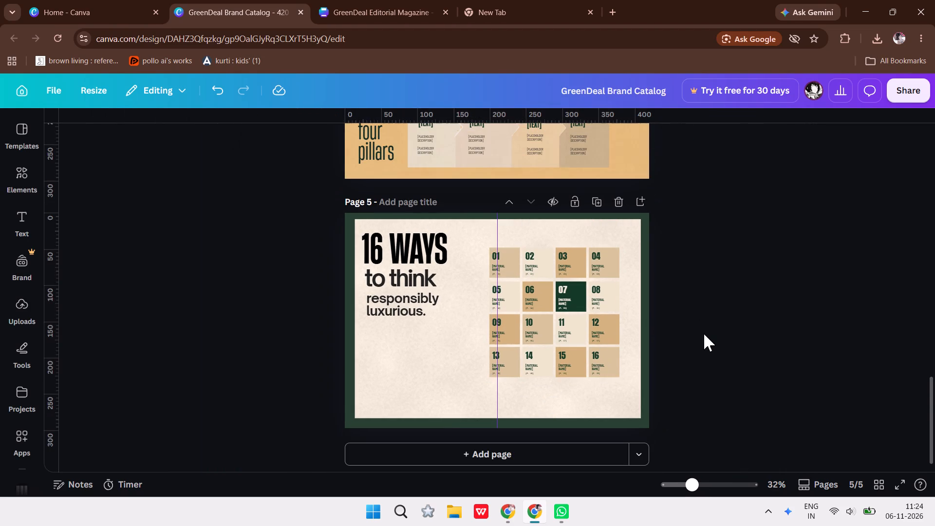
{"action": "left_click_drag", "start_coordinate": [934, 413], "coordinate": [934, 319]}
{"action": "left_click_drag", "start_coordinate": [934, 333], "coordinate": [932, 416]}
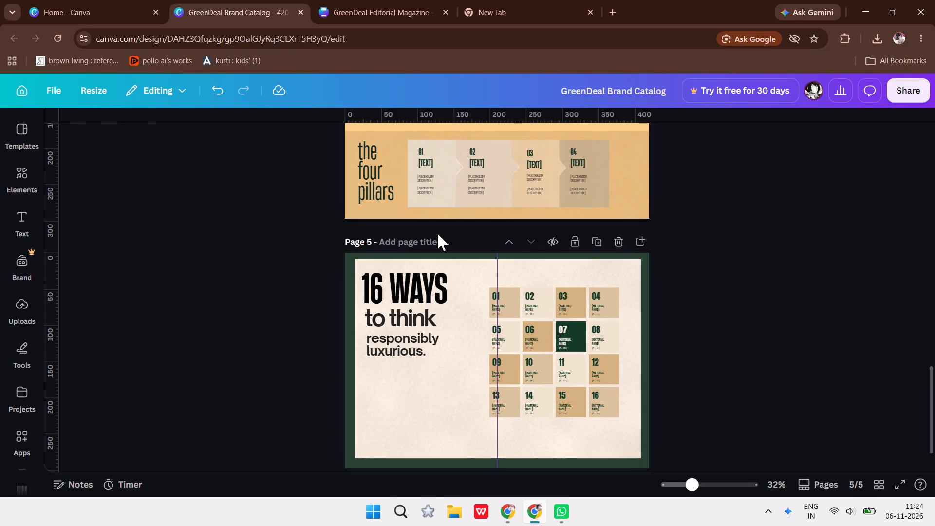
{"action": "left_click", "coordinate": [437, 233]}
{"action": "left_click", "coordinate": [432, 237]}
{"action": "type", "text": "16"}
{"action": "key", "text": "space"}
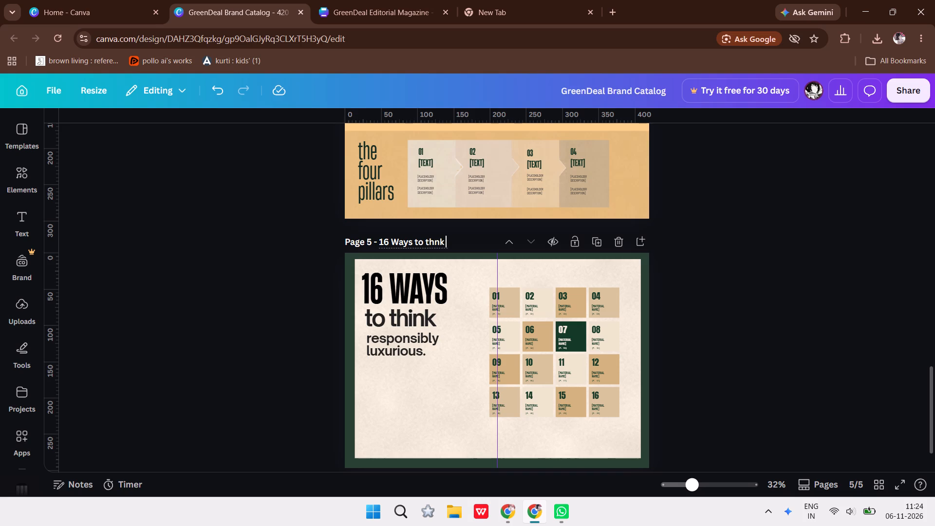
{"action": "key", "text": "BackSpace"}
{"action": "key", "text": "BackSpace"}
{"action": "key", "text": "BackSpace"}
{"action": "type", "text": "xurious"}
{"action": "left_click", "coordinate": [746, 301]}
Replace the page 5 title with "All 16 Materials".
{"action": "left_click", "coordinate": [452, 244]}
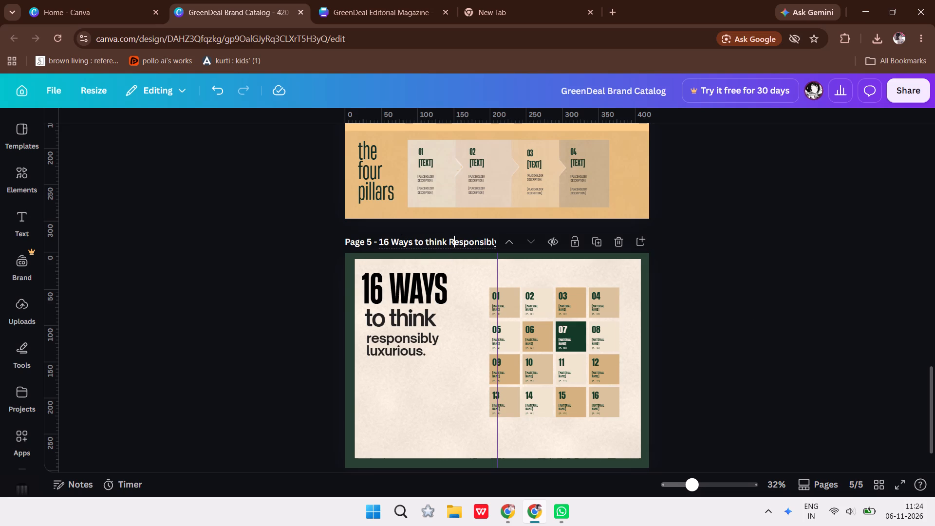
{"action": "triple_click", "coordinate": [490, 242]}
{"action": "key", "text": "BackSpace"}
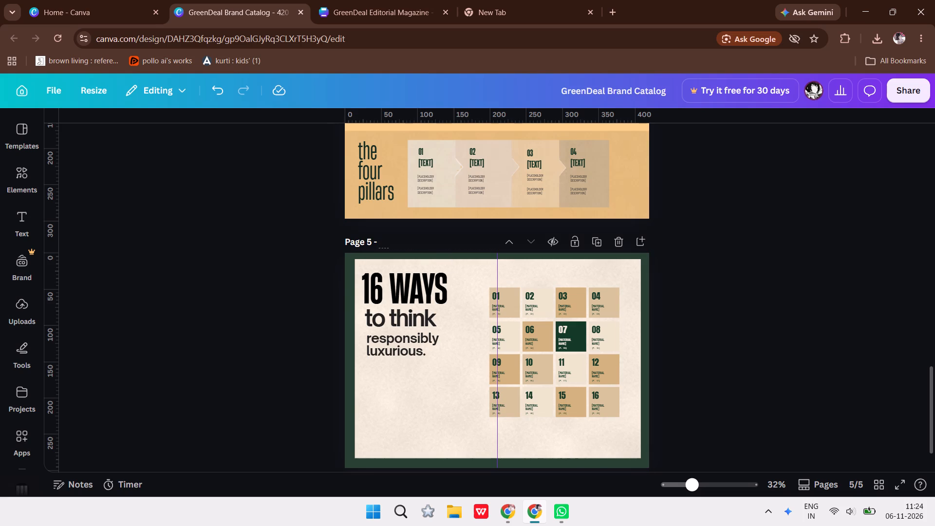
{"action": "type", "text": "MA"}
{"action": "key", "text": "BackSpace"}
{"action": "key", "text": "BackSpace"}
{"action": "key", "text": "BackSpace"}
{"action": "key", "text": "BackSpace"}
{"action": "key", "text": "BackSpace"}
{"action": "type", "text": "aterials"}
{"action": "key", "text": "space"}
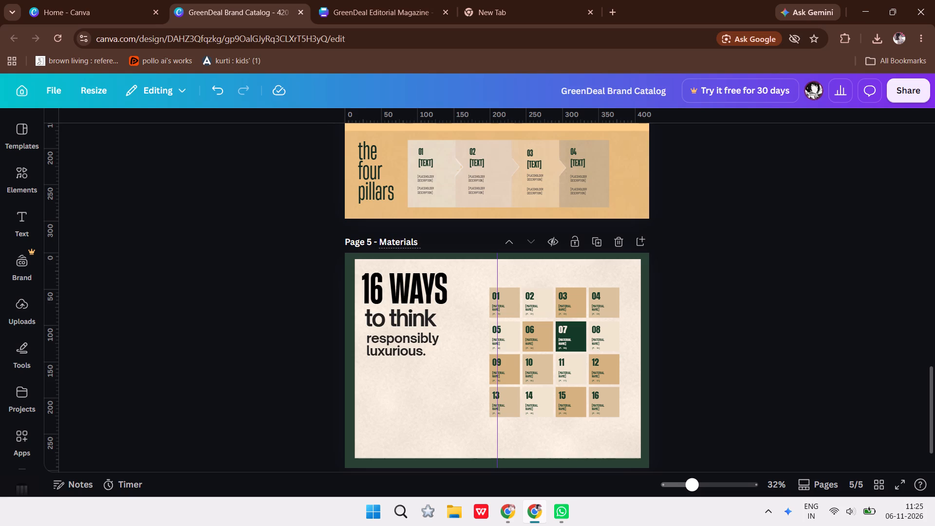
{"action": "key", "text": "Left"}
{"action": "key", "text": "Left"}
{"action": "key", "text": "Left"}
{"action": "key", "text": "Left"}
{"action": "key", "text": "Left"}
{"action": "key", "text": "Left"}
{"action": "key", "text": "Left"}
{"action": "key", "text": "Left"}
{"action": "key", "text": "Left"}
{"action": "key", "text": "Left"}
{"action": "type", "text": "ll 16"}
{"action": "key", "text": "space"}
{"action": "left_click", "coordinate": [743, 314]}
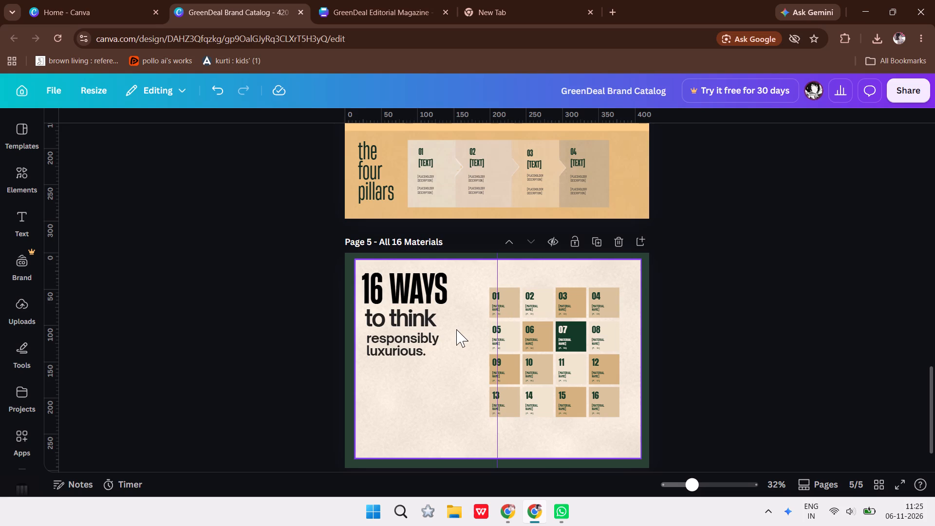
Scale the "to think" text on page 5 down to font size 60.5.
{"action": "left_click", "coordinate": [431, 297]}
{"action": "left_click", "coordinate": [416, 325]}
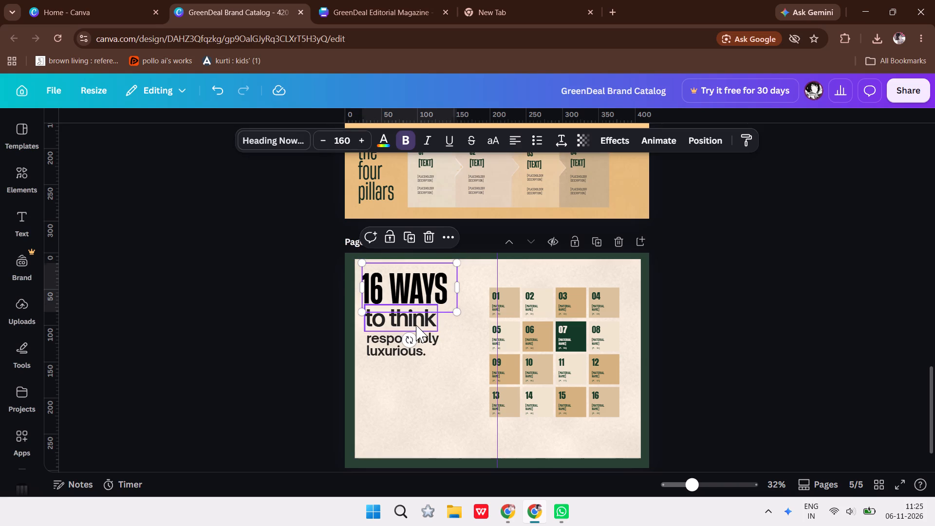
{"action": "left_click_drag", "start_coordinate": [438, 330], "coordinate": [425, 320]}
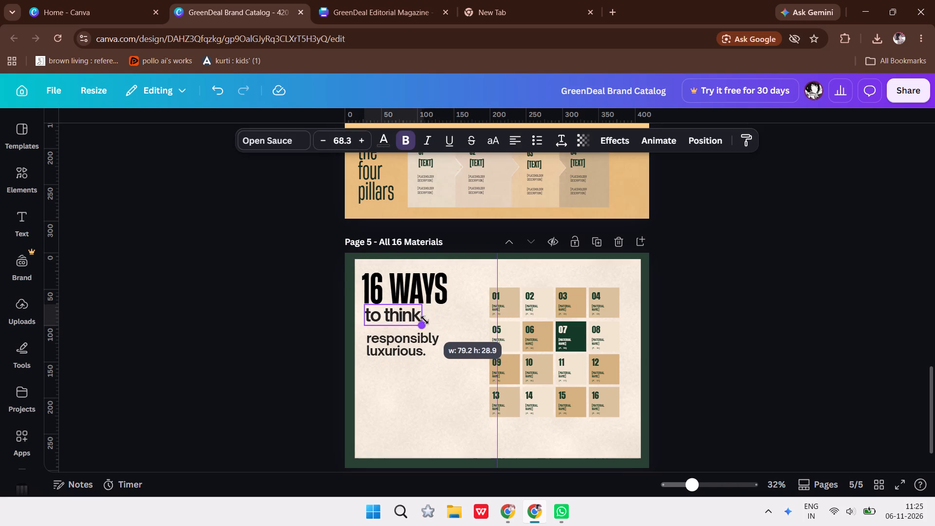
{"action": "left_click_drag", "start_coordinate": [425, 320], "coordinate": [418, 317]}
Move "to think" directly beside the "16 WAYS" heading and place "responsibly luxurious." just below it.
{"action": "left_click_drag", "start_coordinate": [395, 315], "coordinate": [482, 287]}
{"action": "left_click_drag", "start_coordinate": [400, 347], "coordinate": [537, 295]}
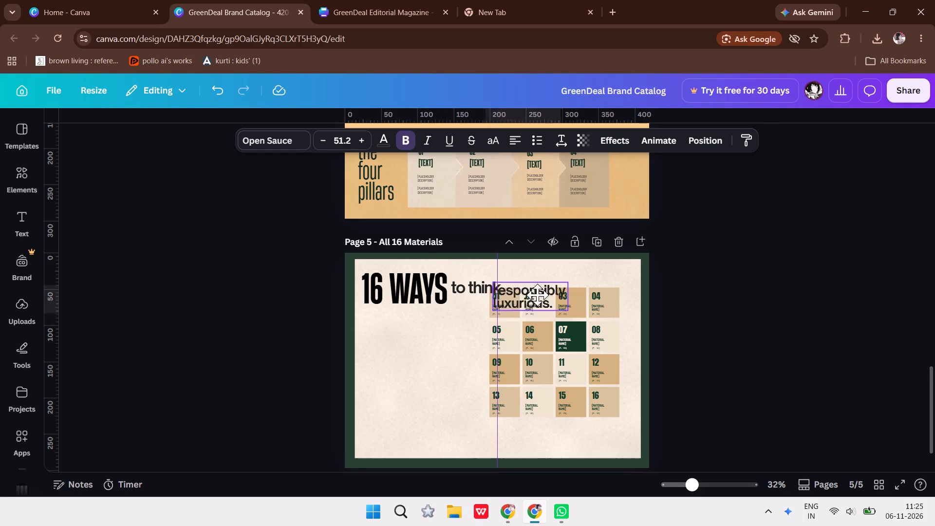
{"action": "left_click_drag", "start_coordinate": [537, 295], "coordinate": [499, 308]}
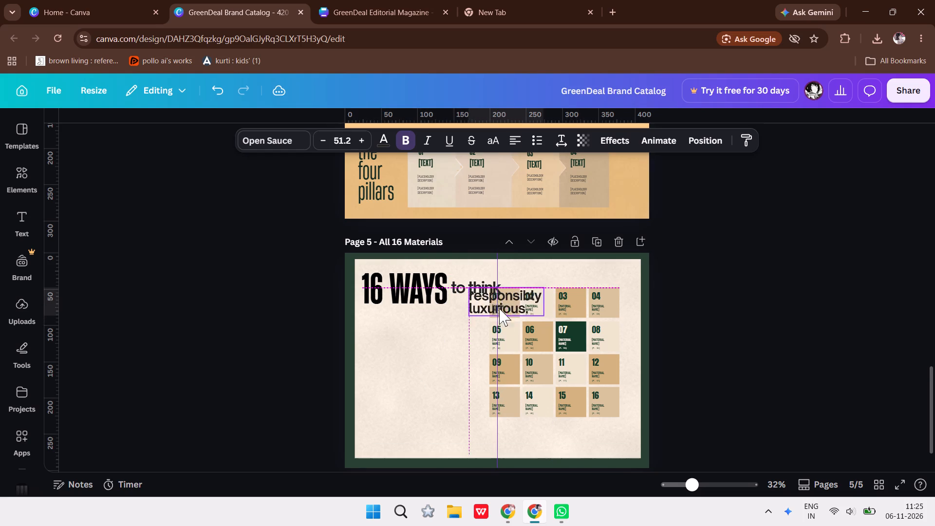
{"action": "left_click_drag", "start_coordinate": [499, 308], "coordinate": [493, 309]}
Move the grouped 16-tile material grid beneath the "16 WAYS" heading, in the lower left part of page 5.
{"action": "left_click_drag", "start_coordinate": [589, 321], "coordinate": [486, 352]}
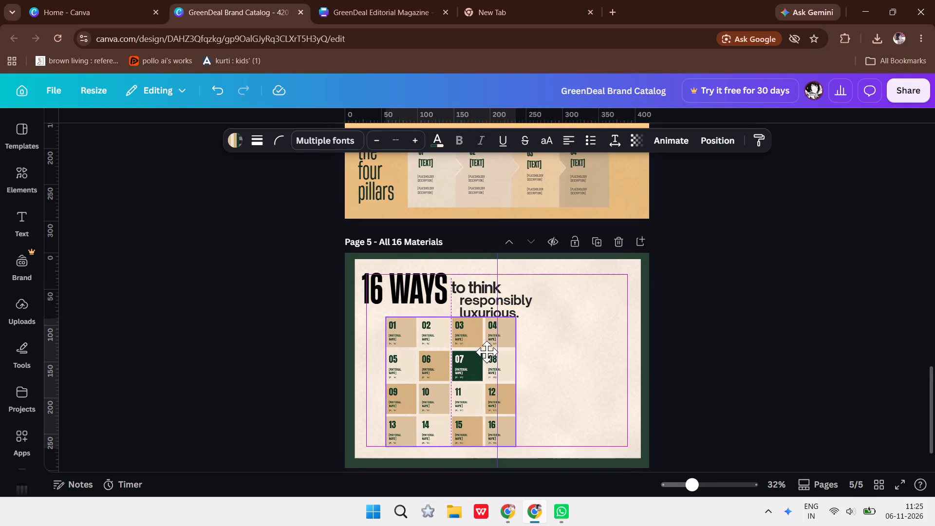
{"action": "left_click_drag", "start_coordinate": [486, 352], "coordinate": [474, 352]}
{"action": "left_click", "coordinate": [666, 301]}
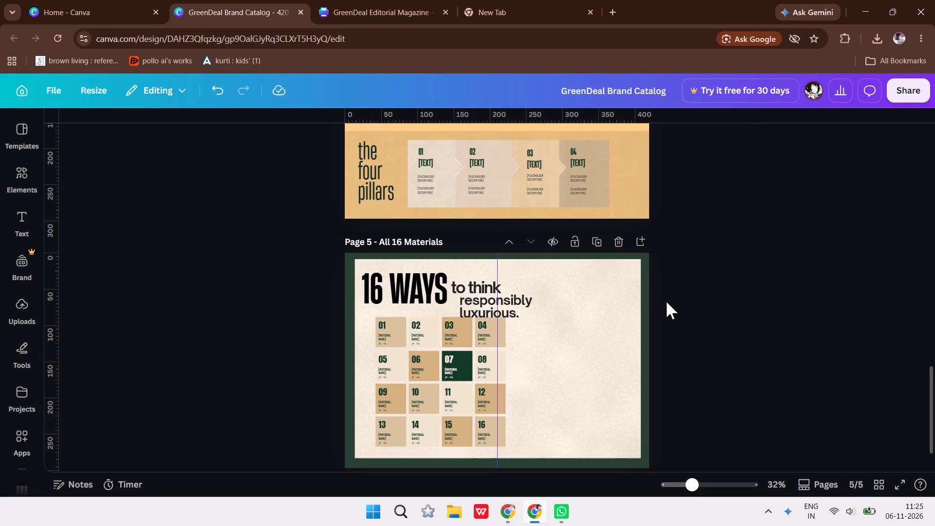
Shift "to think" slightly up and away from "16 WAYS", and place "responsibly luxurious." right after it near the page's top edge.
{"action": "left_click_drag", "start_coordinate": [479, 284], "coordinate": [485, 275]}
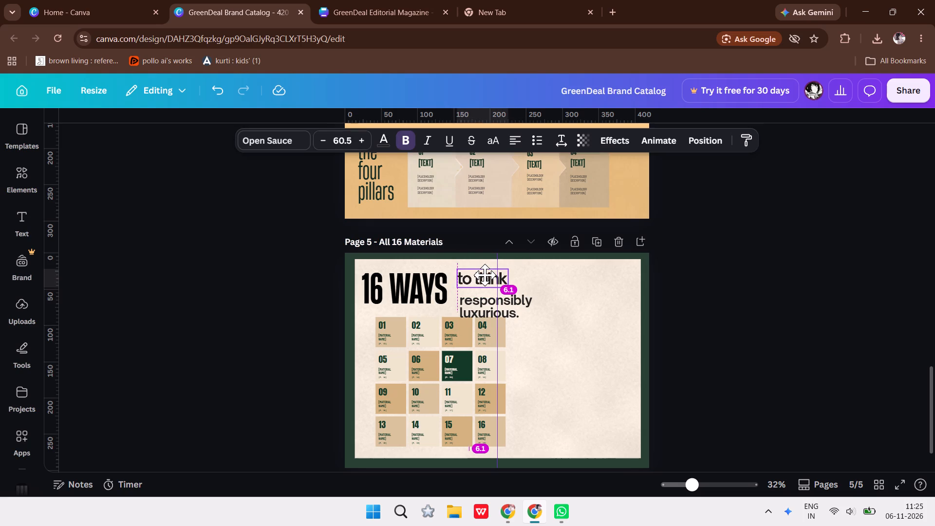
{"action": "left_click_drag", "start_coordinate": [485, 275], "coordinate": [485, 275]}
{"action": "left_click_drag", "start_coordinate": [516, 296], "coordinate": [509, 287]}
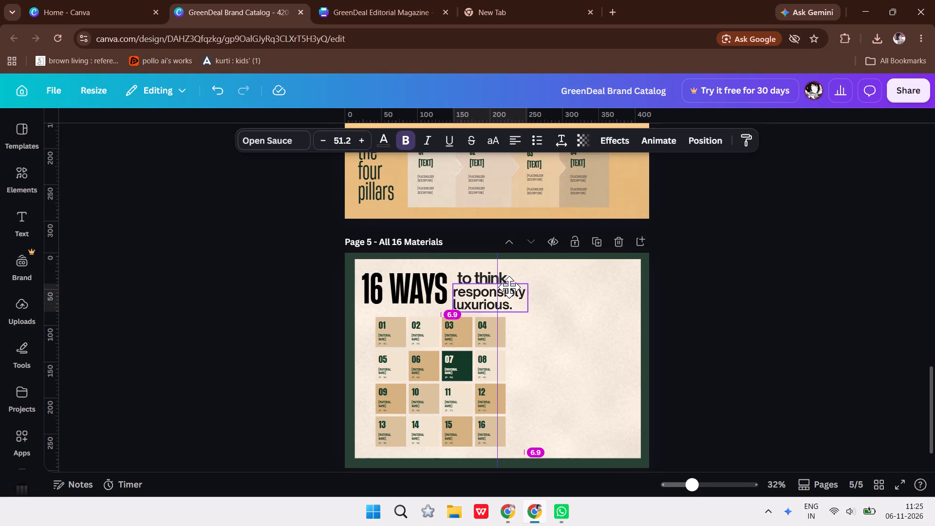
{"action": "left_click_drag", "start_coordinate": [509, 287], "coordinate": [627, 277]}
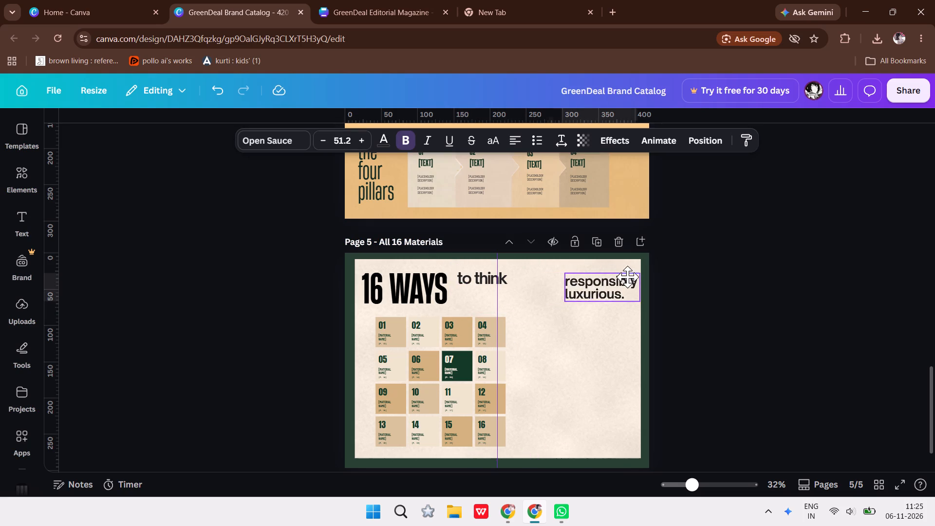
{"action": "left_click_drag", "start_coordinate": [627, 277], "coordinate": [558, 278]}
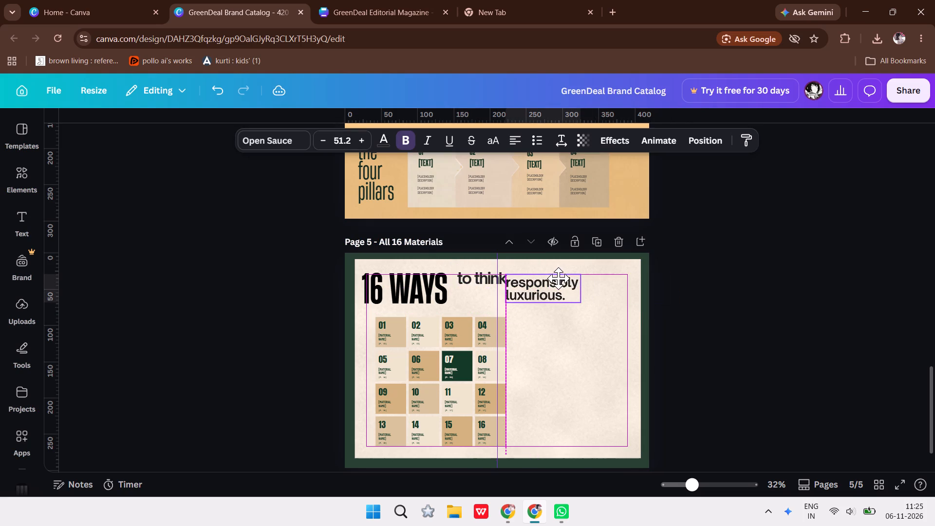
{"action": "left_click_drag", "start_coordinate": [558, 278], "coordinate": [568, 264]}
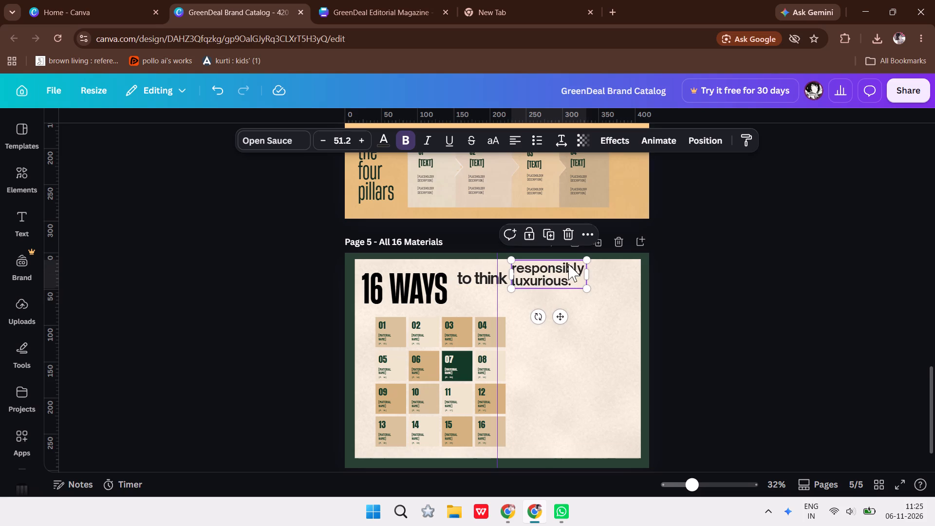
{"action": "left_click", "coordinate": [754, 337]}
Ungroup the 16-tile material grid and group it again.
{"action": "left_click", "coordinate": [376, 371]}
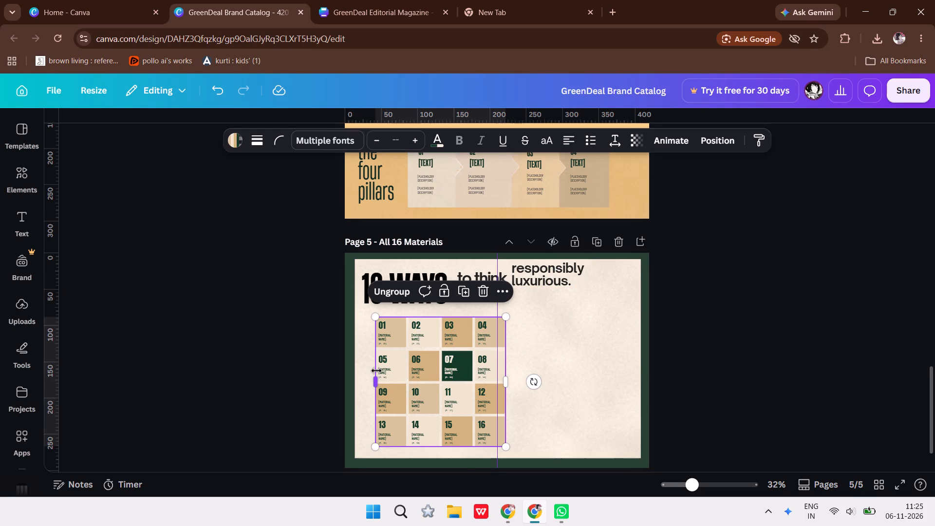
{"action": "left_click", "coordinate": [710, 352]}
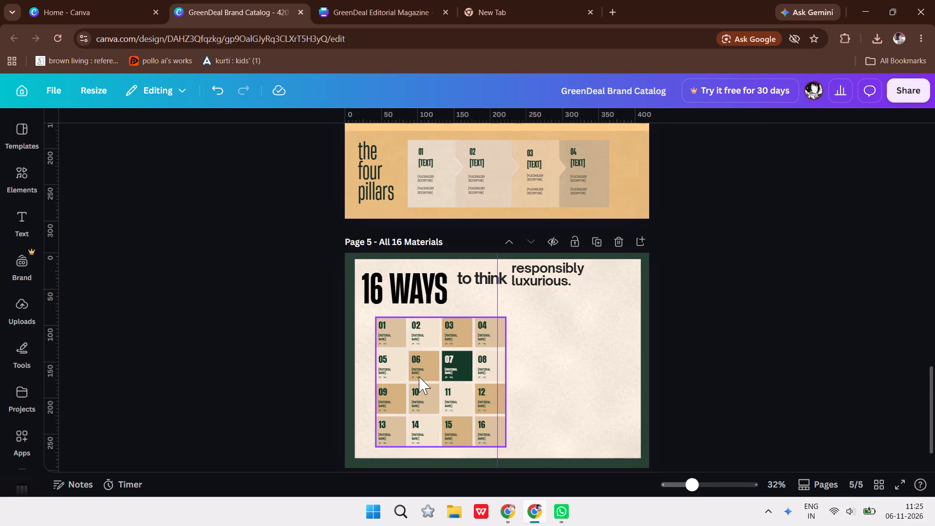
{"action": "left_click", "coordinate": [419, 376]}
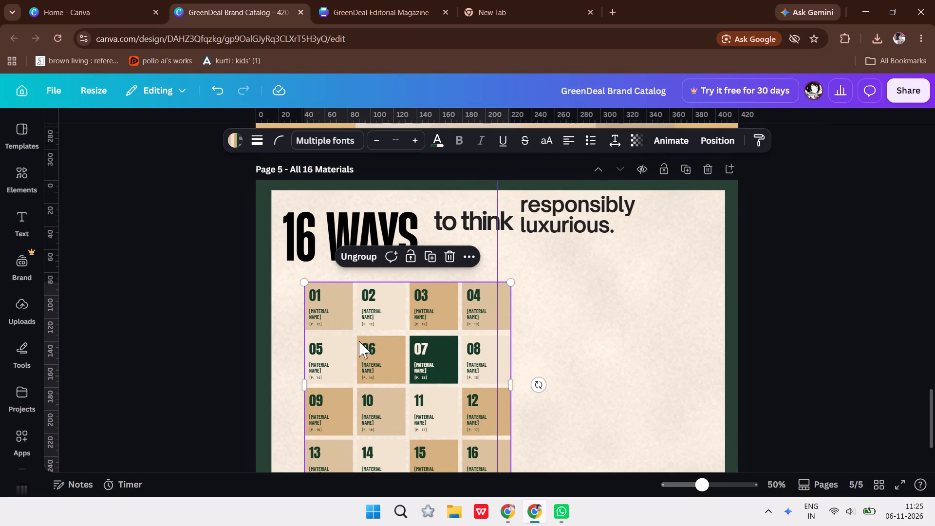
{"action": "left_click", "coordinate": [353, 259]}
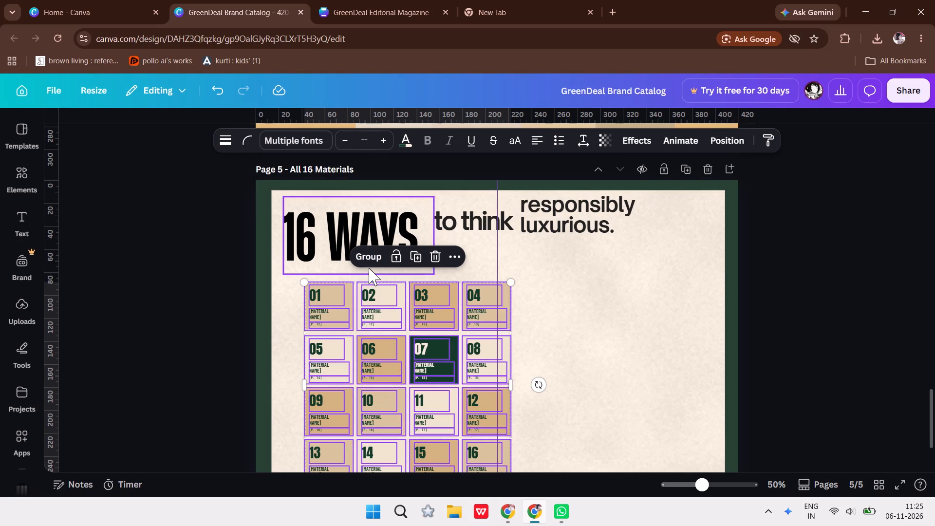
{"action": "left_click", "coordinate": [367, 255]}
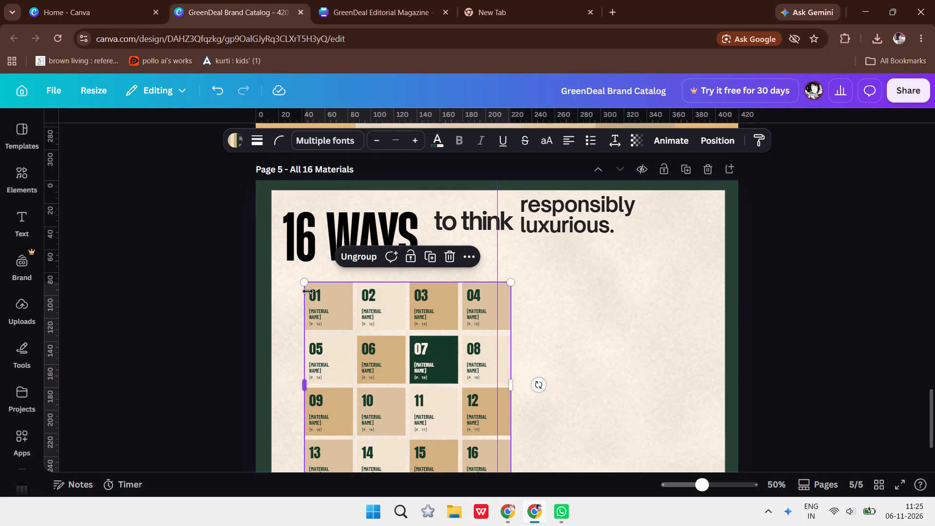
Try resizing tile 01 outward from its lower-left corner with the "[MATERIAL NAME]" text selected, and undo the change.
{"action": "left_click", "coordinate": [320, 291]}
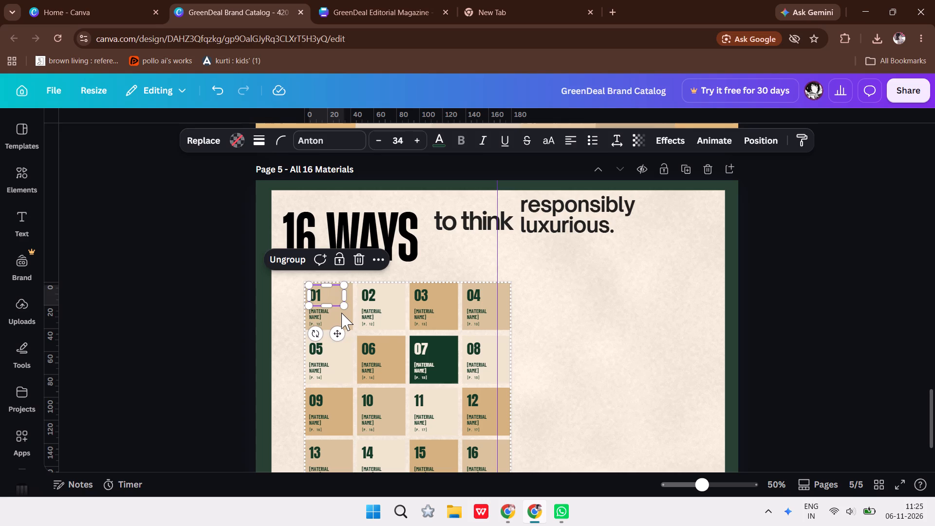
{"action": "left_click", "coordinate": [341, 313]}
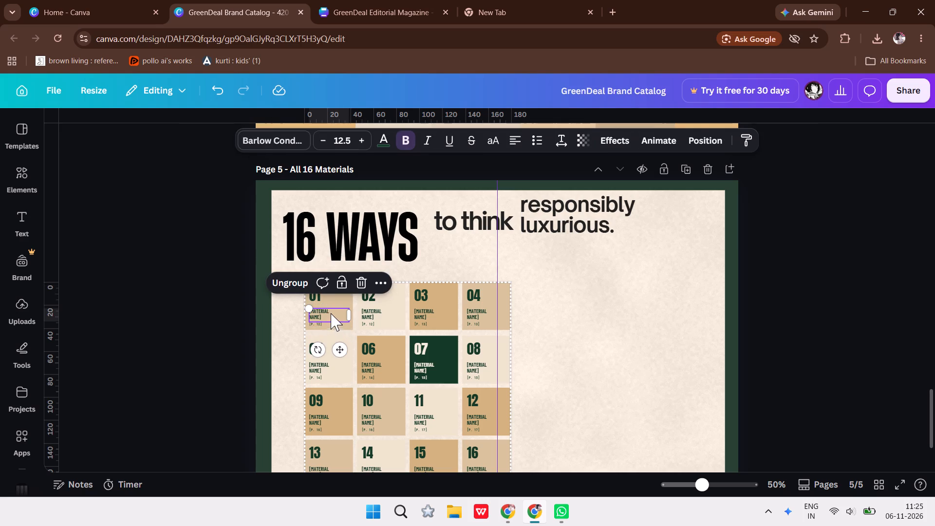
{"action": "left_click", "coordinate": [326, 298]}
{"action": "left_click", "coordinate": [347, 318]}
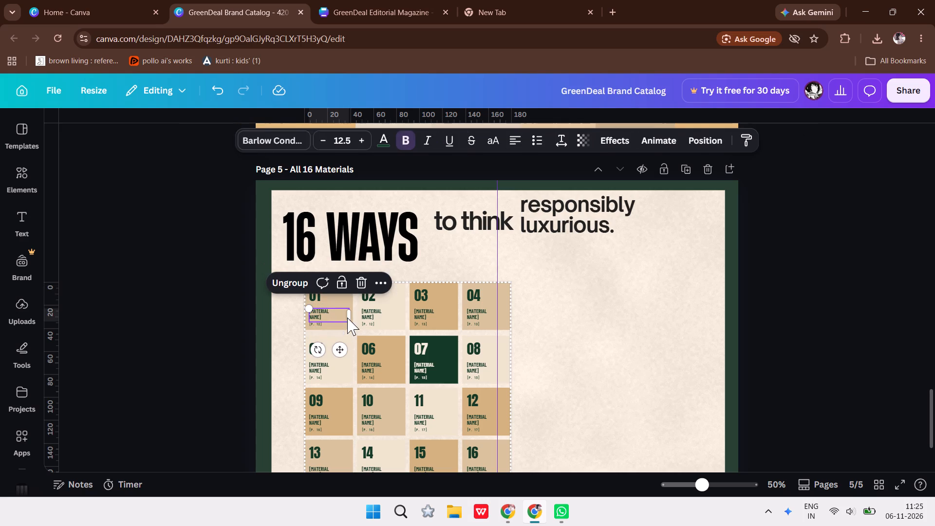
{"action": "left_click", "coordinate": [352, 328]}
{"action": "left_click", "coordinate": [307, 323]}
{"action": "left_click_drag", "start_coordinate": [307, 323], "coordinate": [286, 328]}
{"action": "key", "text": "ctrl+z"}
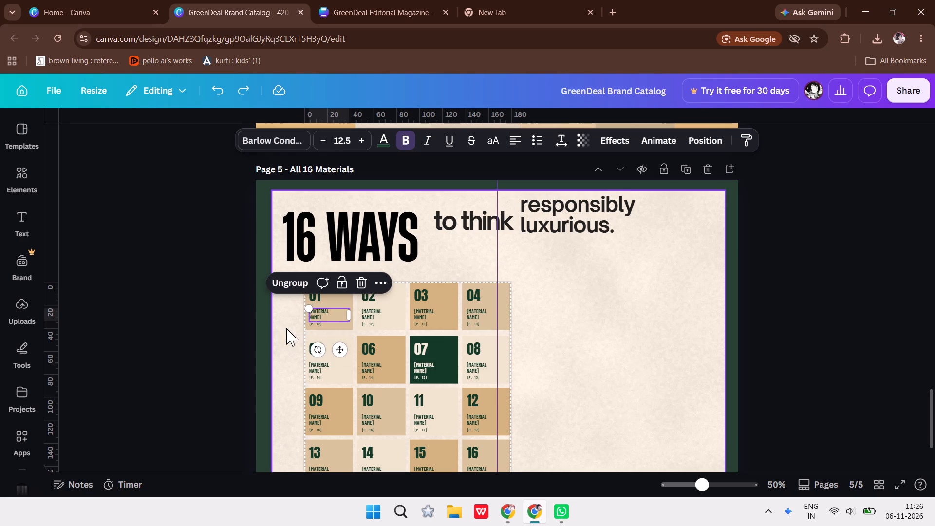
Enlarge the background square of tile 01 outward from its upper-left corner, keeping it inside the grid group.
{"action": "left_click", "coordinate": [335, 296]}
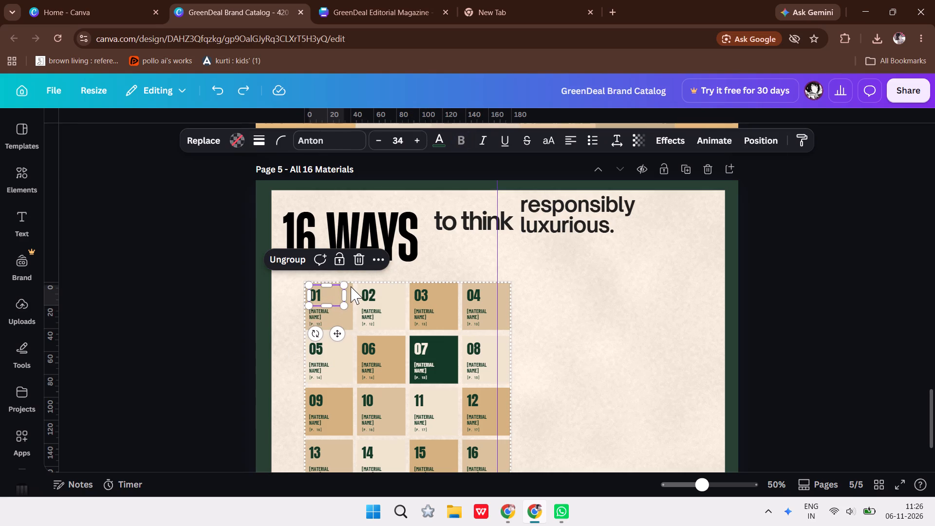
{"action": "left_click", "coordinate": [351, 286]}
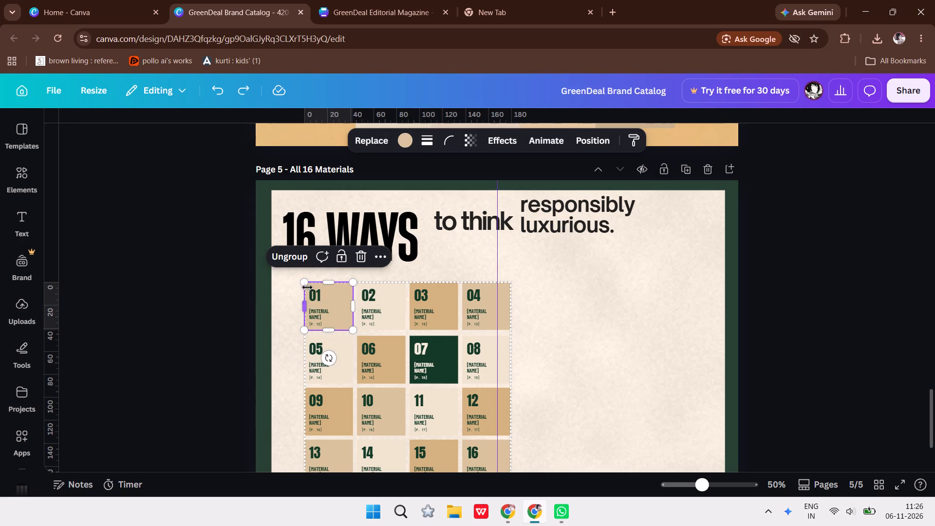
{"action": "left_click_drag", "start_coordinate": [305, 281], "coordinate": [290, 281]}
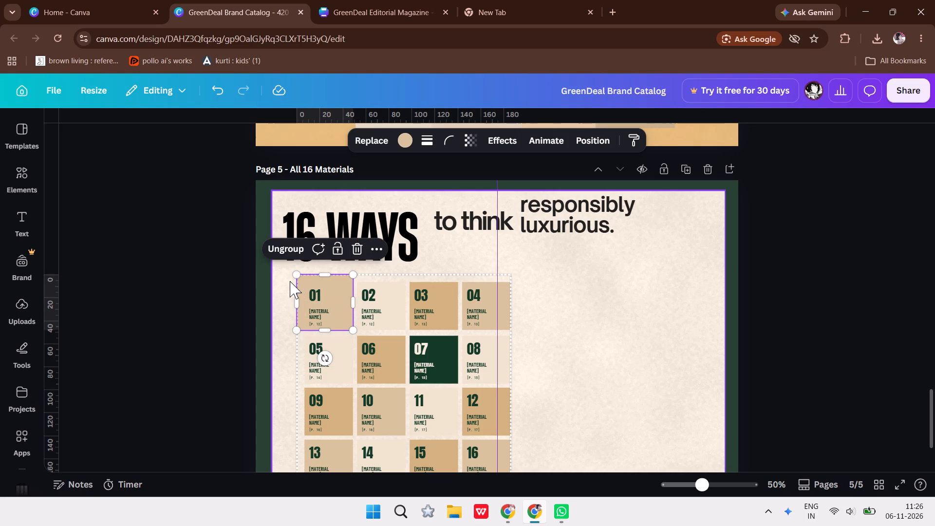
Undo the enlargement of tile 01's background square in the material grid.
{"action": "key", "text": "ctrl+z"}
{"action": "left_click", "coordinate": [209, 312]}
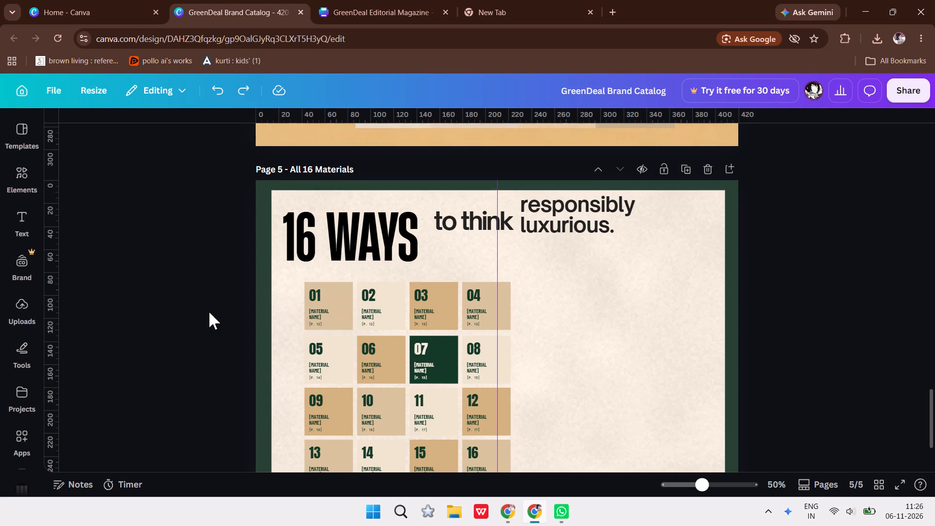
Ungroup the 16-tile material grid so its squares and texts can be handled individually.
{"action": "left_click", "coordinate": [378, 300]}
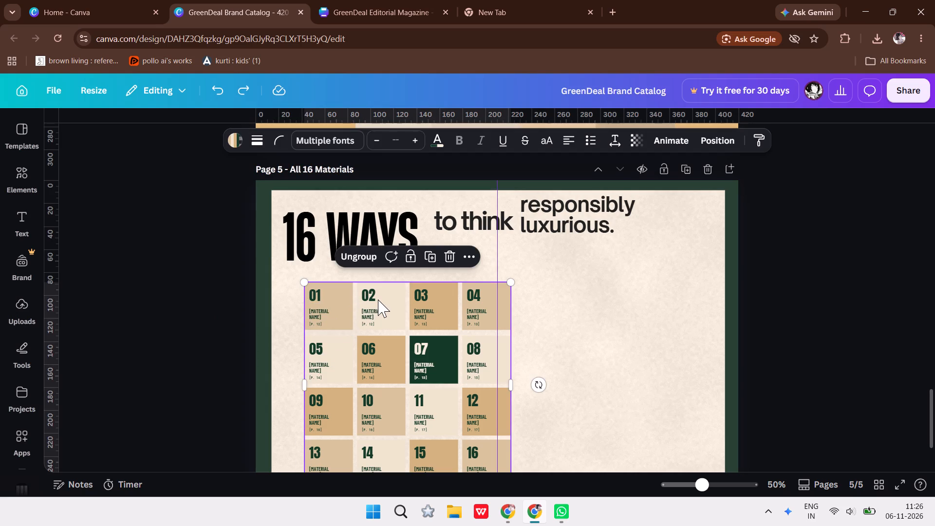
{"action": "key", "text": "ctrl+shift+g"}
{"action": "left_click", "coordinate": [157, 311]}
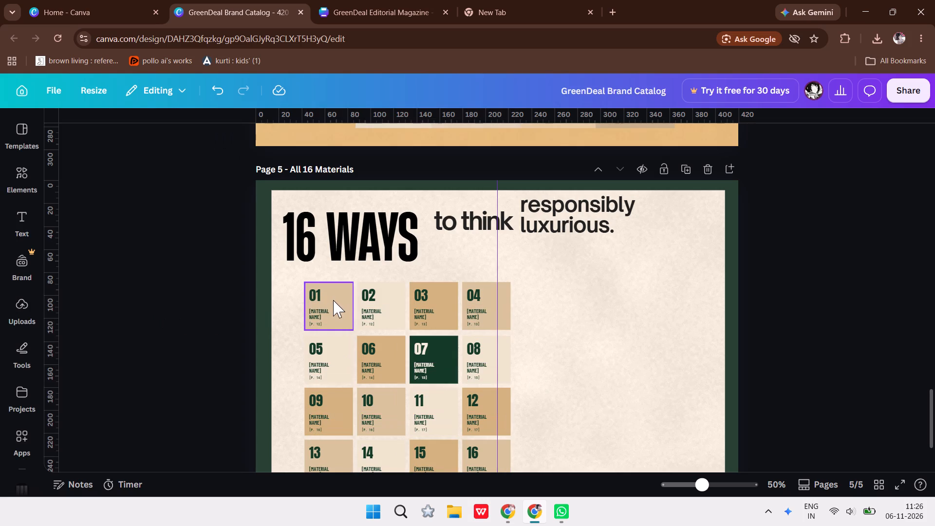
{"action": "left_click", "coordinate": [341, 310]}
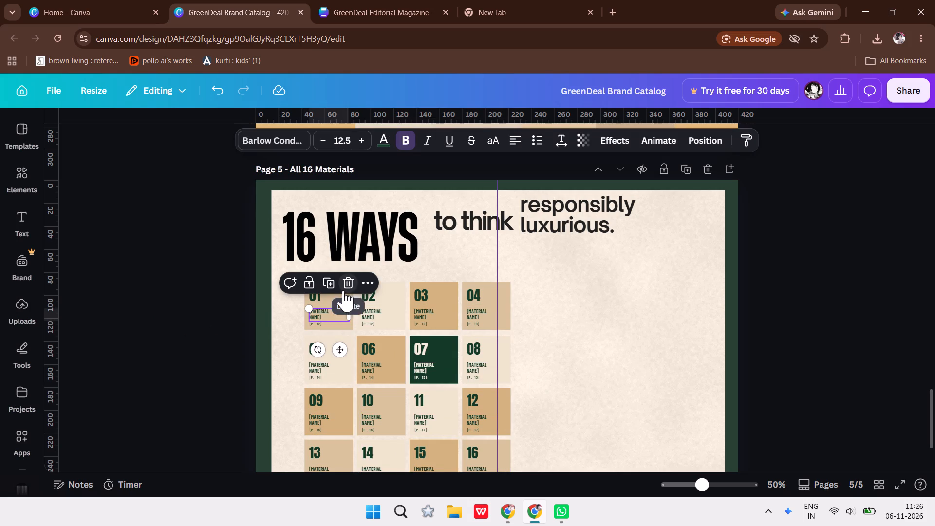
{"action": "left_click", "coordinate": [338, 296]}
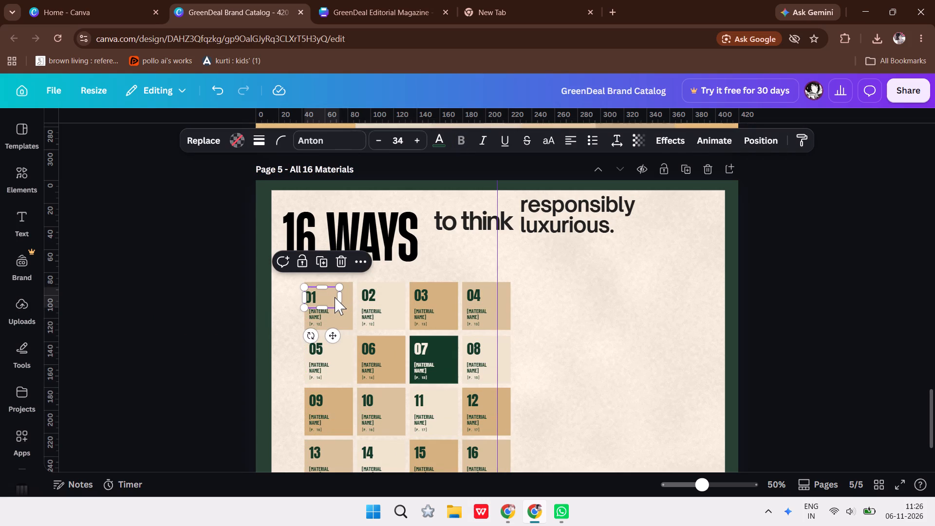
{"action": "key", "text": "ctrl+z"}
Move tile 01's background square outward to the left and slightly down, and enlarge it from its lower-right corner to about 47.4 × 46.7.
{"action": "left_click", "coordinate": [352, 304]}
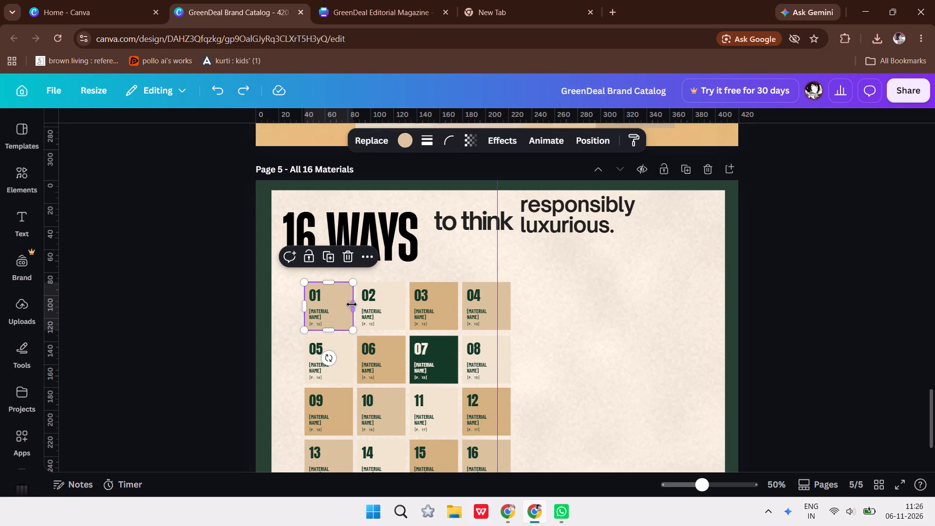
{"action": "left_click", "coordinate": [352, 304]}
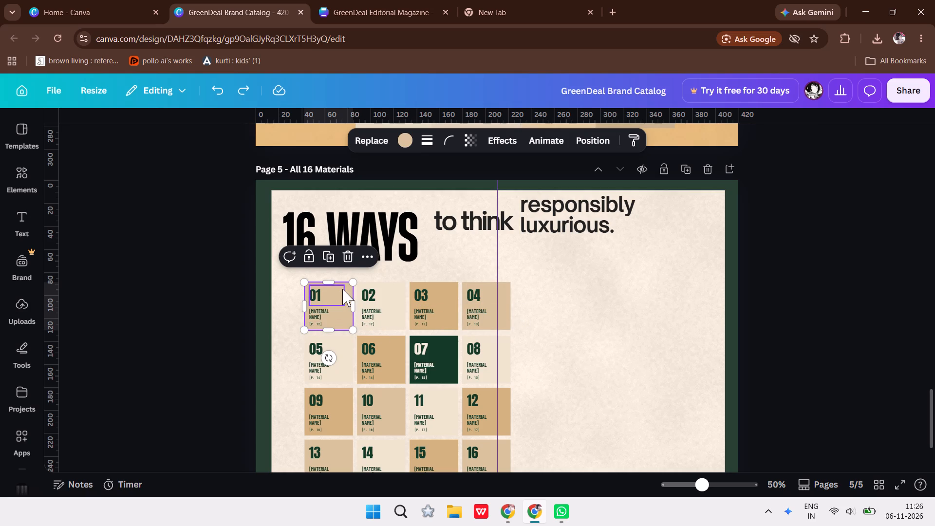
{"action": "left_click_drag", "start_coordinate": [345, 288], "coordinate": [313, 310]}
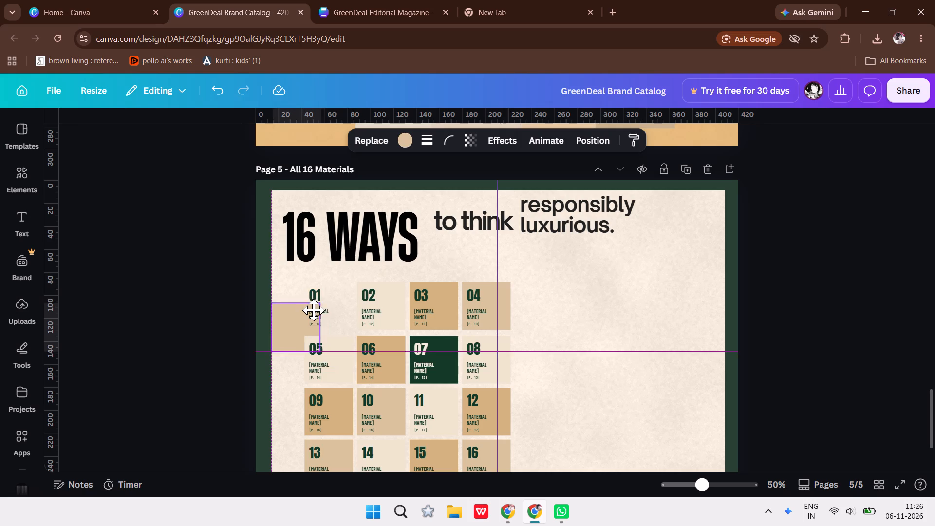
{"action": "left_click_drag", "start_coordinate": [313, 310], "coordinate": [330, 295]}
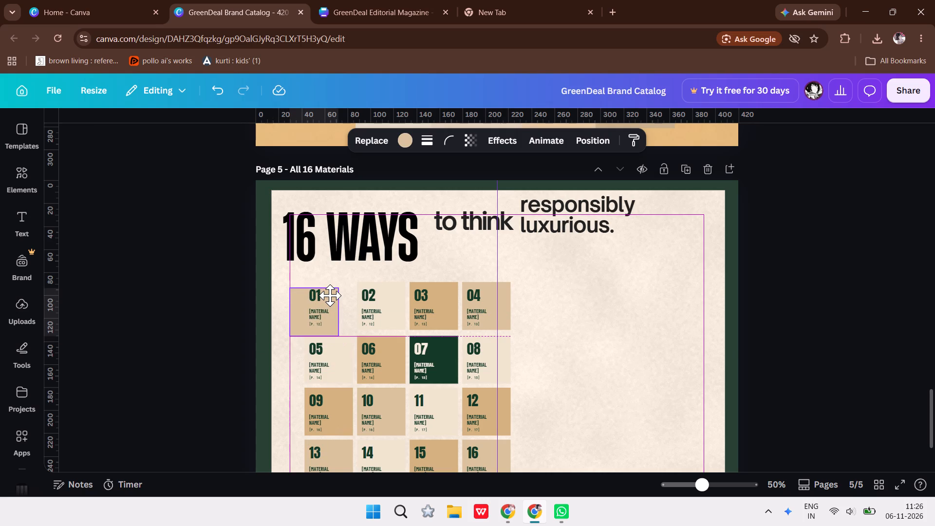
{"action": "left_click_drag", "start_coordinate": [330, 295], "coordinate": [330, 292]}
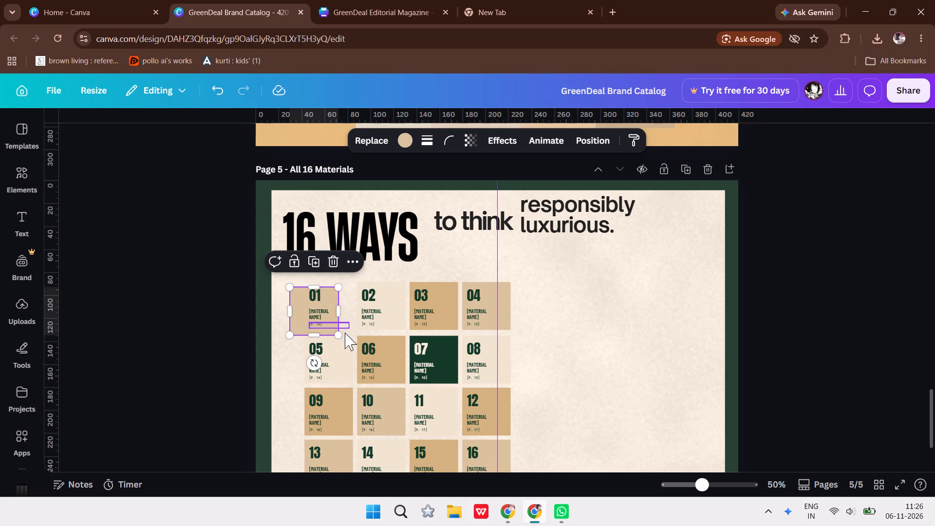
{"action": "left_click_drag", "start_coordinate": [336, 334], "coordinate": [345, 342]}
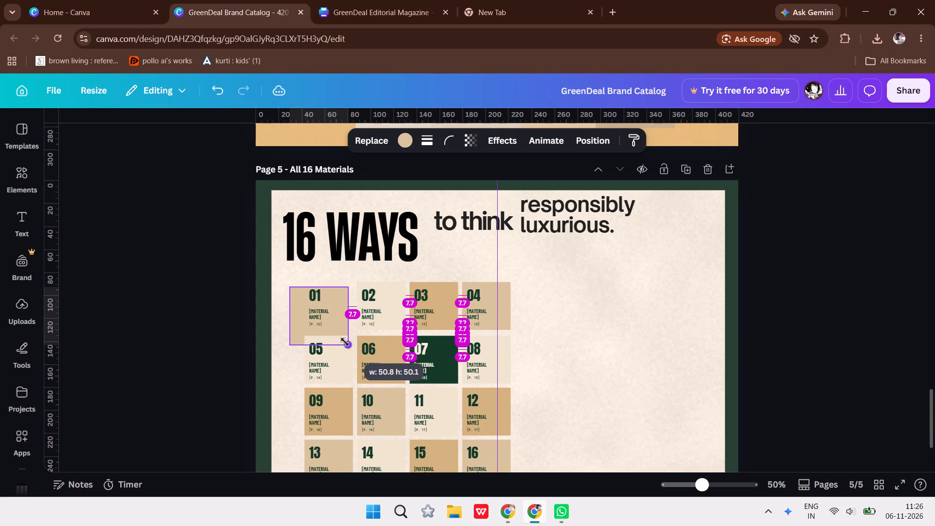
{"action": "left_click_drag", "start_coordinate": [345, 342], "coordinate": [341, 342]}
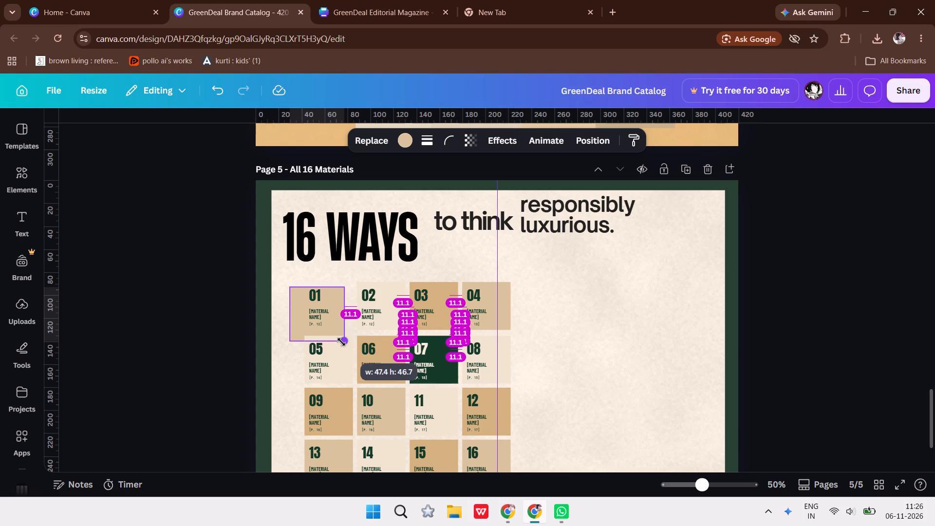
{"action": "left_click_drag", "start_coordinate": [341, 342], "coordinate": [342, 341]}
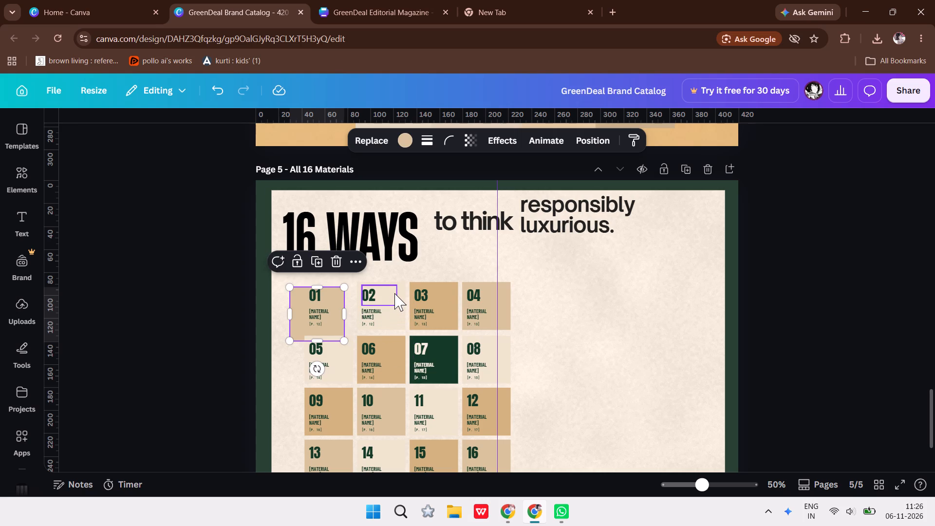
Shift tile 02's background square left and slightly down beside tile 01, and enlarge it from its lower-right corner to about 44 × 43.5.
{"action": "left_click_drag", "start_coordinate": [404, 299], "coordinate": [393, 308]}
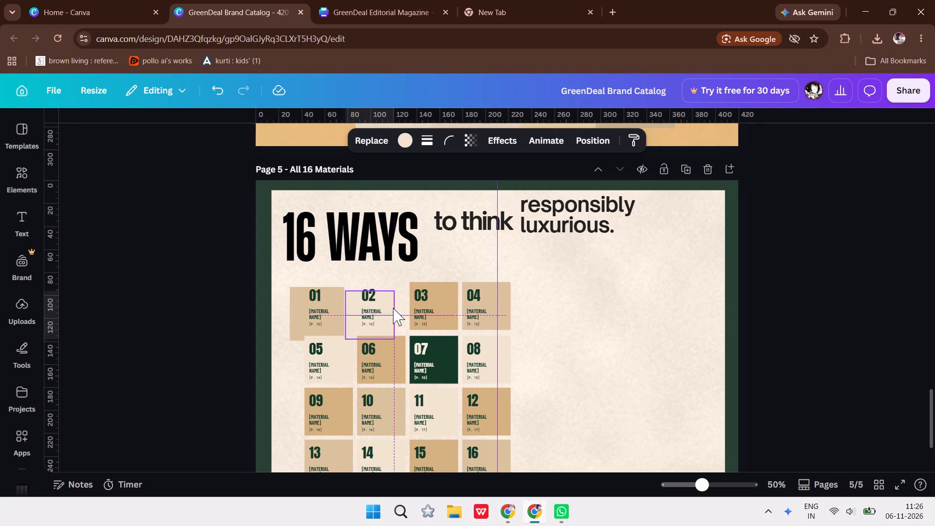
{"action": "left_click_drag", "start_coordinate": [393, 308], "coordinate": [394, 305]}
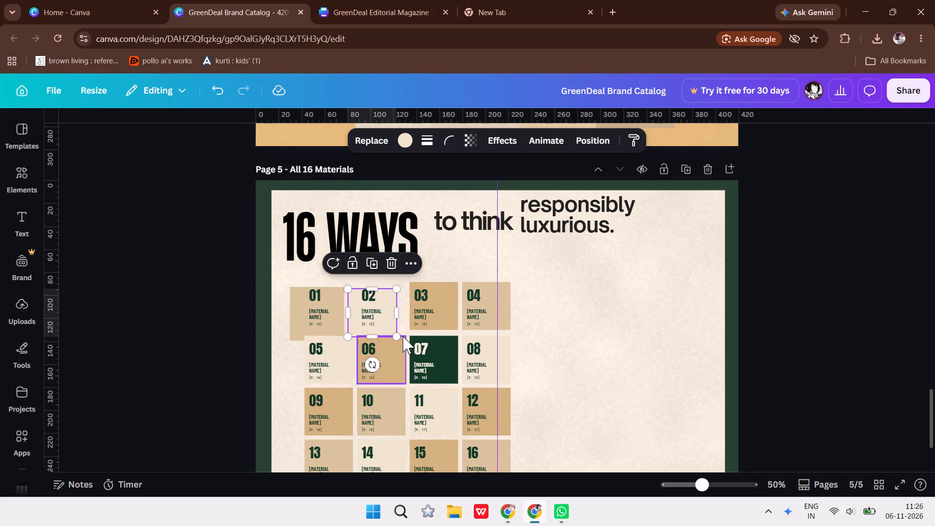
{"action": "left_click", "coordinate": [400, 337]}
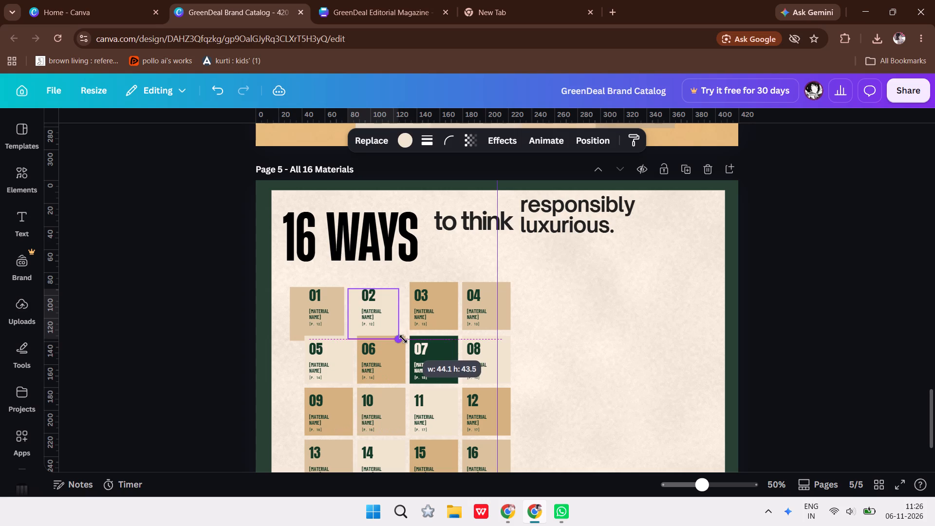
Shift tile 03's background square slightly left and down, in line with the moved squares of tiles 01 and 02.
{"action": "left_click", "coordinate": [447, 294]}
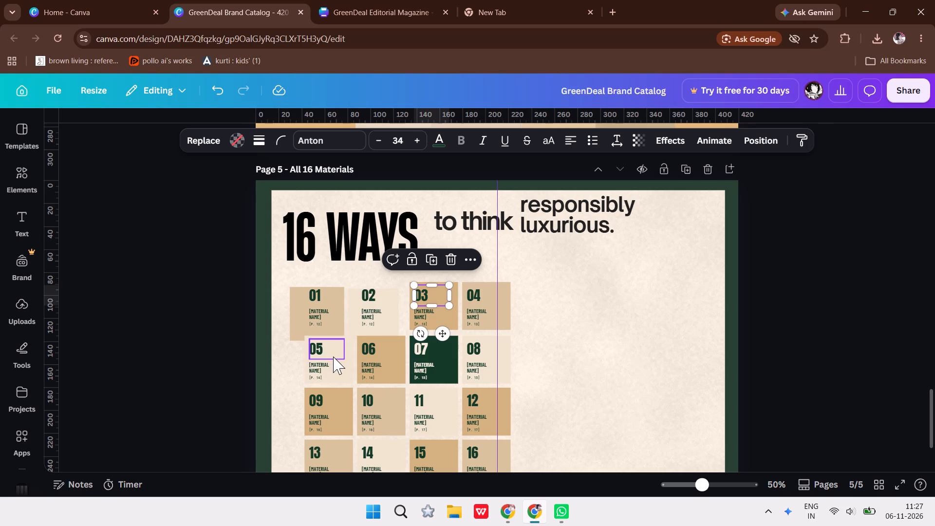
{"action": "left_click", "coordinate": [452, 319]}
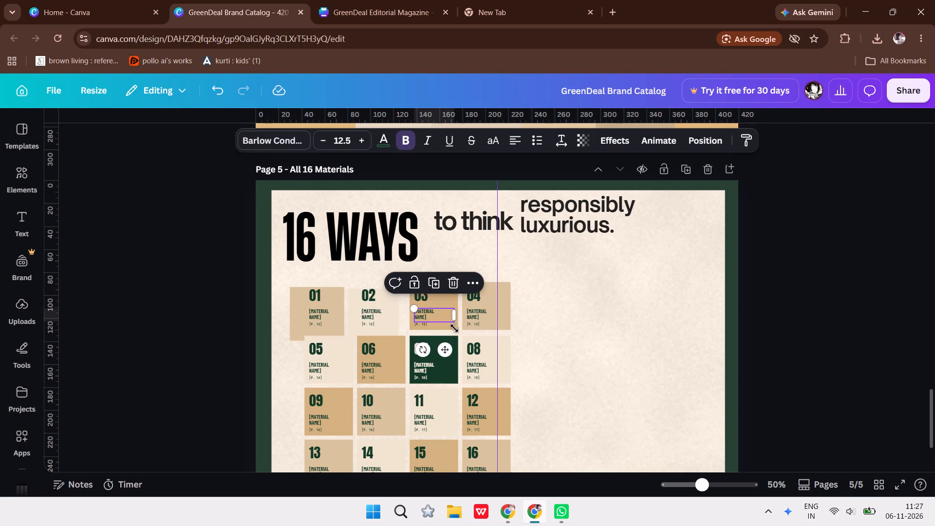
{"action": "left_click", "coordinate": [454, 330]}
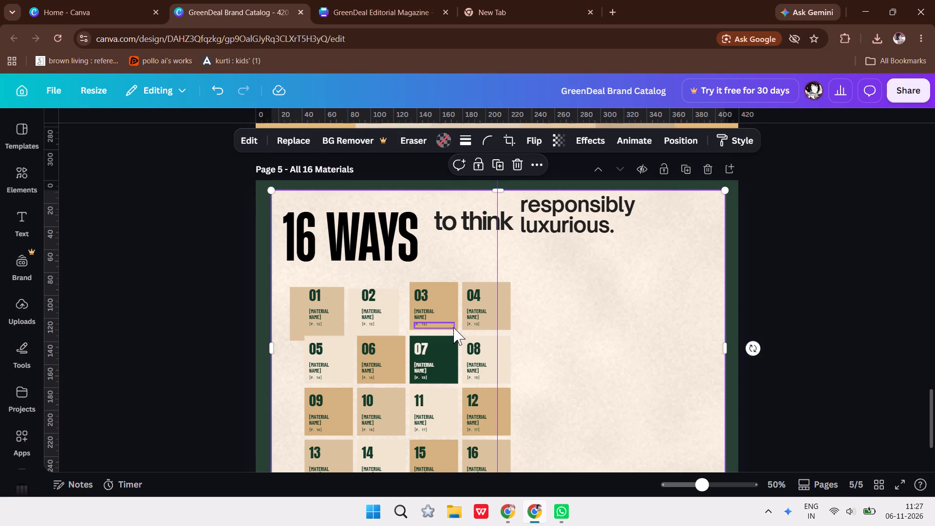
{"action": "left_click", "coordinate": [453, 327]}
{"action": "double_click", "coordinate": [456, 314]}
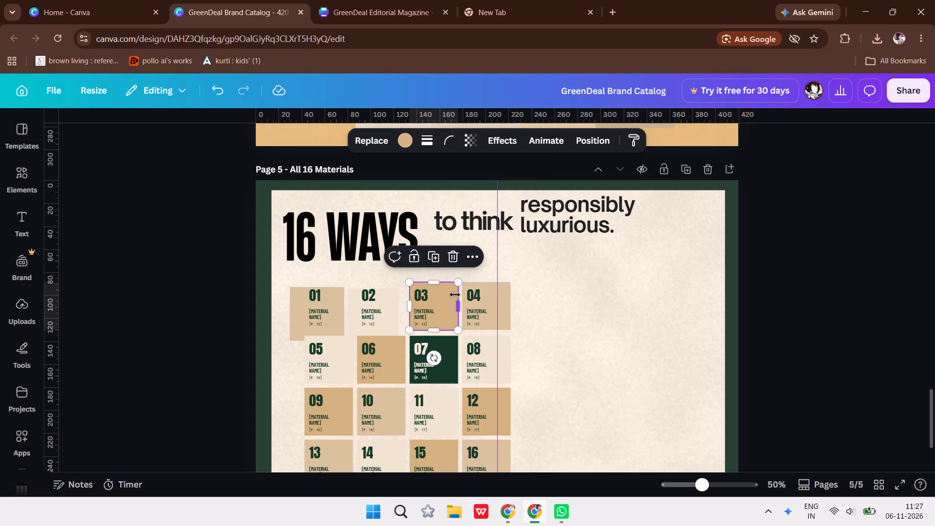
{"action": "left_click_drag", "start_coordinate": [450, 293], "coordinate": [450, 302]}
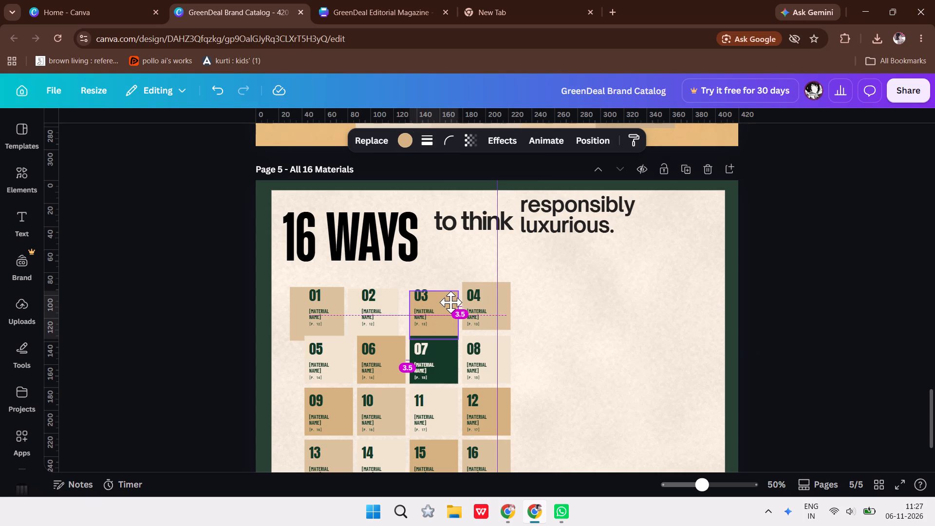
{"action": "left_click_drag", "start_coordinate": [450, 302], "coordinate": [449, 299]}
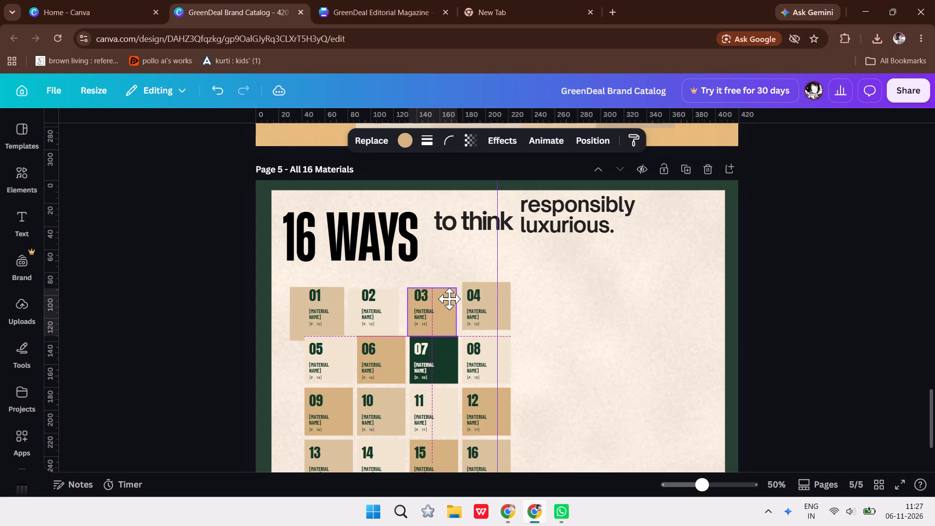
{"action": "left_click_drag", "start_coordinate": [449, 299], "coordinate": [449, 301]}
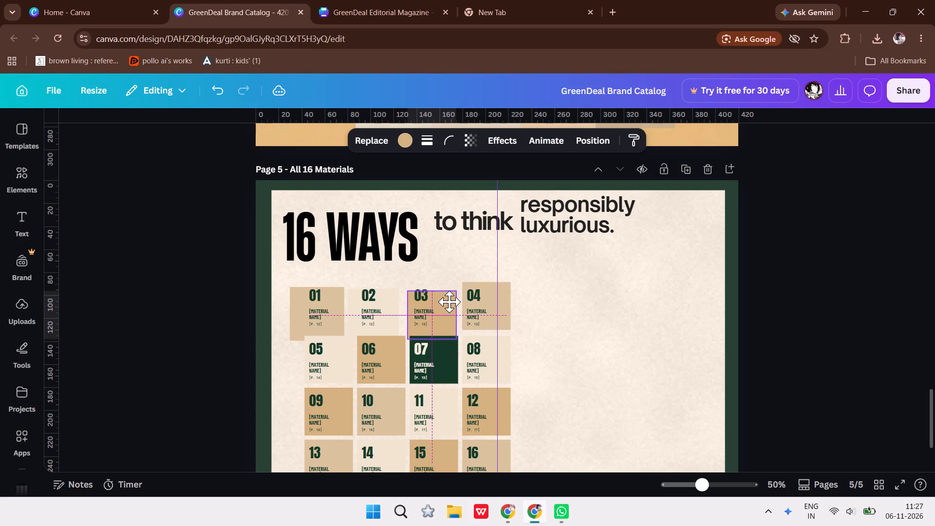
{"action": "left_click_drag", "start_coordinate": [449, 301], "coordinate": [449, 299]}
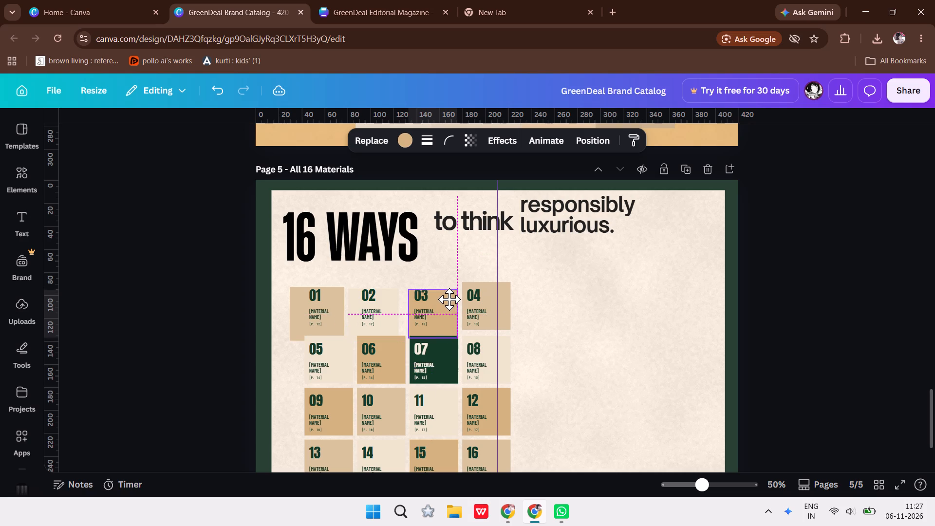
{"action": "left_click_drag", "start_coordinate": [449, 299], "coordinate": [447, 299]}
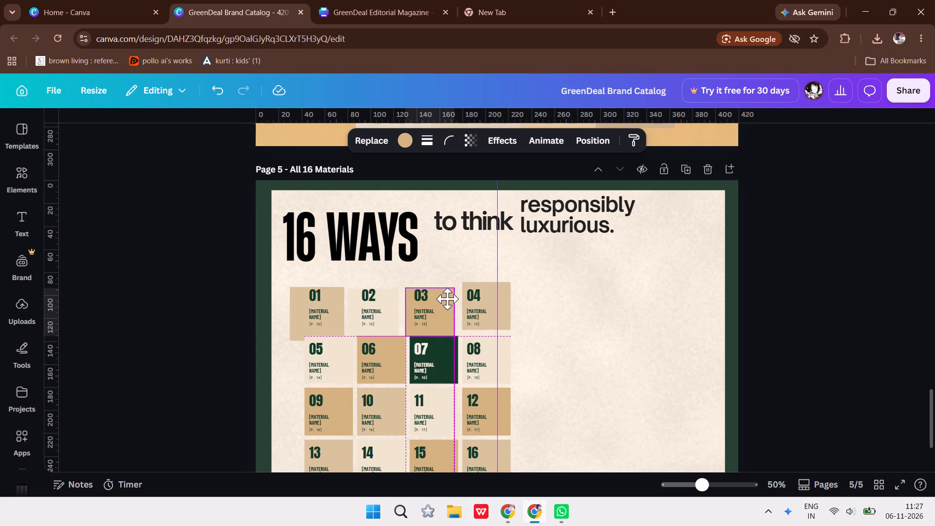
{"action": "left_click_drag", "start_coordinate": [447, 299], "coordinate": [448, 299]}
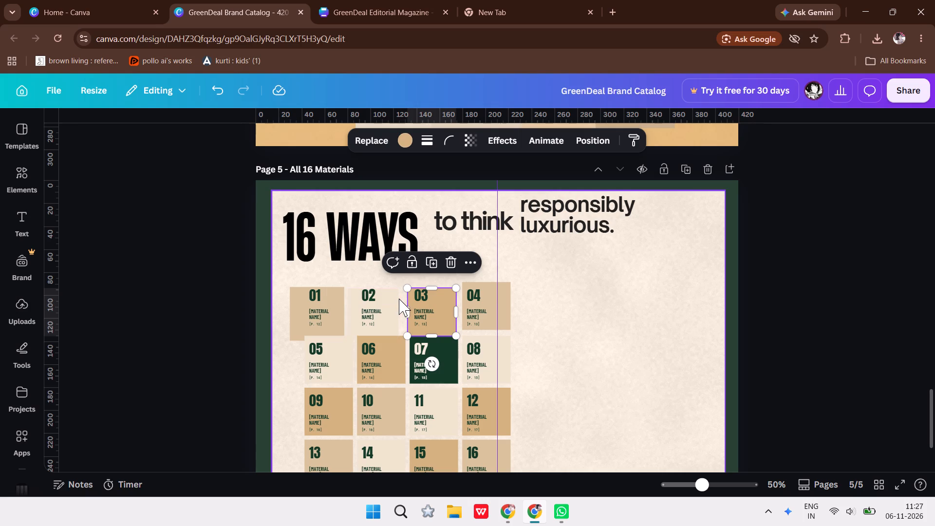
Nudge tile 02's background square up slightly to line up its top edge with tile 01's square.
{"action": "left_click", "coordinate": [398, 299]}
{"action": "key", "text": "Up"}
{"action": "key", "text": "Up"}
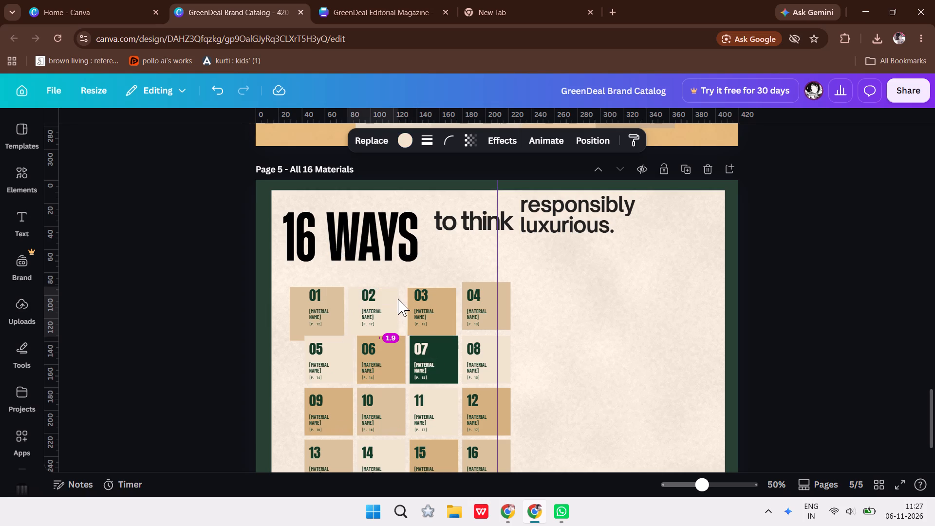
{"action": "key", "text": "Up"}
{"action": "key", "text": "Down"}
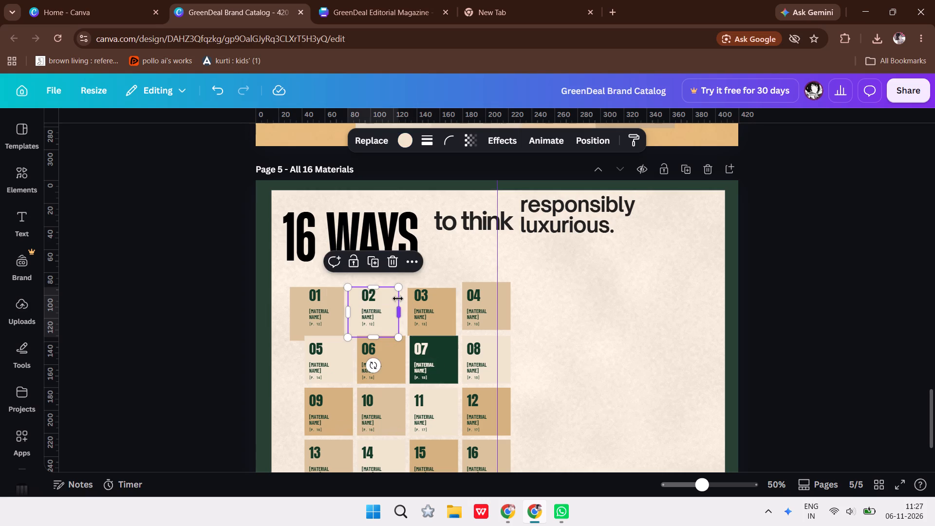
Nudge tile 03's background square up slightly to level its top edge with the squares of tiles 01 and 02.
{"action": "left_click", "coordinate": [451, 306]}
{"action": "key", "text": "Down"}
{"action": "key", "text": "Up"}
{"action": "key", "text": "Up"}
{"action": "key", "text": "Up"}
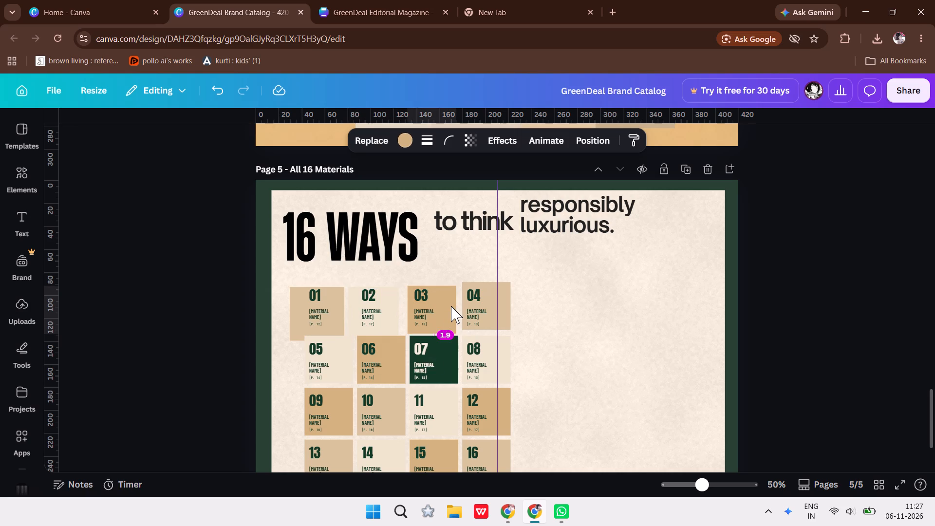
{"action": "key", "text": "Down"}
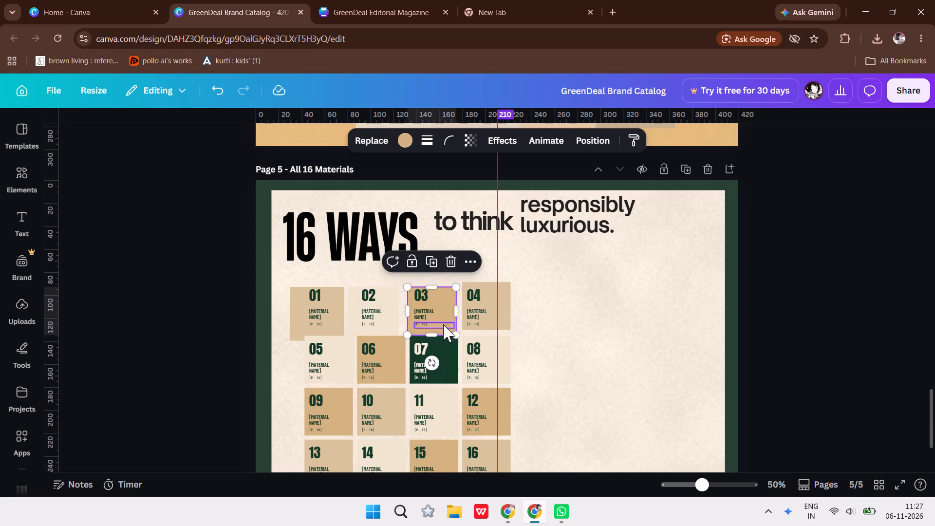
Enlarge tile 03's background square from its lower-left corner to about 45 × 45.
{"action": "left_click_drag", "start_coordinate": [410, 334], "coordinate": [405, 338]}
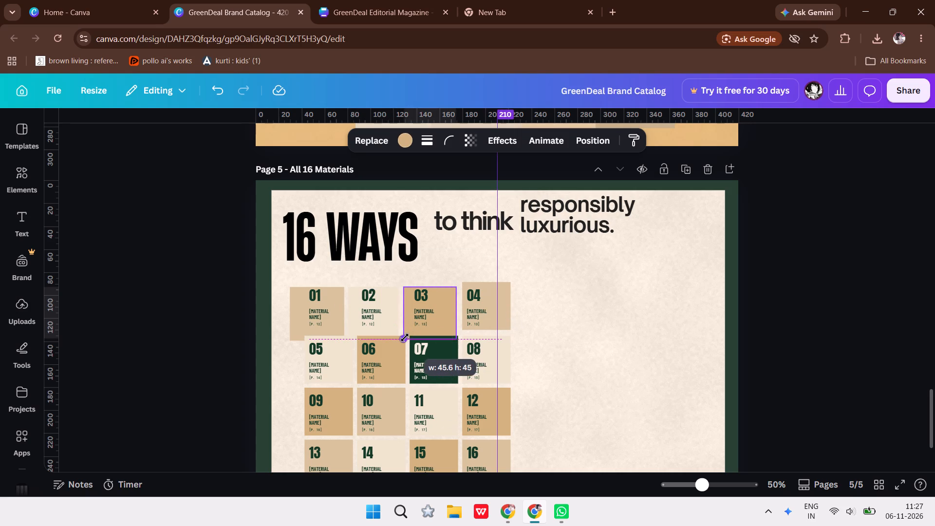
{"action": "left_click_drag", "start_coordinate": [405, 338], "coordinate": [405, 338]}
Move tile 04's background square slightly down toward the level of the other squares in the first row.
{"action": "left_click", "coordinate": [505, 300]}
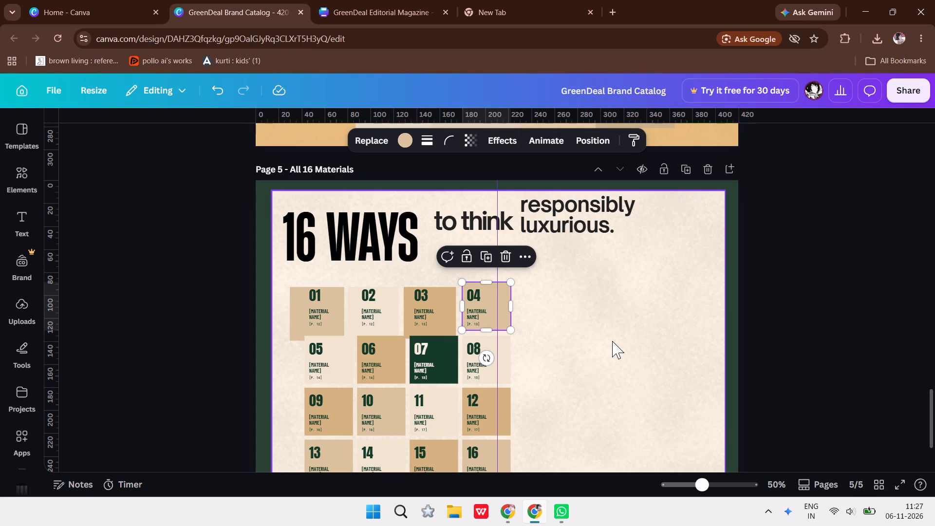
{"action": "left_click_drag", "start_coordinate": [505, 294], "coordinate": [505, 295]}
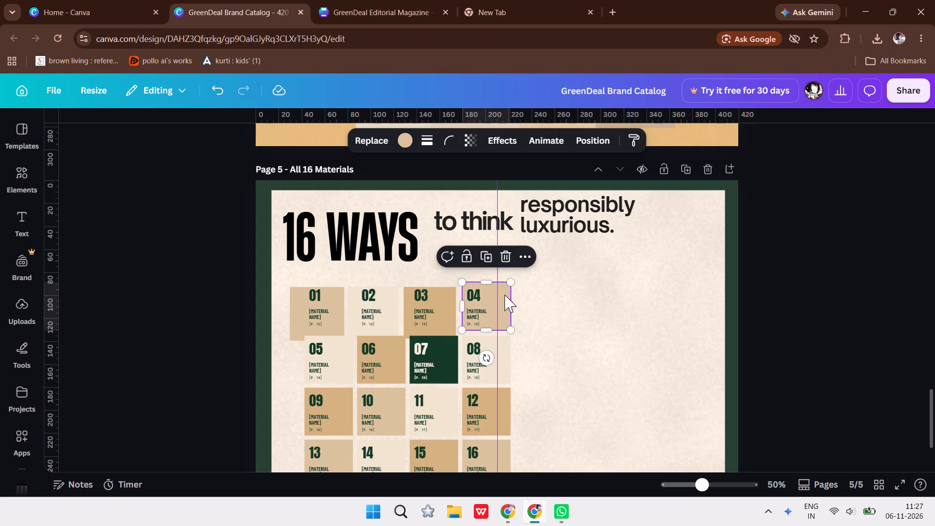
{"action": "left_click_drag", "start_coordinate": [505, 295], "coordinate": [505, 299]}
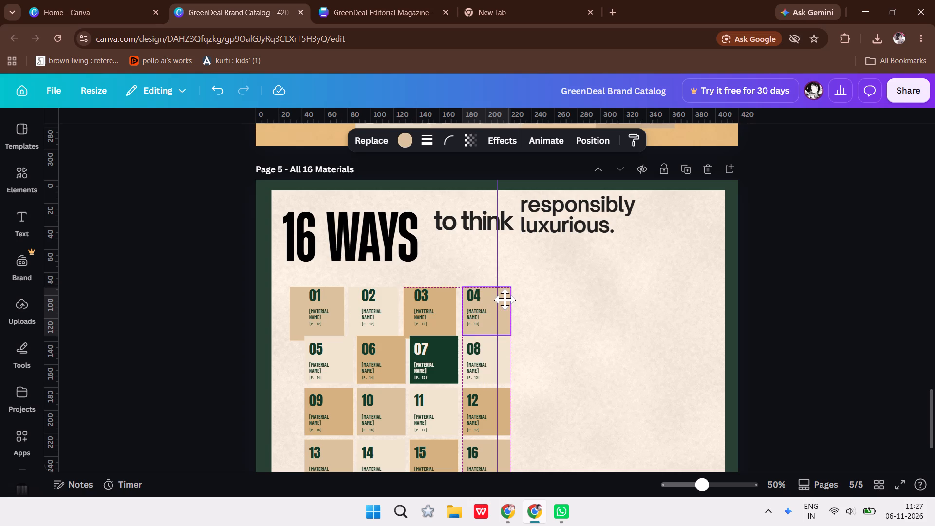
{"action": "left_click_drag", "start_coordinate": [505, 299], "coordinate": [505, 302]}
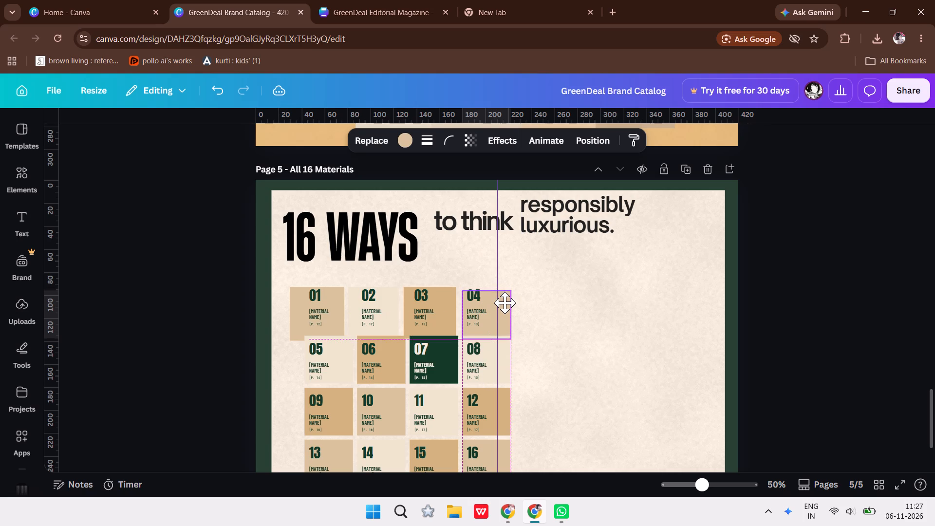
{"action": "left_click_drag", "start_coordinate": [505, 302], "coordinate": [505, 301]}
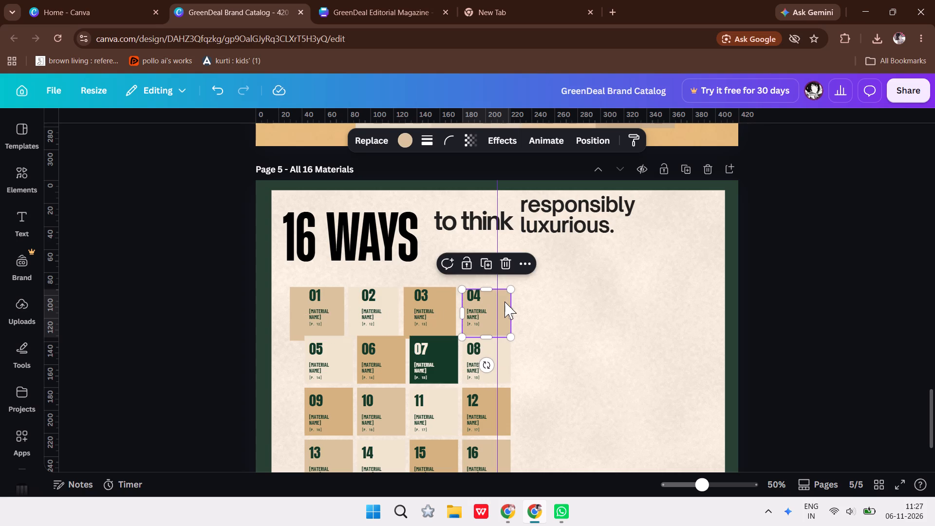
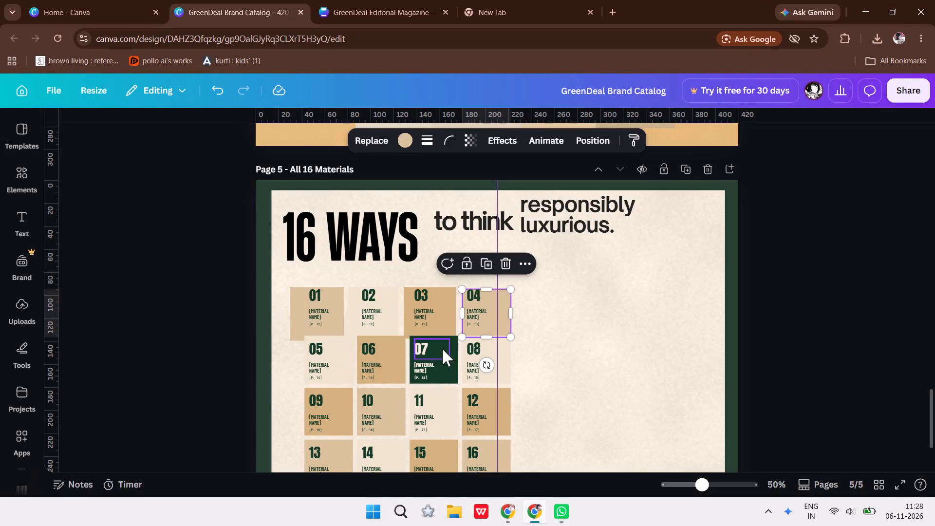
Enlarge tile 04's background square from its lower-left corner to about 45.5 × 44.9.
{"action": "left_click_drag", "start_coordinate": [463, 337], "coordinate": [460, 341]}
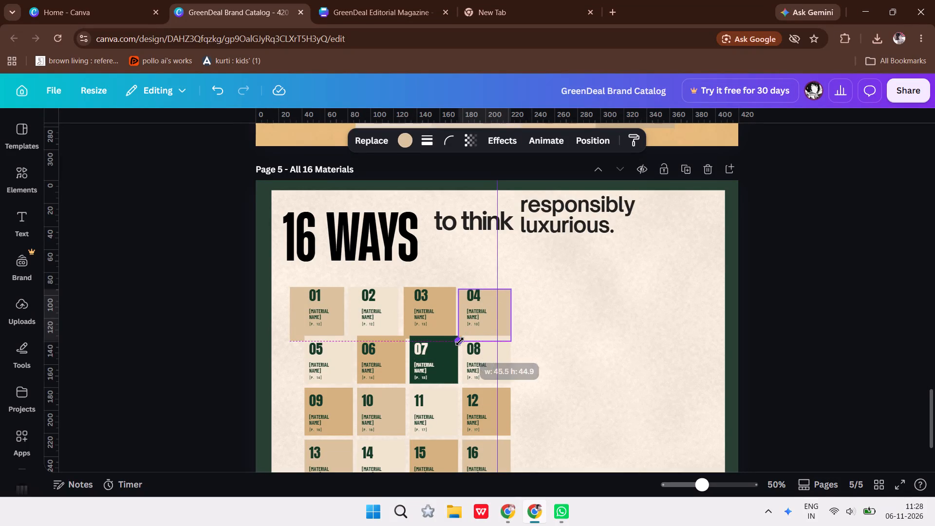
{"action": "left_click_drag", "start_coordinate": [460, 341], "coordinate": [458, 355]}
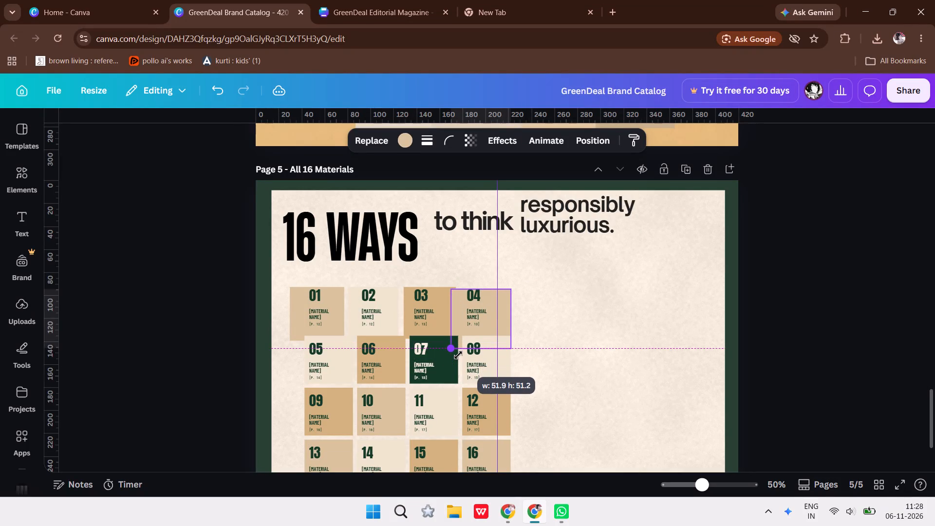
{"action": "left_click_drag", "start_coordinate": [458, 355], "coordinate": [465, 347]}
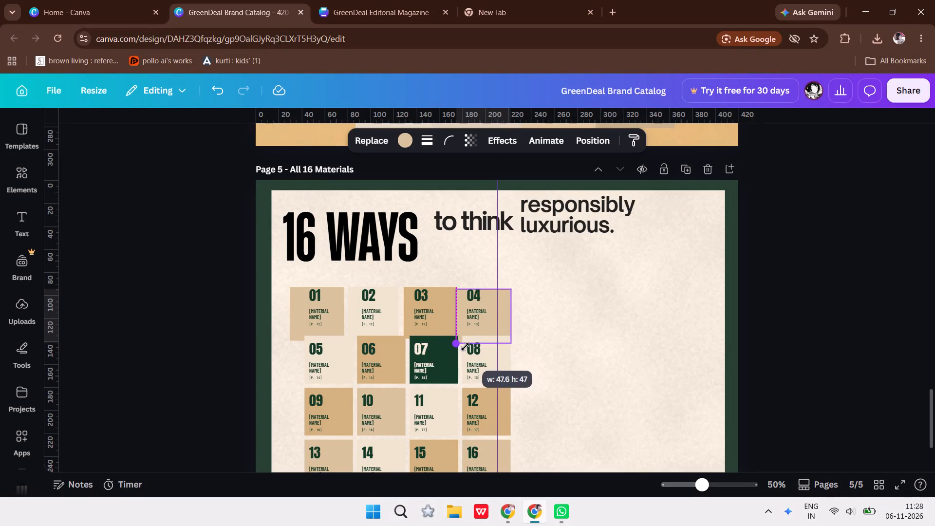
{"action": "left_click_drag", "start_coordinate": [465, 347], "coordinate": [466, 347]}
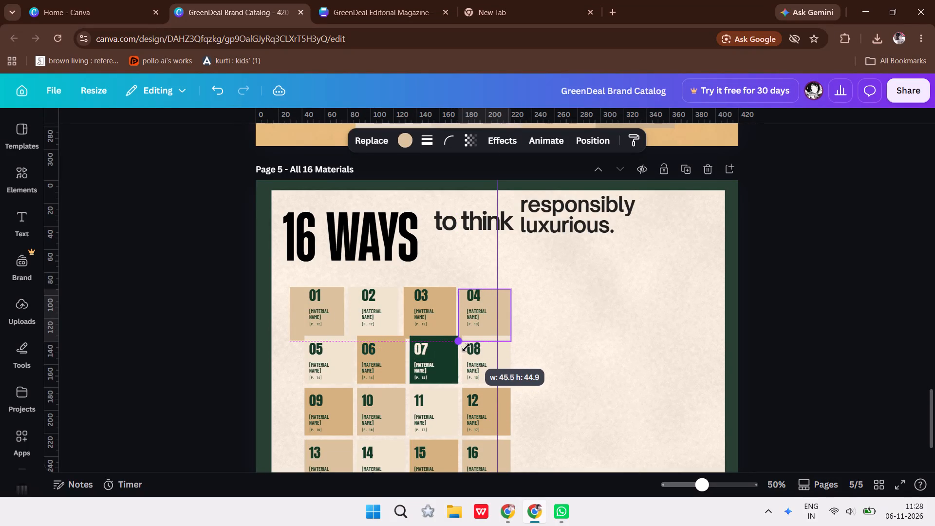
{"action": "left_click_drag", "start_coordinate": [466, 347], "coordinate": [466, 346]}
{"action": "left_click", "coordinate": [619, 342]}
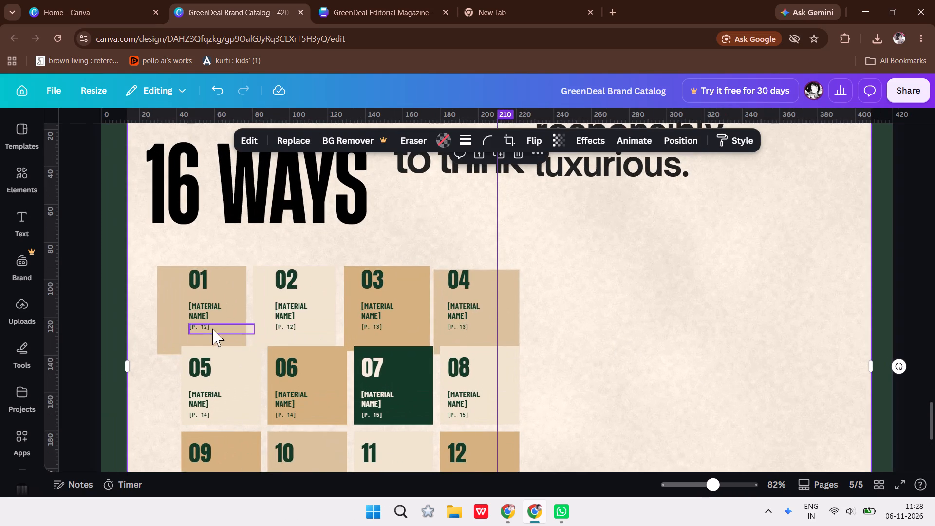
Delete the small page-reference text from tiles 01, 02, 03 and 04 in the first row.
{"action": "left_click", "coordinate": [200, 327]}
{"action": "key", "text": "BackSpace"}
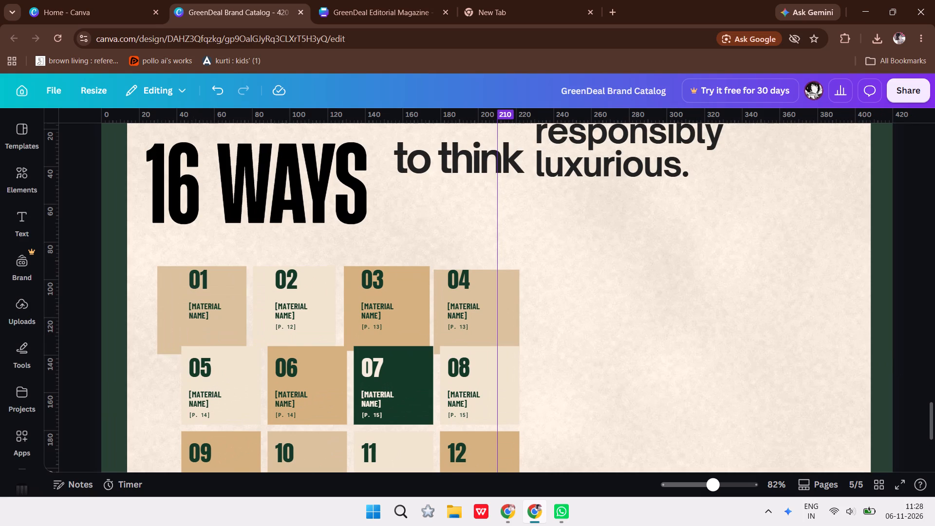
{"action": "left_click", "coordinate": [280, 328]}
{"action": "key", "text": "BackSpace"}
{"action": "left_click", "coordinate": [381, 326]}
{"action": "key", "text": "BackSpace"}
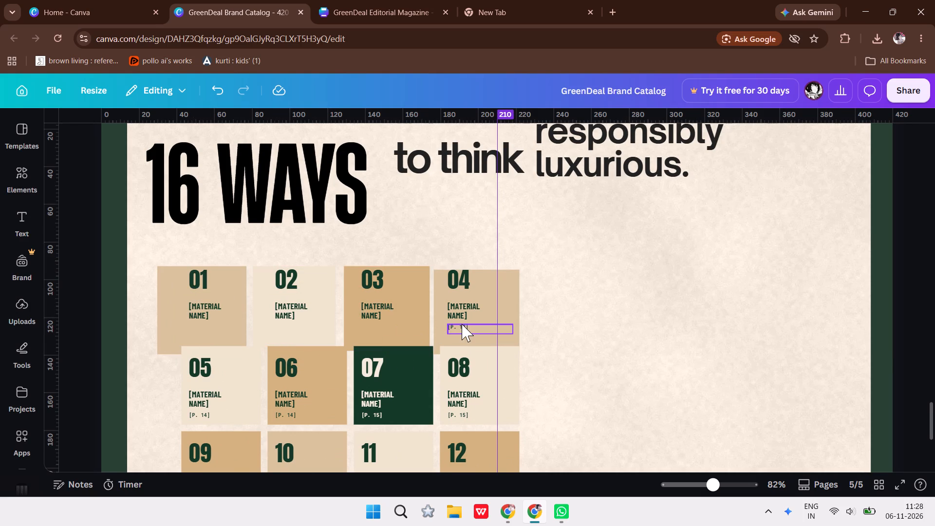
{"action": "left_click", "coordinate": [463, 324]}
{"action": "key", "text": "BackSpace"}
Delete the small page-reference text from tiles 08, 07, 06 and 05 in the second row.
{"action": "left_click", "coordinate": [467, 418]}
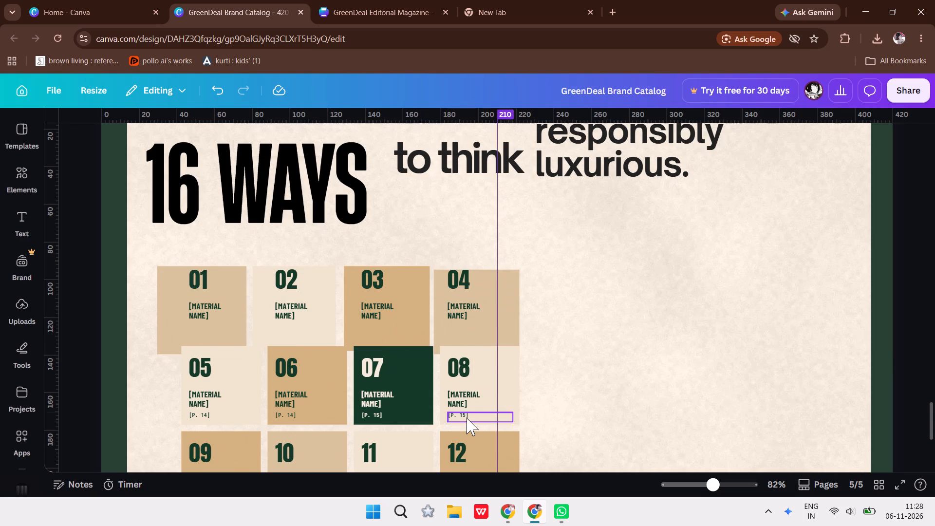
{"action": "key", "text": "BackSpace"}
{"action": "left_click", "coordinate": [382, 412]}
{"action": "key", "text": "BackSpace"}
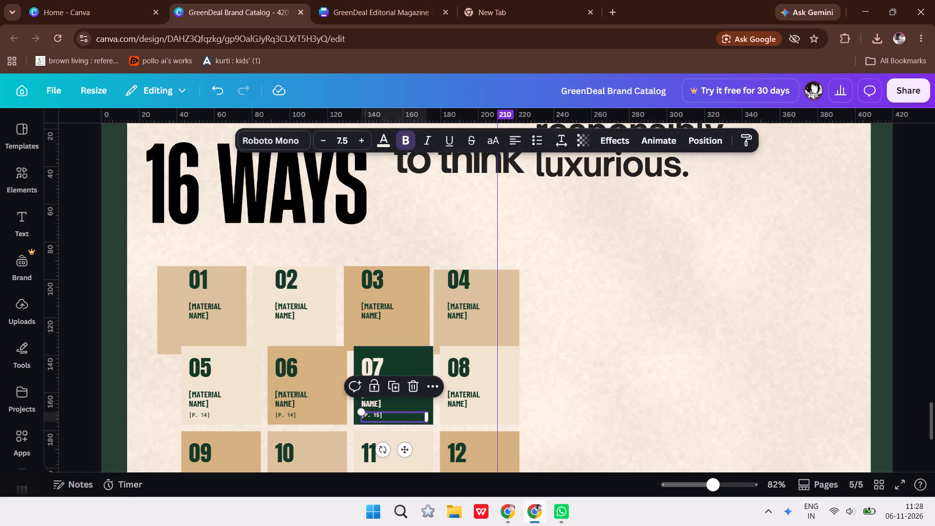
{"action": "left_click", "coordinate": [284, 418]}
{"action": "key", "text": "BackSpace"}
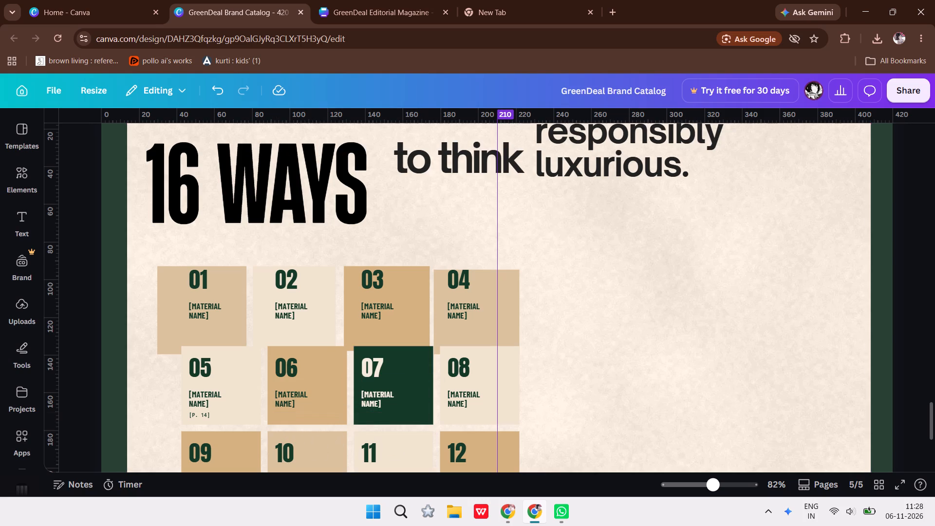
{"action": "left_click", "coordinate": [208, 413]}
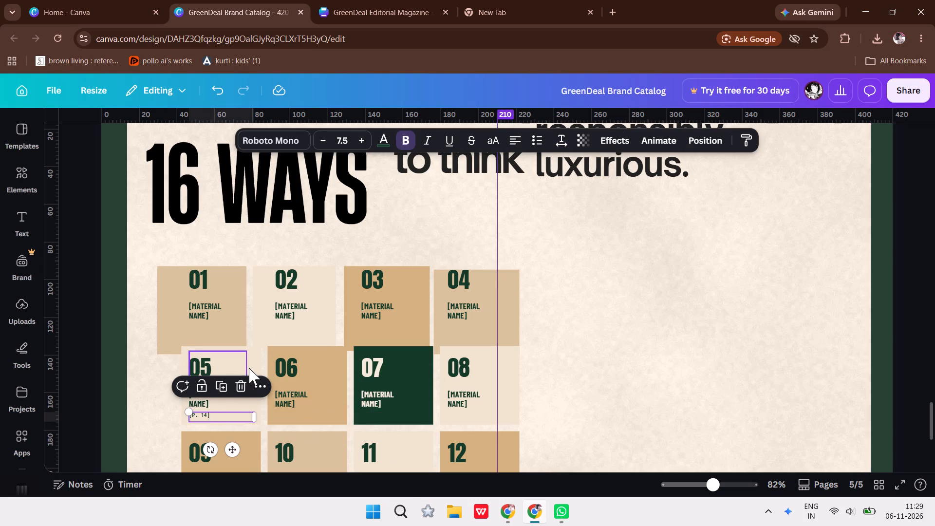
{"action": "key", "text": "BackSpace"}
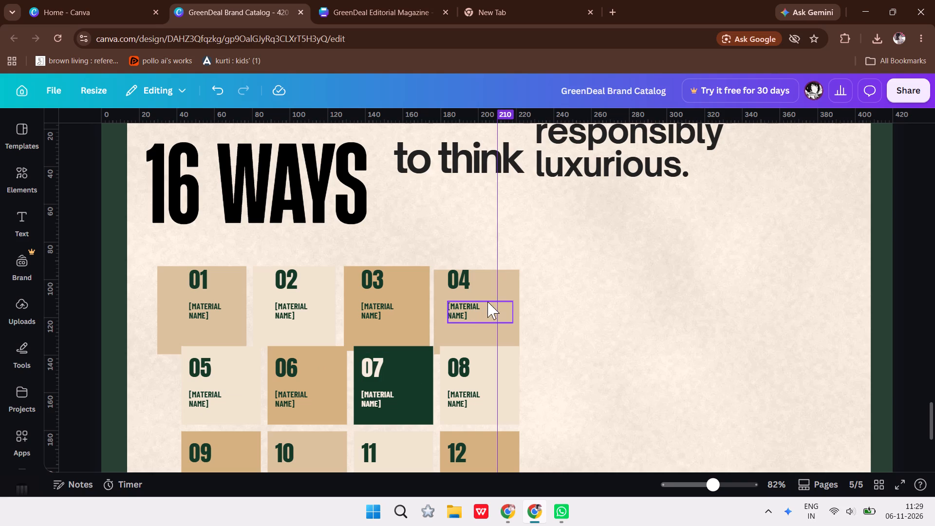
Level tile 04's background square with the first row's top edge and enlarge it from its lower-left corner to about 47.3 × 46.7.
{"action": "left_click", "coordinate": [503, 274]}
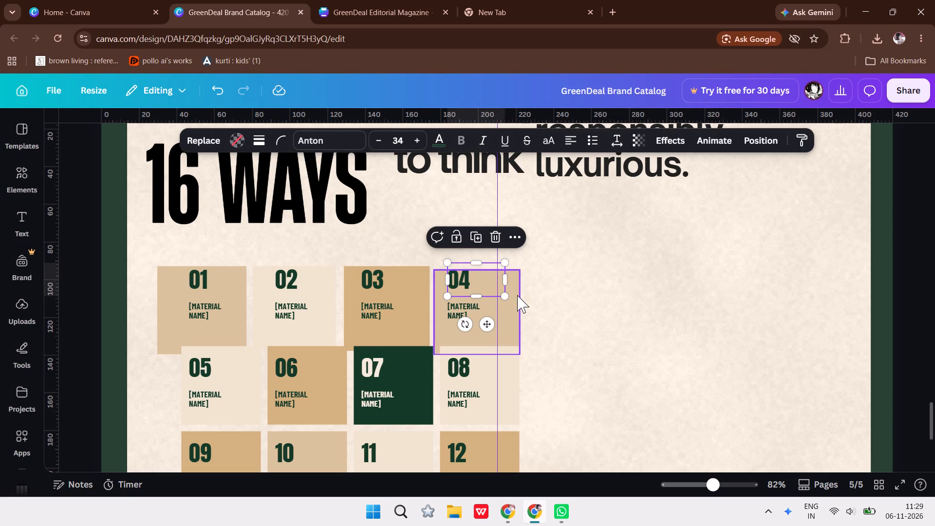
{"action": "left_click", "coordinate": [517, 295]}
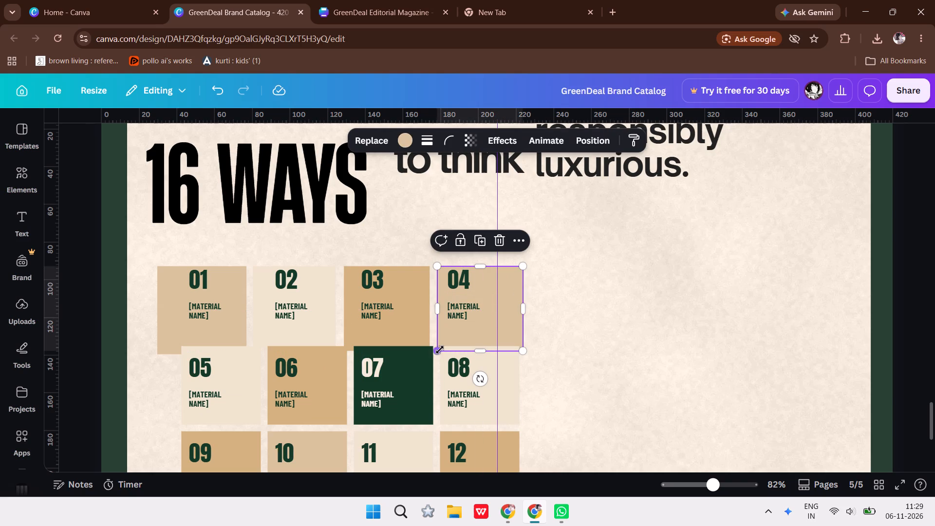
{"action": "left_click", "coordinate": [440, 350]}
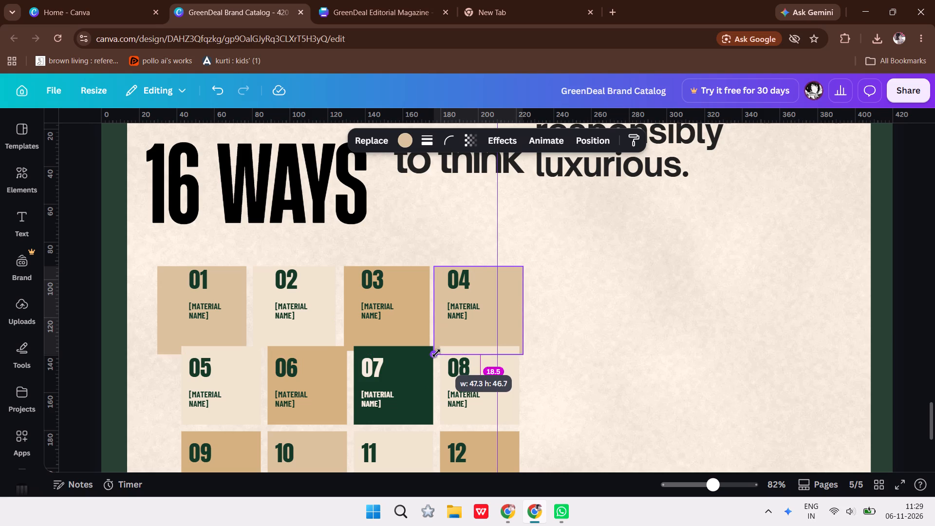
{"action": "left_click", "coordinate": [437, 353]}
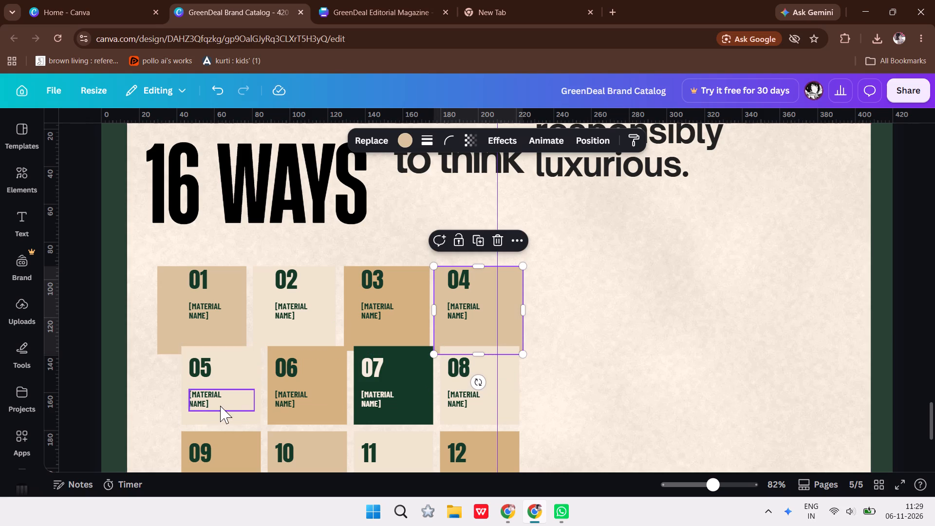
Move tile 05's background square below tile 01's with left edges aligned, and enlarge it from its lower-right corner to about tile 01's width.
{"action": "left_click_drag", "start_coordinate": [238, 412], "coordinate": [206, 429]}
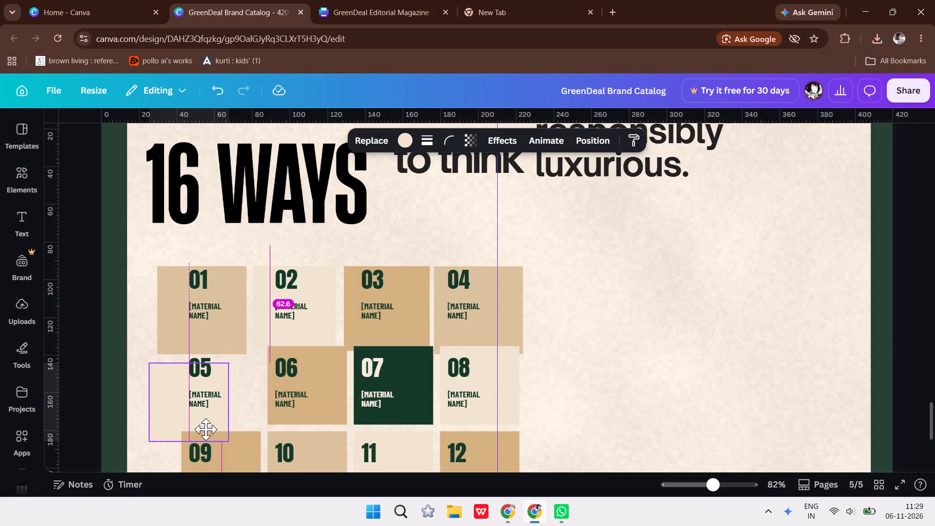
{"action": "left_click_drag", "start_coordinate": [206, 429], "coordinate": [213, 430]}
{"action": "left_click_drag", "start_coordinate": [240, 443], "coordinate": [244, 447]}
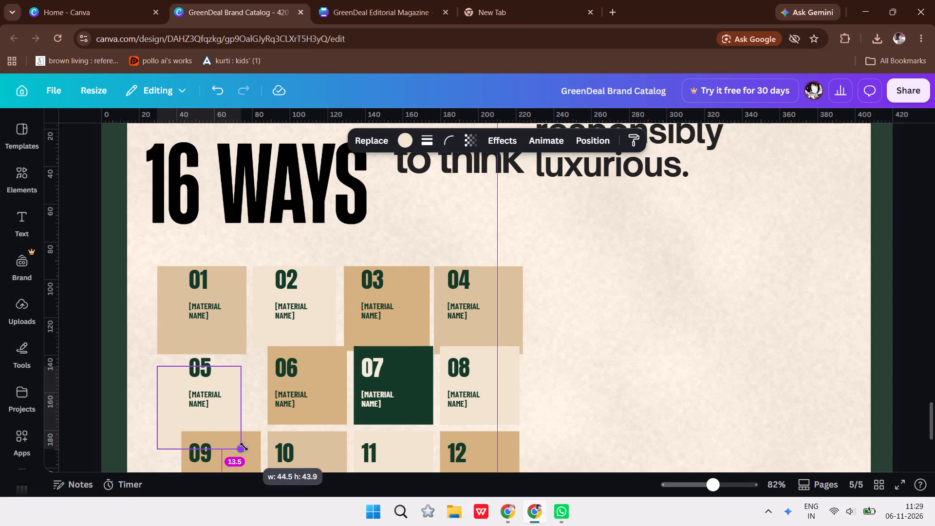
{"action": "left_click_drag", "start_coordinate": [244, 447], "coordinate": [251, 451]}
Move tile 06's background square down and left to sit beside tile 05's, and enlarge it from its lower-right corner to a similar size.
{"action": "left_click_drag", "start_coordinate": [342, 416], "coordinate": [330, 440]}
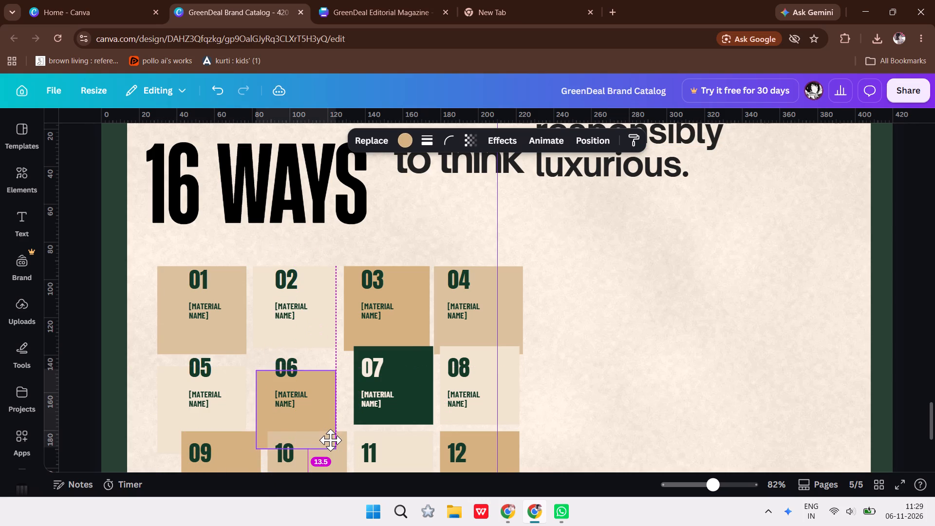
{"action": "left_click_drag", "start_coordinate": [330, 440], "coordinate": [330, 432]}
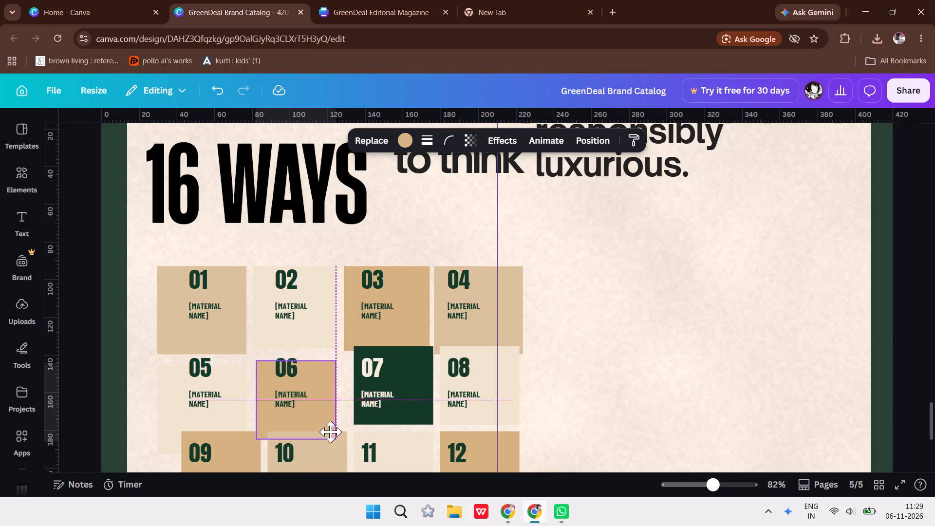
{"action": "left_click_drag", "start_coordinate": [330, 432], "coordinate": [330, 436]}
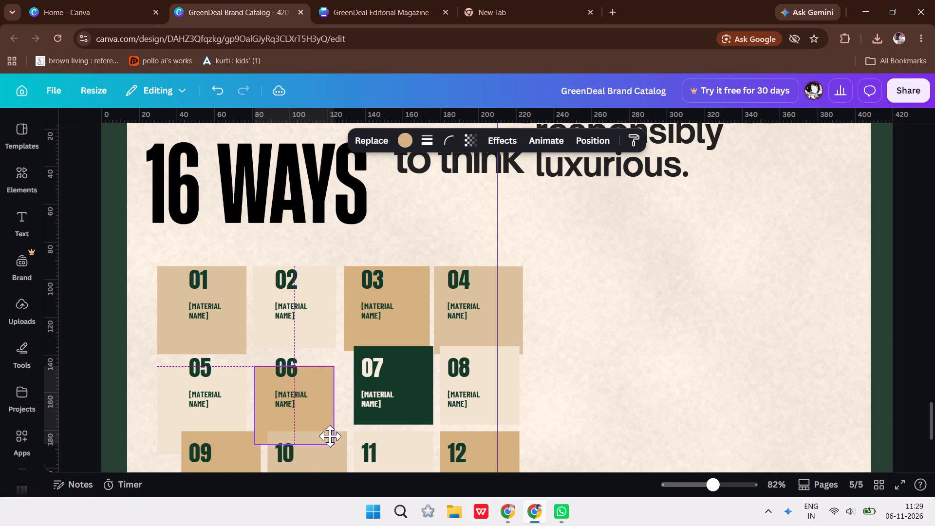
{"action": "left_click_drag", "start_coordinate": [330, 436], "coordinate": [332, 435]}
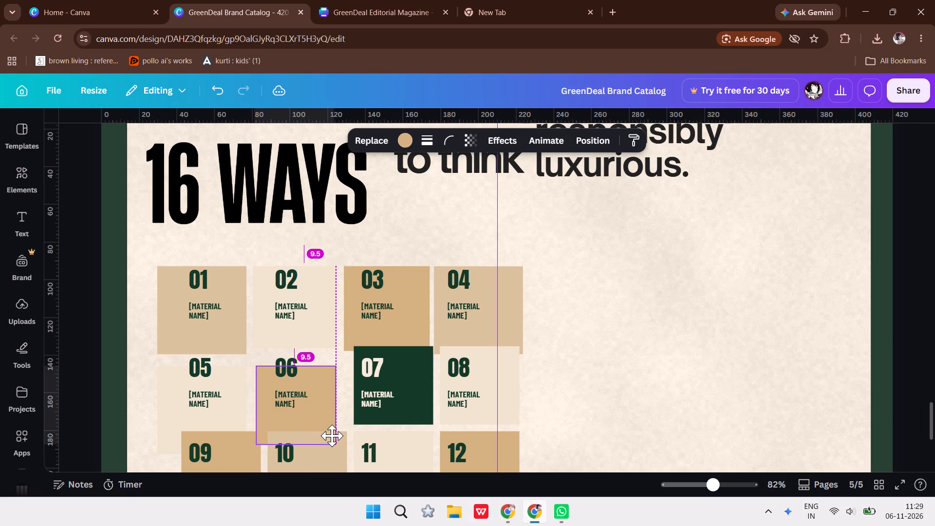
{"action": "left_click_drag", "start_coordinate": [332, 435], "coordinate": [330, 436]}
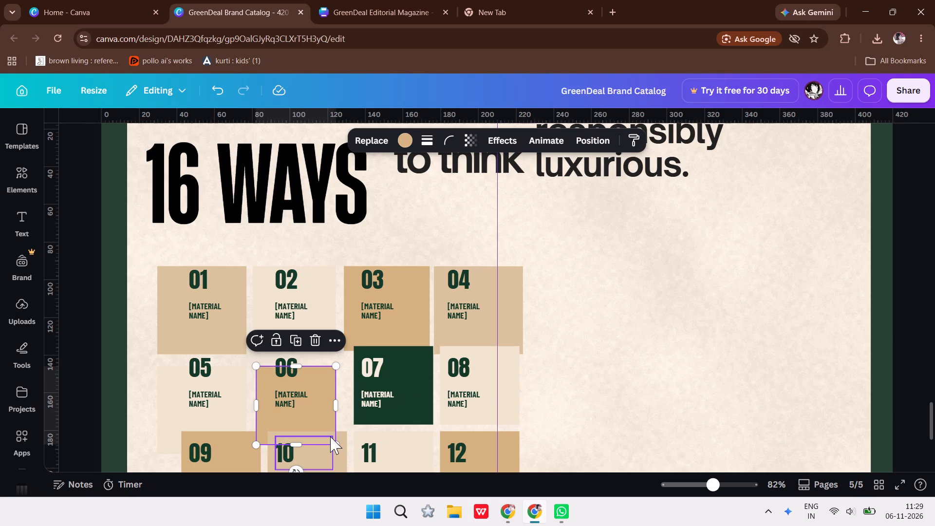
{"action": "left_click", "coordinate": [325, 412]}
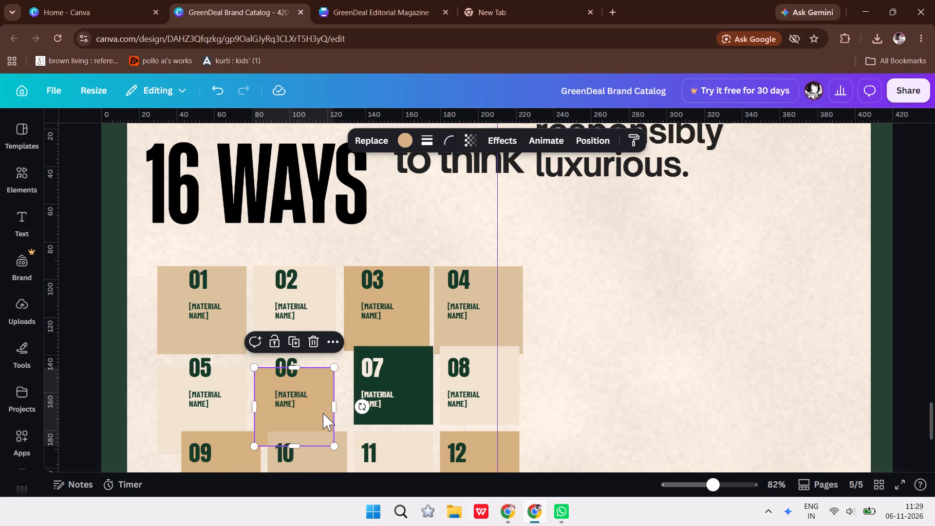
{"action": "left_click_drag", "start_coordinate": [332, 443], "coordinate": [337, 450]}
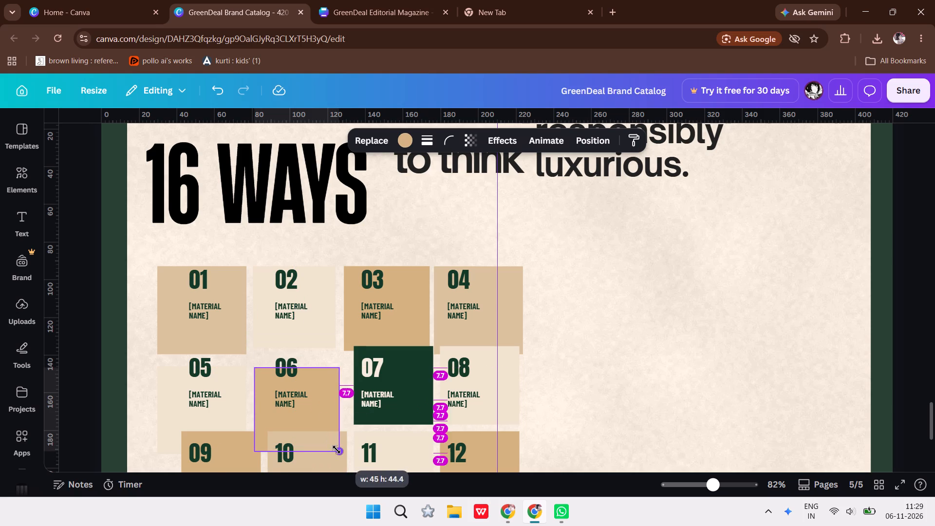
{"action": "left_click_drag", "start_coordinate": [337, 450], "coordinate": [339, 451]}
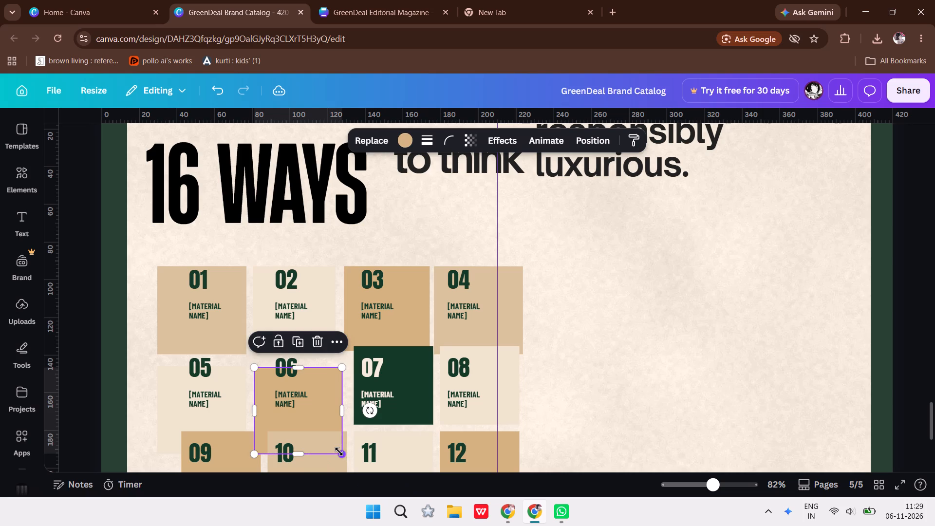
Move tile 07's dark green square down level with tile 06's top edge and enlarge it from its lower-right corner to about 45.8 × 45.2.
{"action": "left_click_drag", "start_coordinate": [428, 417], "coordinate": [430, 441]}
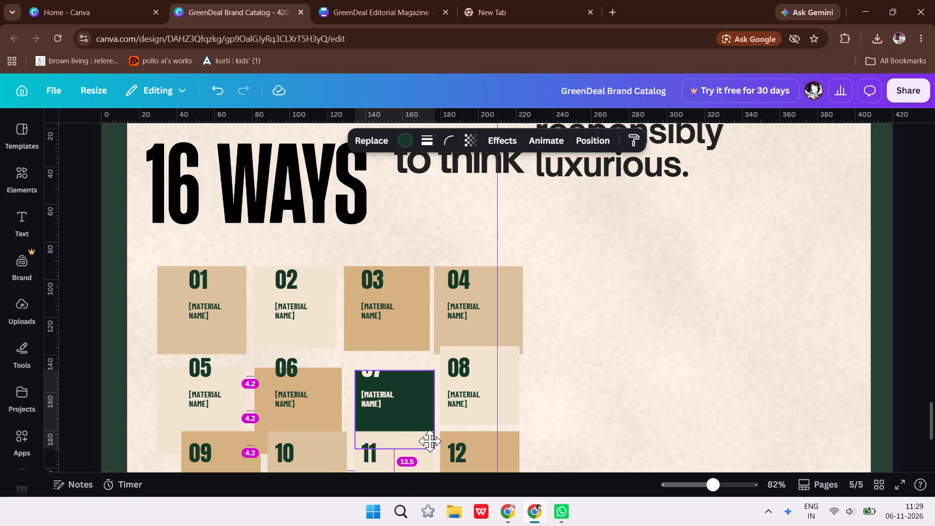
{"action": "left_click_drag", "start_coordinate": [430, 441], "coordinate": [425, 436]}
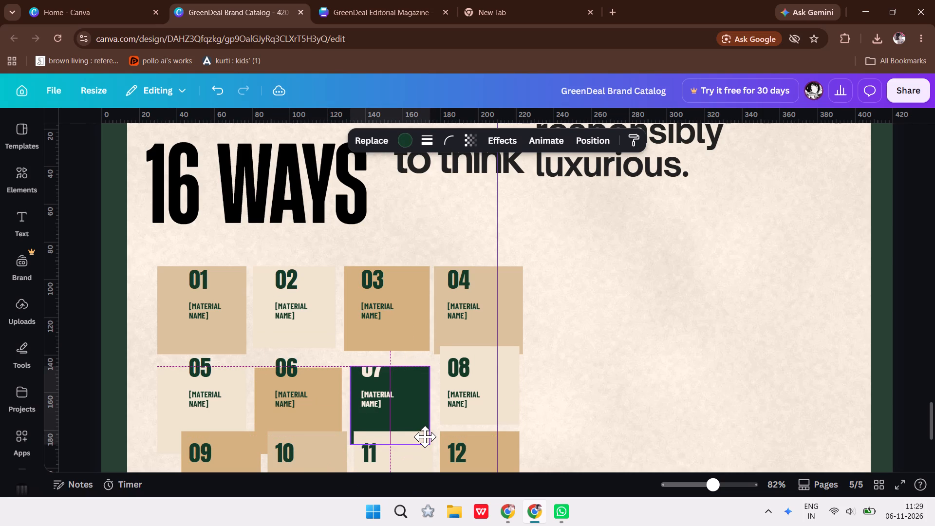
{"action": "left_click_drag", "start_coordinate": [425, 436], "coordinate": [425, 438]}
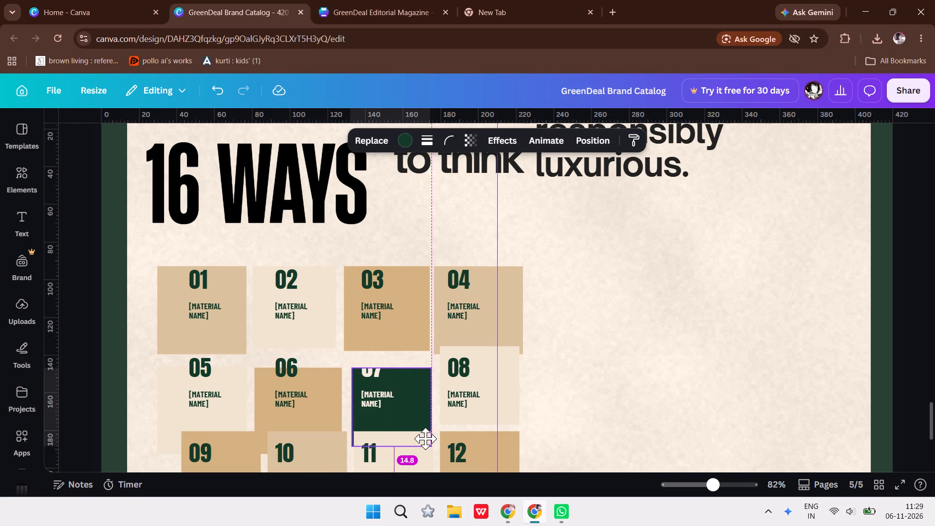
{"action": "left_click_drag", "start_coordinate": [425, 438], "coordinate": [425, 437]}
{"action": "left_click", "coordinate": [414, 424]}
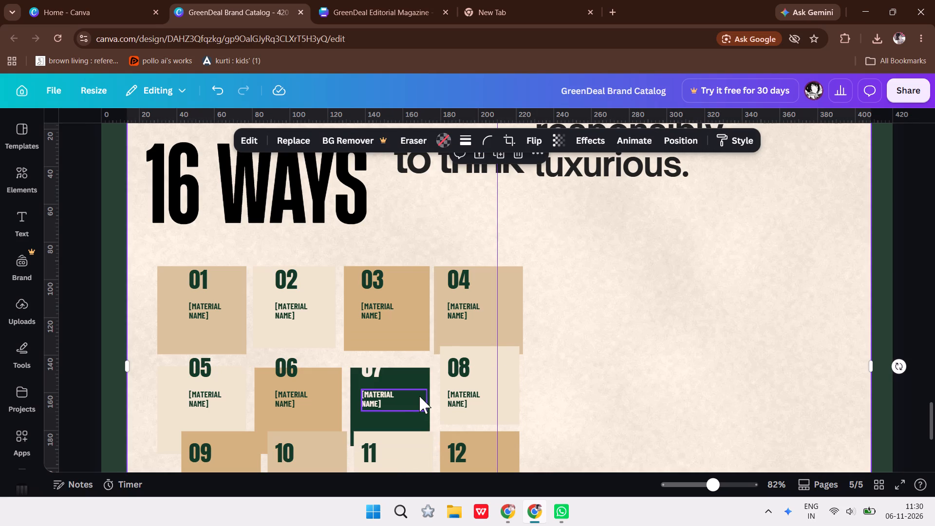
{"action": "left_click", "coordinate": [424, 411]}
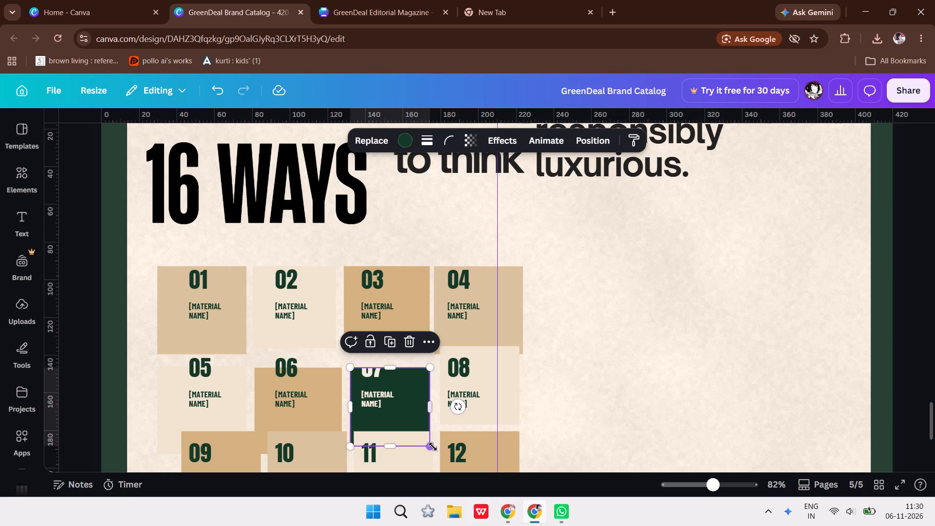
{"action": "left_click_drag", "start_coordinate": [432, 446], "coordinate": [441, 452]}
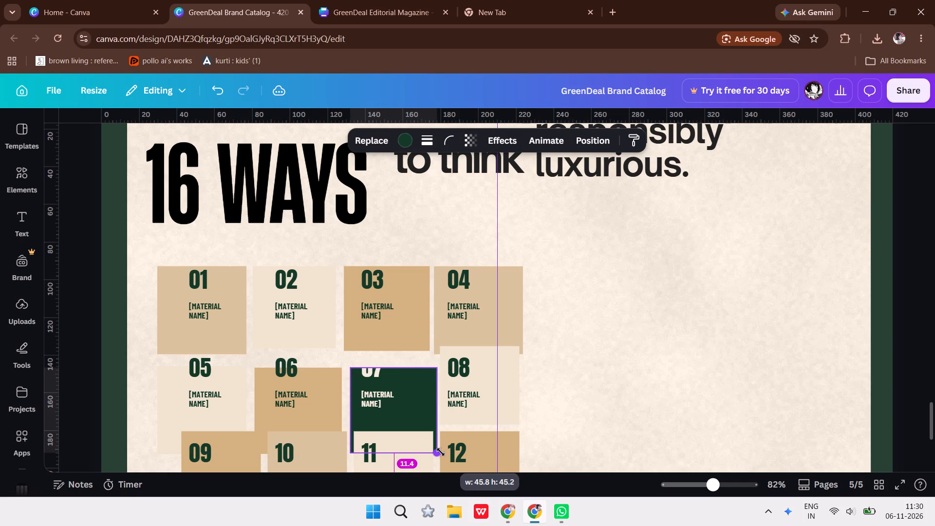
{"action": "left_click_drag", "start_coordinate": [441, 452], "coordinate": [438, 452]}
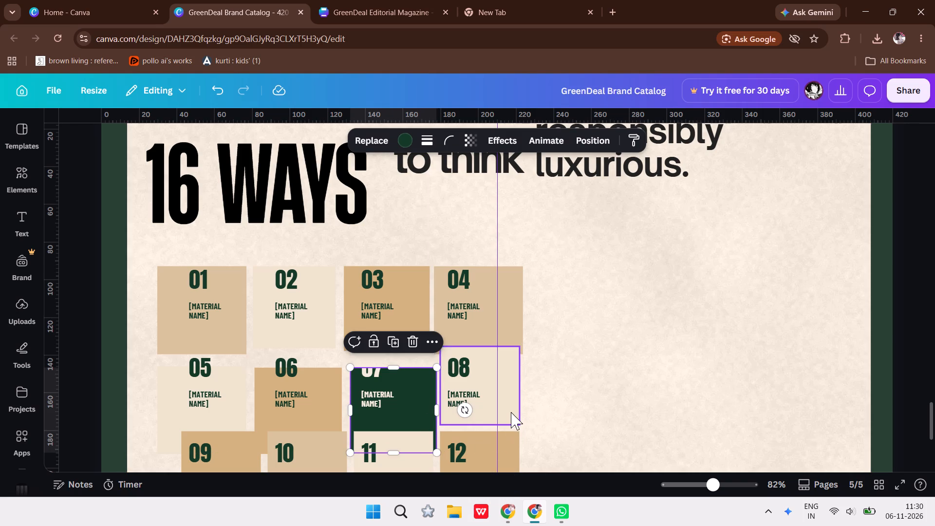
Move tile 08's background square down level with tile 07's top edge, leaving a 4.5 gap between the two squares.
{"action": "left_click_drag", "start_coordinate": [511, 412], "coordinate": [514, 438]}
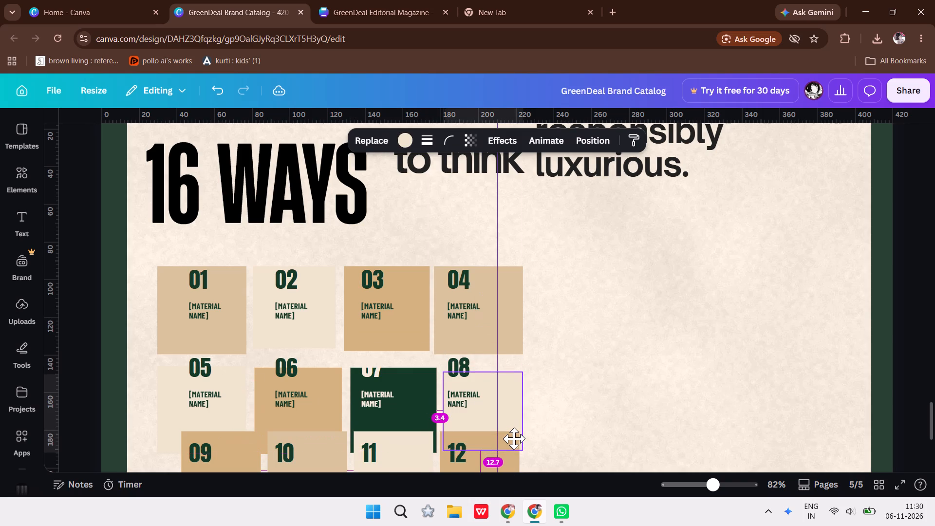
{"action": "left_click_drag", "start_coordinate": [514, 438], "coordinate": [514, 434]}
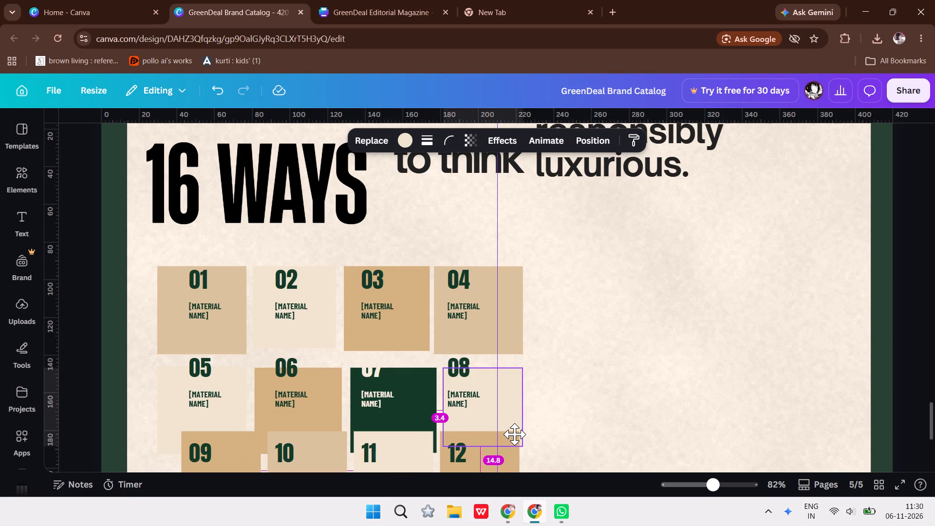
{"action": "left_click_drag", "start_coordinate": [514, 434], "coordinate": [516, 433]}
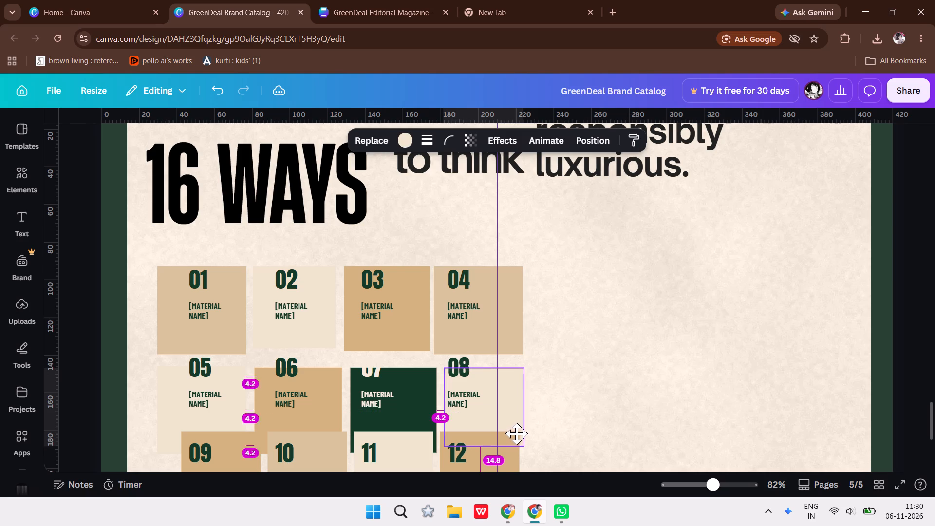
{"action": "left_click_drag", "start_coordinate": [516, 433], "coordinate": [518, 433]}
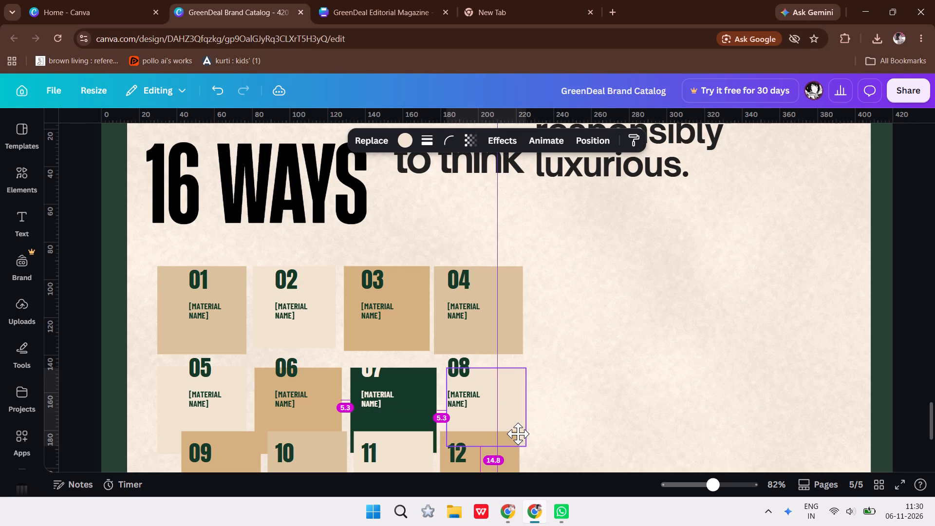
{"action": "left_click_drag", "start_coordinate": [518, 433], "coordinate": [513, 435]}
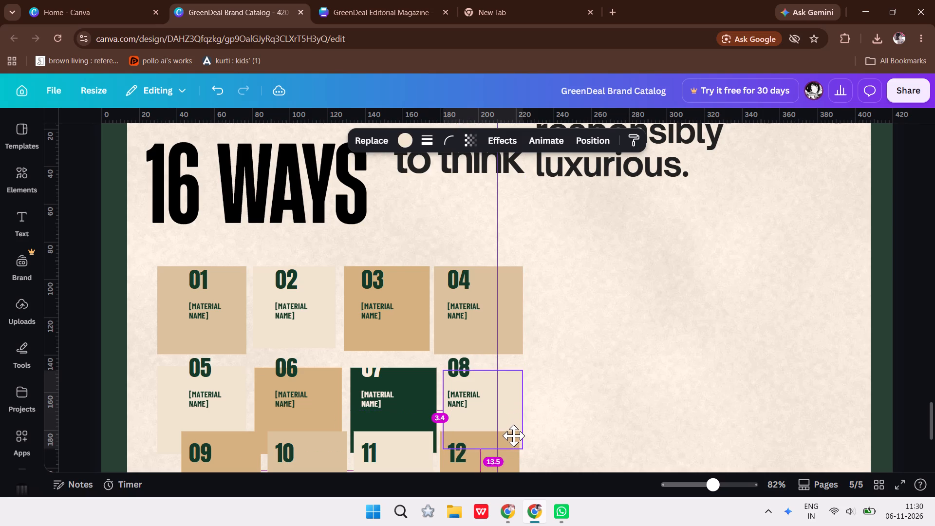
{"action": "left_click_drag", "start_coordinate": [513, 435], "coordinate": [517, 433]}
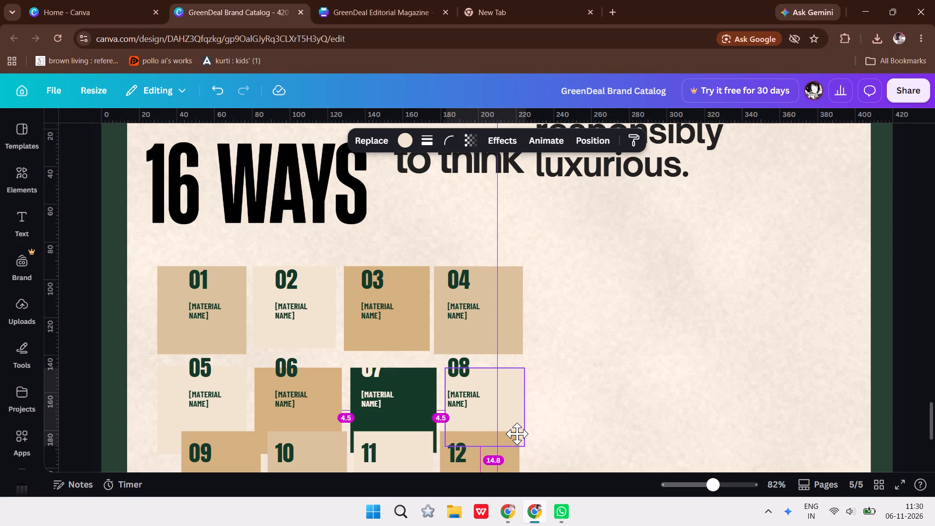
{"action": "left_click_drag", "start_coordinate": [517, 433], "coordinate": [514, 435]}
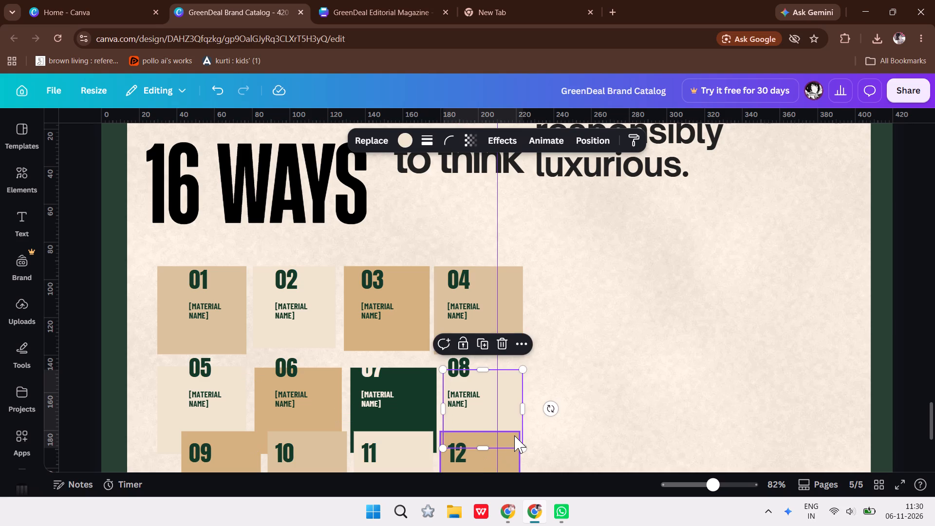
{"action": "key", "text": "Up"}
{"action": "key", "text": "Up"}
{"action": "key", "text": "Down"}
{"action": "key", "text": "Right"}
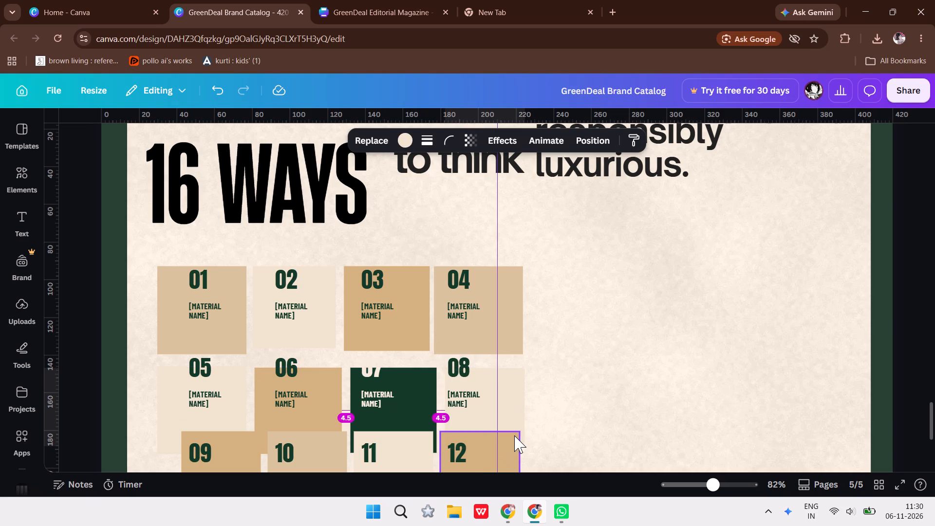
{"action": "key", "text": "Right"}
{"action": "left_click", "coordinate": [512, 412]}
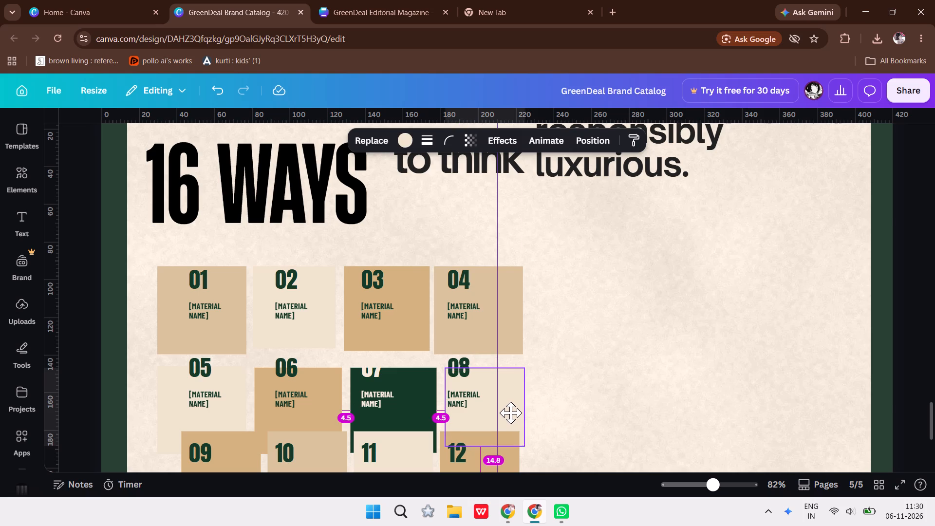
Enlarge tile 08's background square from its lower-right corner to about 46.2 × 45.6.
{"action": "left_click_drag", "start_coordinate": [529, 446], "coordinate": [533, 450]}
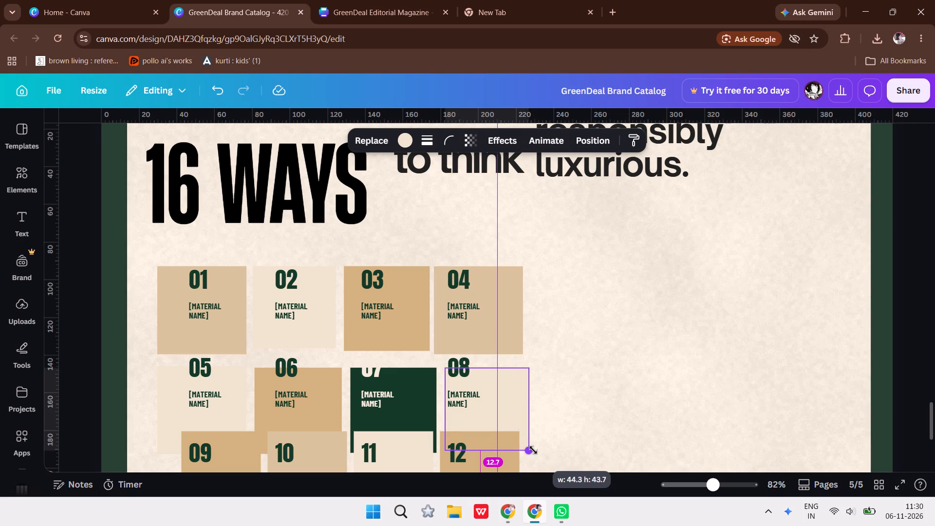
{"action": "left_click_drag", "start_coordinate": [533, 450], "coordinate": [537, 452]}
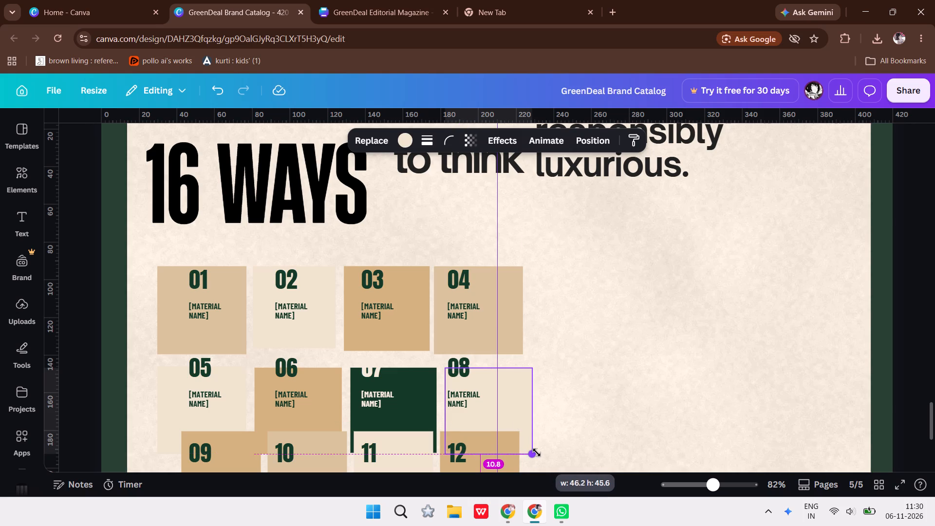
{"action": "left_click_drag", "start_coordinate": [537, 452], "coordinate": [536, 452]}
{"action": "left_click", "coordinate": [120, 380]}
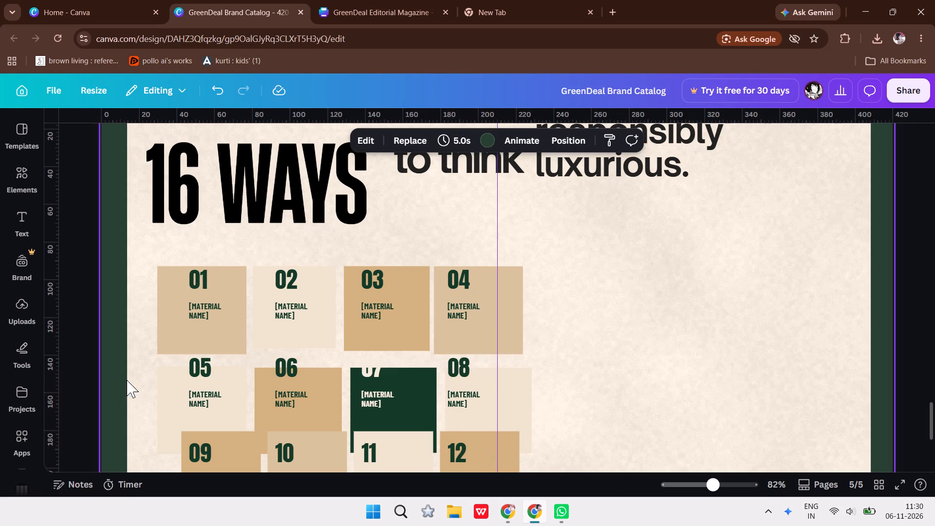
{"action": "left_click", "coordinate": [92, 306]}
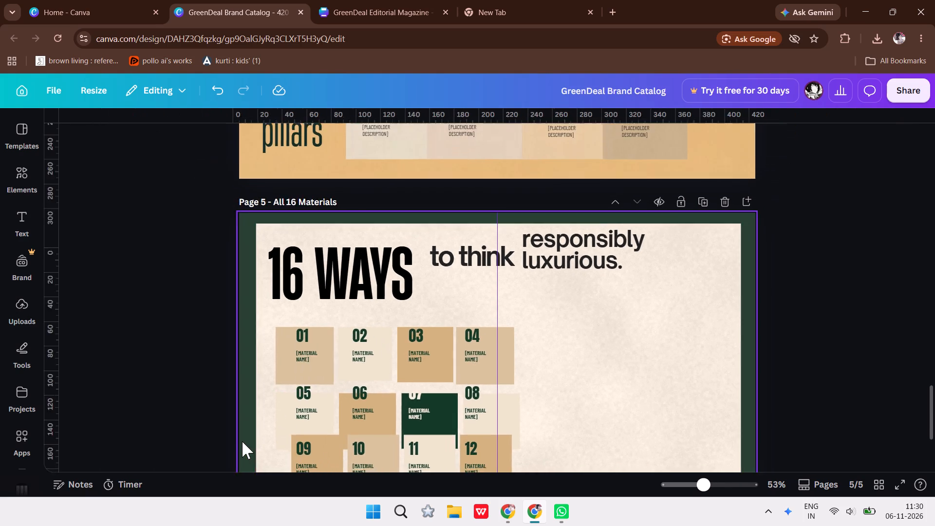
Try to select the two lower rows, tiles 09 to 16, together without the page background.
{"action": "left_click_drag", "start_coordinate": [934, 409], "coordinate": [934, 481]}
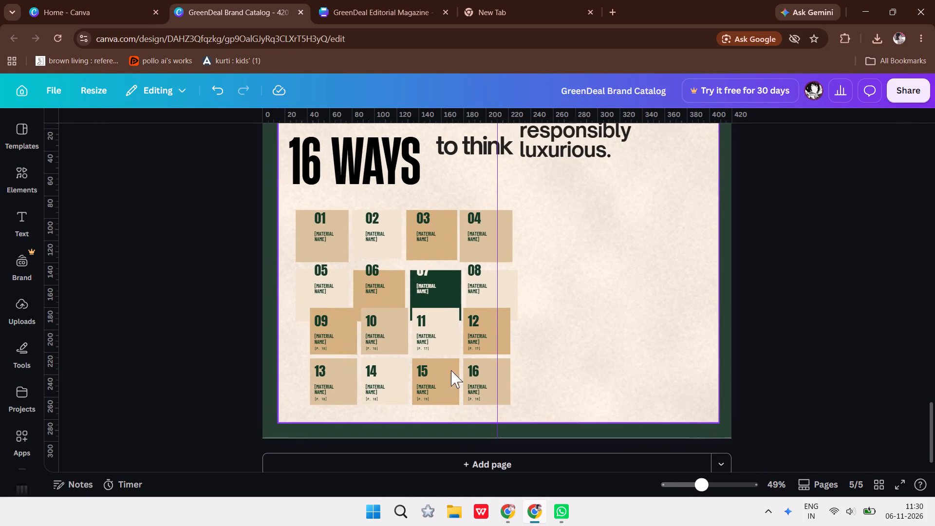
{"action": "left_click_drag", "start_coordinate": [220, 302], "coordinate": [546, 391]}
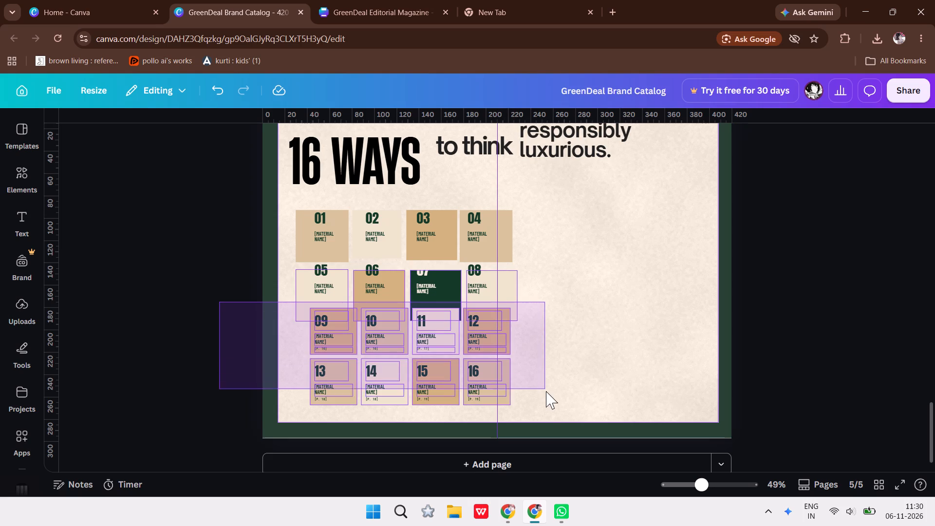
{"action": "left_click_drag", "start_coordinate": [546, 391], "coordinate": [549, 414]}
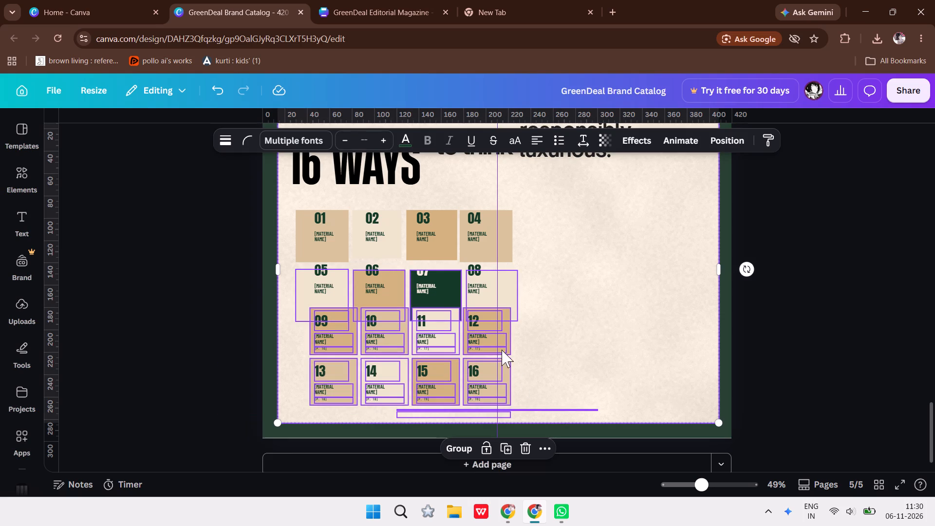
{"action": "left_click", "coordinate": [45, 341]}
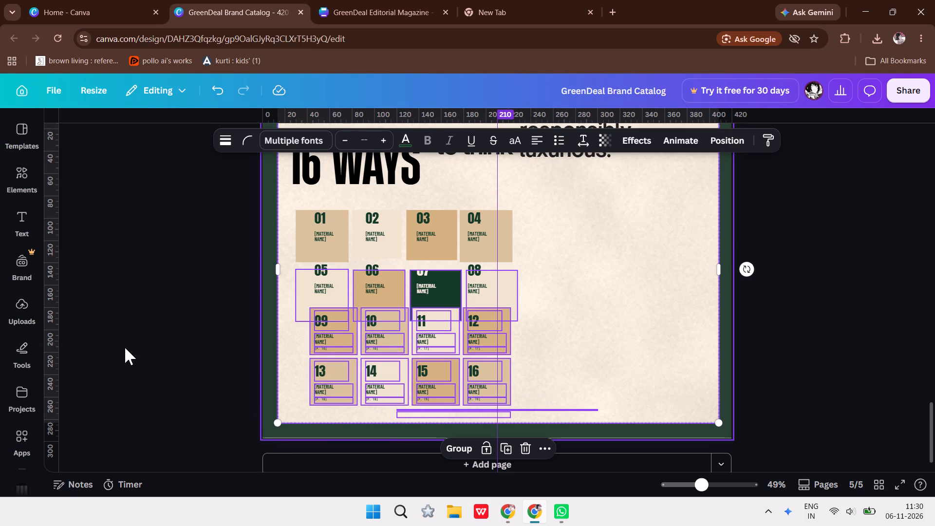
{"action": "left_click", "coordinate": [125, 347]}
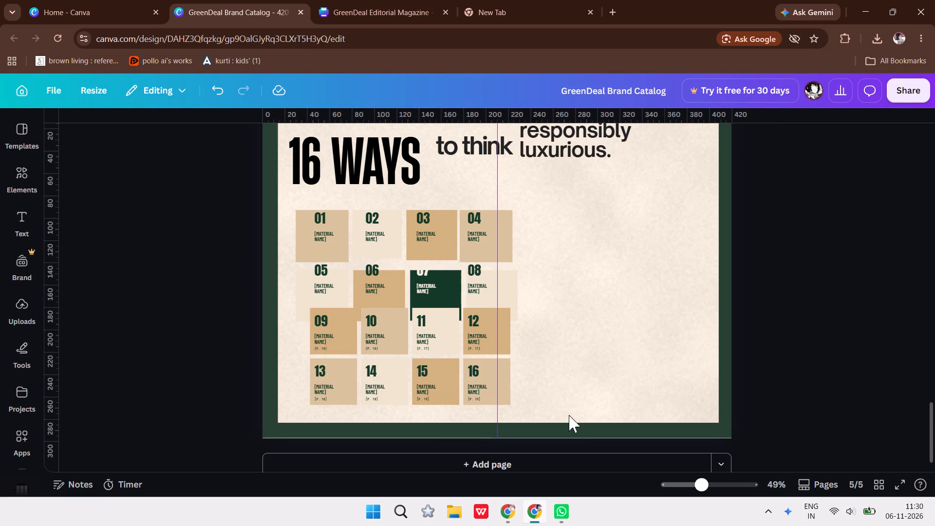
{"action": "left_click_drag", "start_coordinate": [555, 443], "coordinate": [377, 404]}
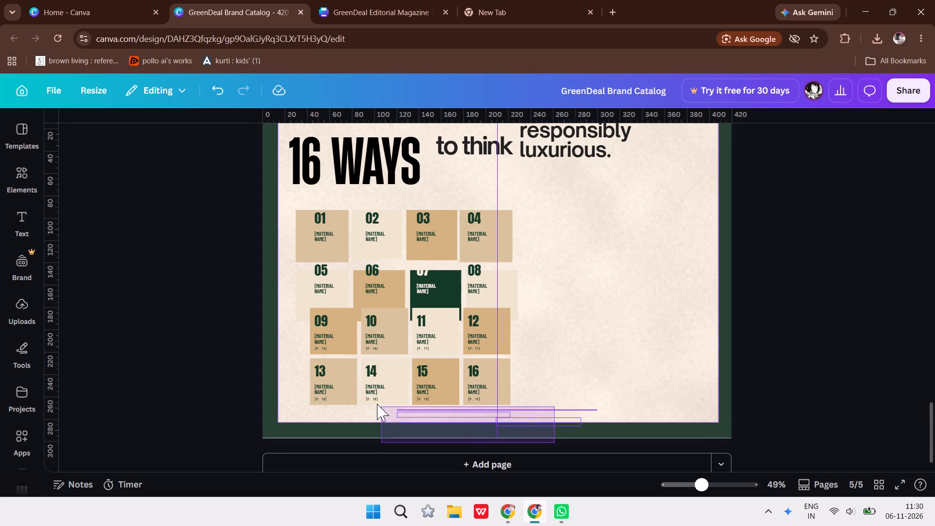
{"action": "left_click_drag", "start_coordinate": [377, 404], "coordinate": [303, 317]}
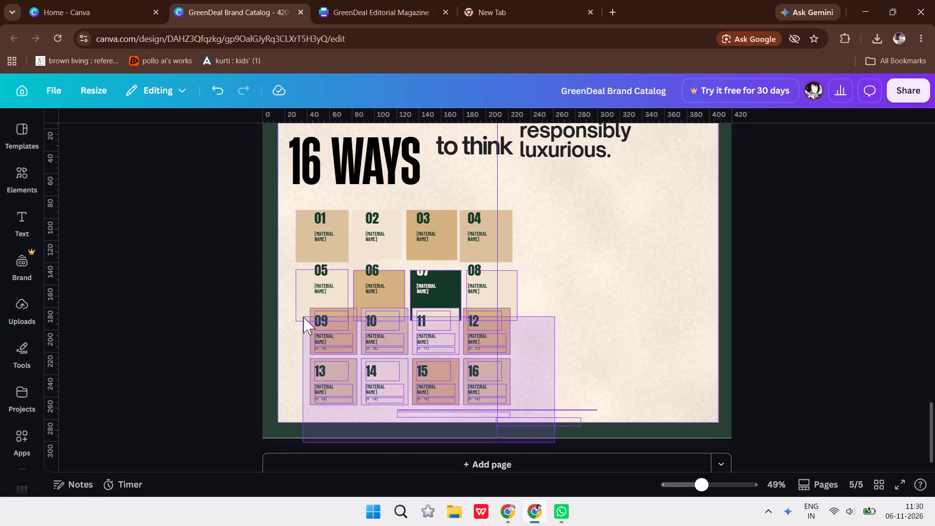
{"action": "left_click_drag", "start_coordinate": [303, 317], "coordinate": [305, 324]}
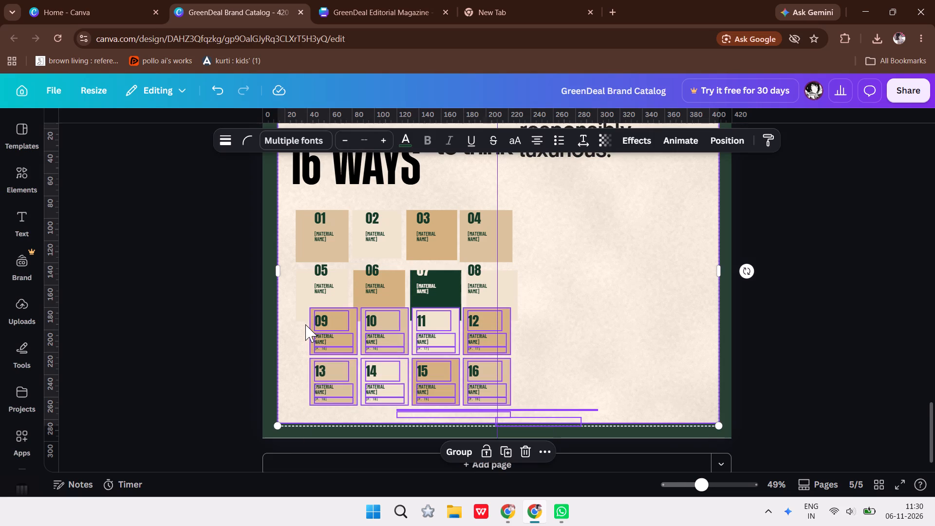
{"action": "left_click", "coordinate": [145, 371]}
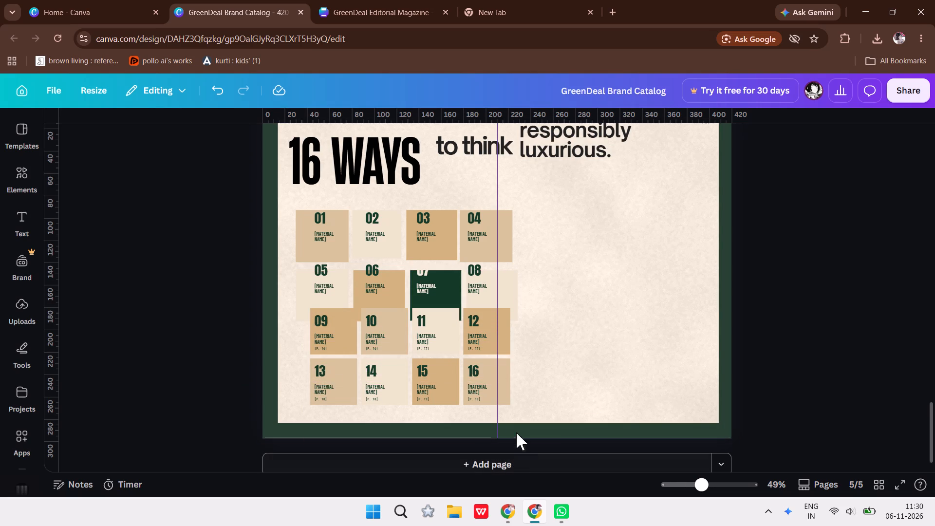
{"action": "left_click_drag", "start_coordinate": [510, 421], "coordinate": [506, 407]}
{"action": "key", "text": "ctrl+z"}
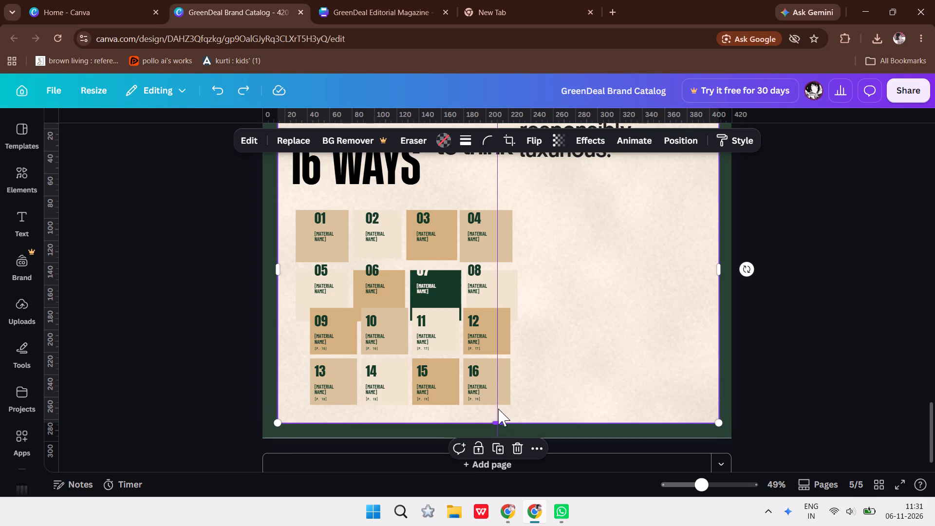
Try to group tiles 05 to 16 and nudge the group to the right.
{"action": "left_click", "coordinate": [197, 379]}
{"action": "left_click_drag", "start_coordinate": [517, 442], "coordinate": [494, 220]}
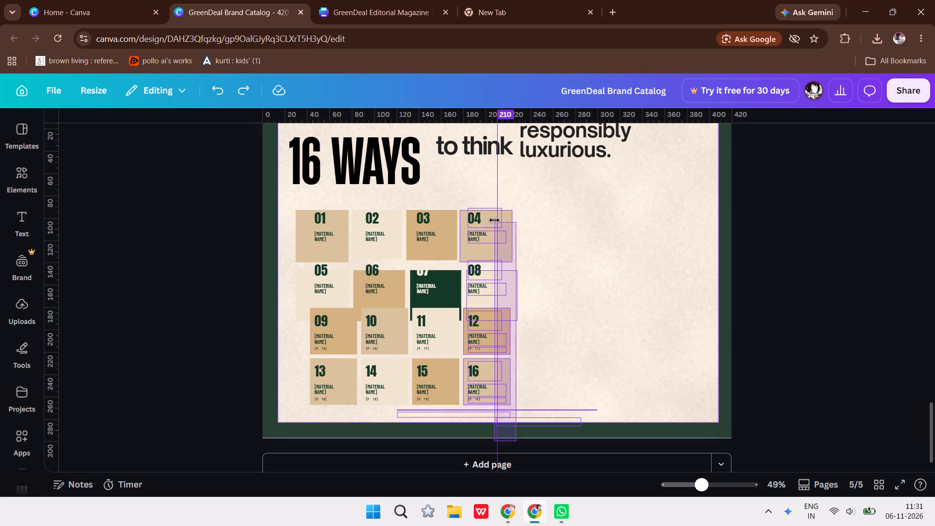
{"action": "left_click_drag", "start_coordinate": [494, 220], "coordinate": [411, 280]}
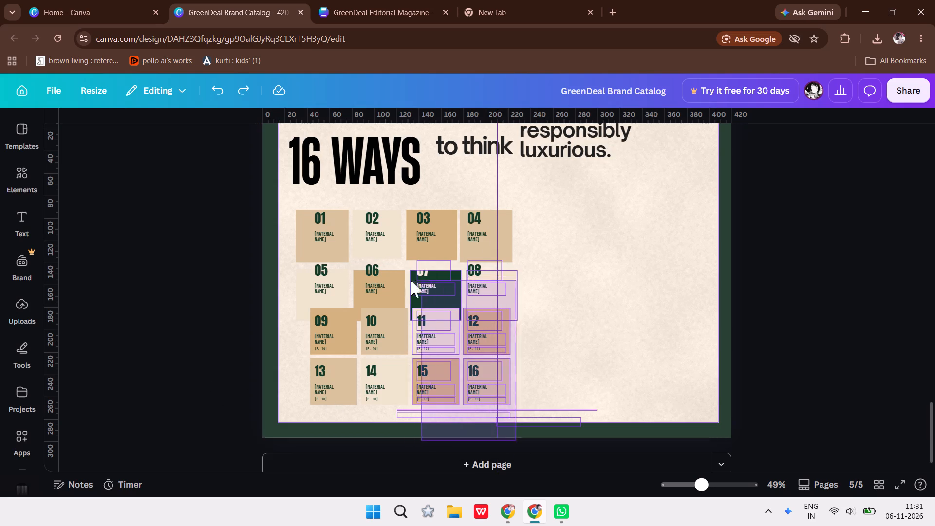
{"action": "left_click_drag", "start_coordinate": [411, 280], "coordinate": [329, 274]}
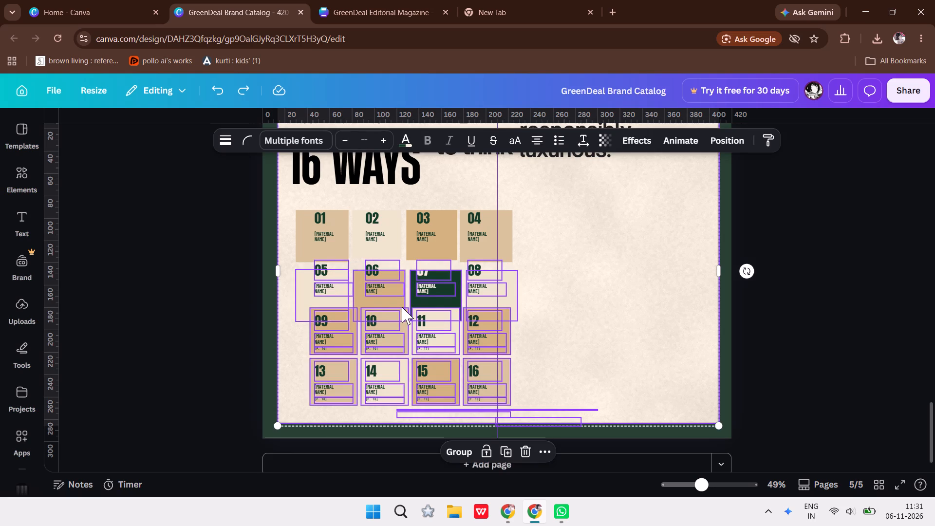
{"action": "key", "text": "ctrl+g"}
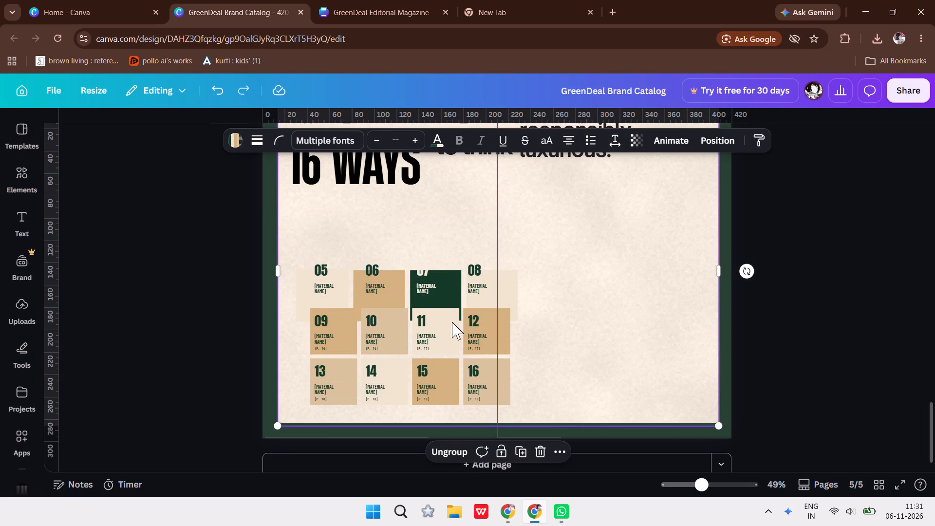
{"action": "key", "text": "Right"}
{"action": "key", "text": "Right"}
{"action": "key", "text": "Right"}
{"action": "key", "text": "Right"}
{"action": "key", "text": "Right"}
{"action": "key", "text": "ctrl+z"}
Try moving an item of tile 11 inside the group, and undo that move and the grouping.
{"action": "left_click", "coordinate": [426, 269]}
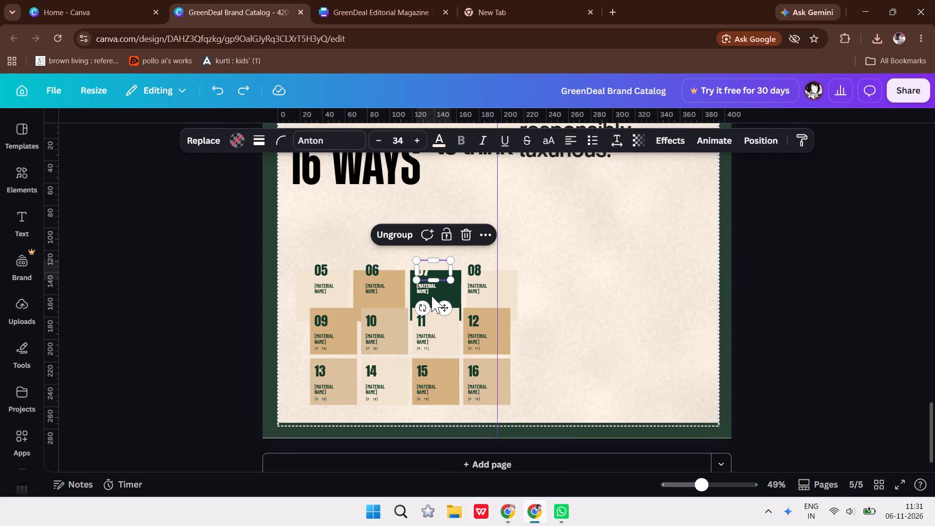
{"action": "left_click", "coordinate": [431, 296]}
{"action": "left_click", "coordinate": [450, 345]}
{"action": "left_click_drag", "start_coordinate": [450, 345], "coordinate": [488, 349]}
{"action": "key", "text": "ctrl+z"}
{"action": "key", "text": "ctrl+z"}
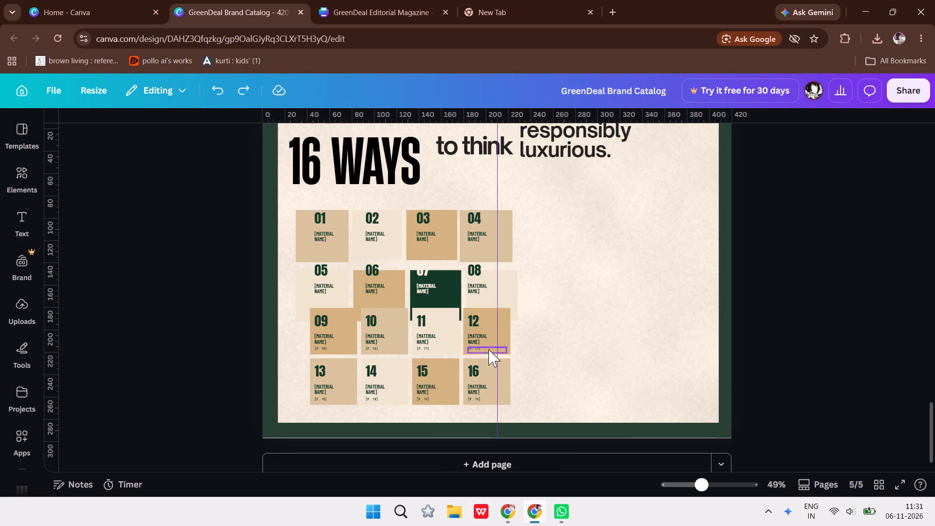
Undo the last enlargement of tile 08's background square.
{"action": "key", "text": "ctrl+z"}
Enlarge tile 08's background square from its lower-left corner to about 46.3 × 45.7, matching the second row's bottom edge.
{"action": "left_click", "coordinate": [502, 290]}
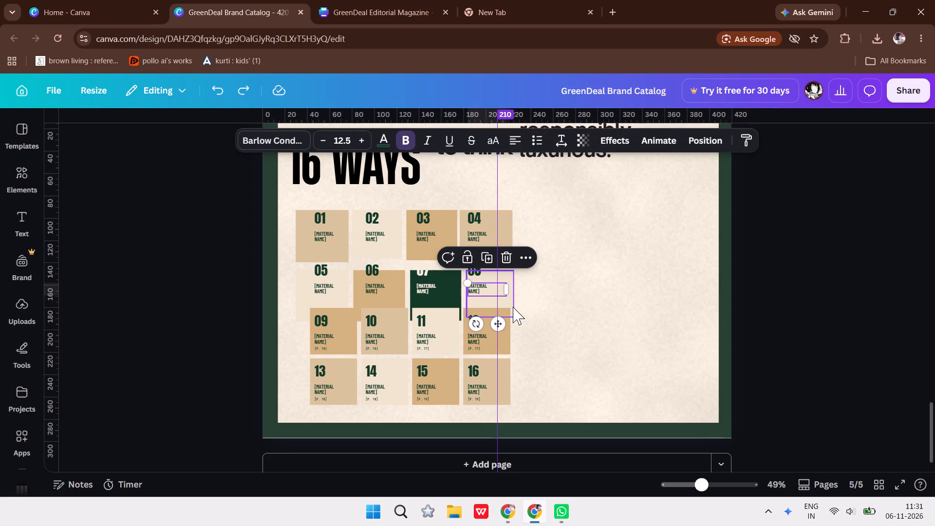
{"action": "left_click", "coordinate": [513, 307]}
{"action": "left_click_drag", "start_coordinate": [466, 318], "coordinate": [466, 324]}
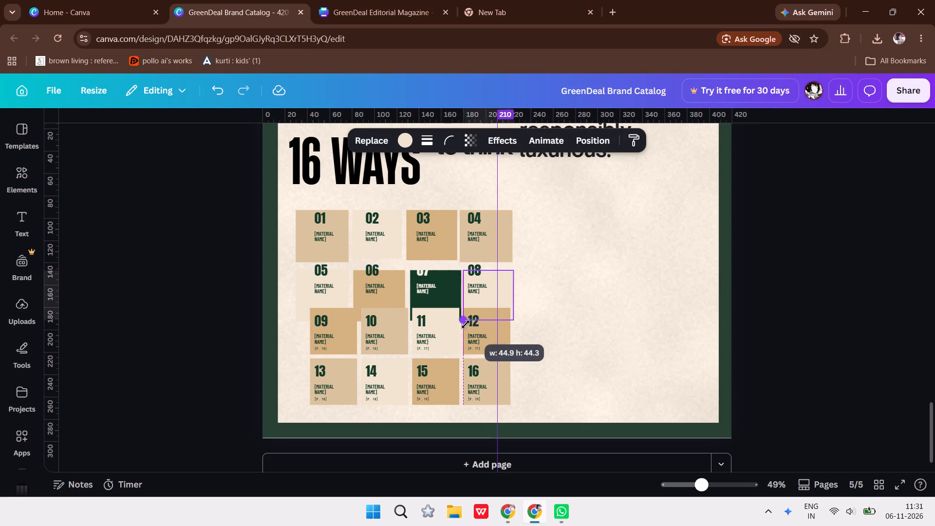
{"action": "left_click_drag", "start_coordinate": [466, 324], "coordinate": [465, 325]}
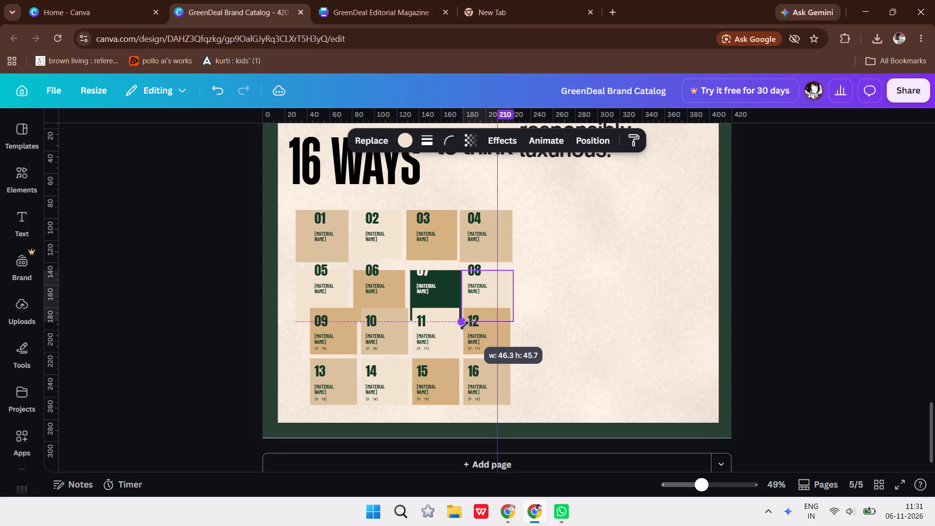
{"action": "left_click_drag", "start_coordinate": [465, 325], "coordinate": [465, 326]}
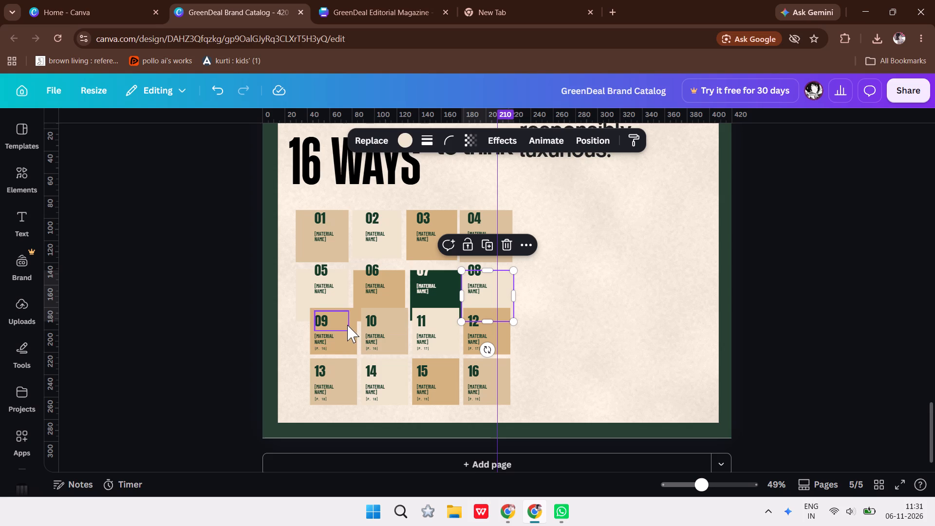
Move tile 09's tan background square out of the grid to the blank area below "responsibly luxurious.".
{"action": "left_click_drag", "start_coordinate": [351, 327], "coordinate": [566, 192]}
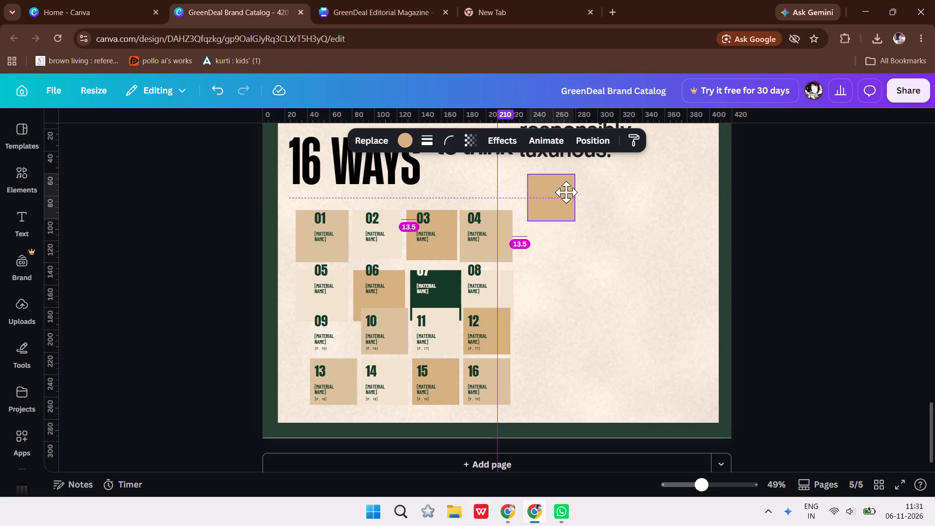
{"action": "left_click_drag", "start_coordinate": [566, 192], "coordinate": [563, 191]}
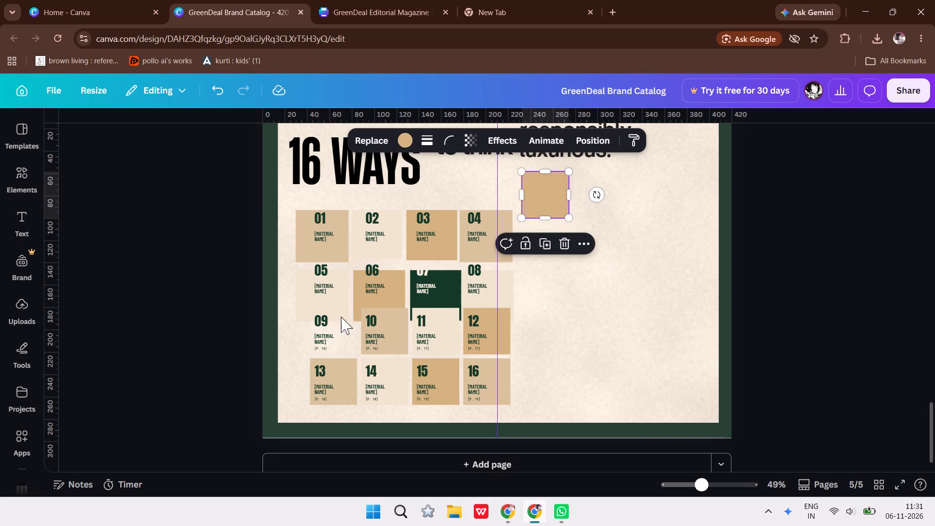
Delete the "09" number text from the third row of tiles.
{"action": "left_click", "coordinate": [327, 319]}
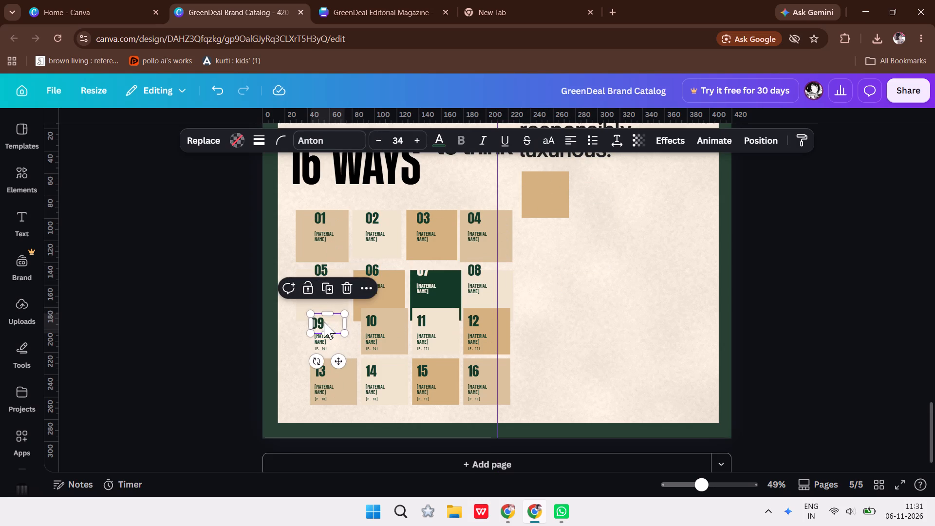
{"action": "key", "text": "BackSpace"}
Delete the number and material name texts of tiles 02 to 08 together, keeping their background squares.
{"action": "left_click", "coordinate": [314, 232]}
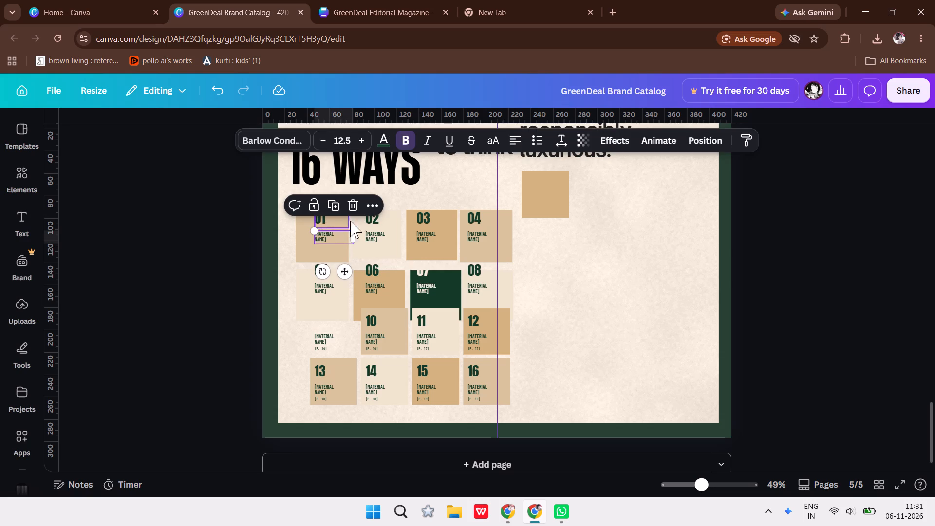
{"action": "left_click", "coordinate": [371, 223]}
{"action": "left_click", "coordinate": [374, 234], "text": "shift"}
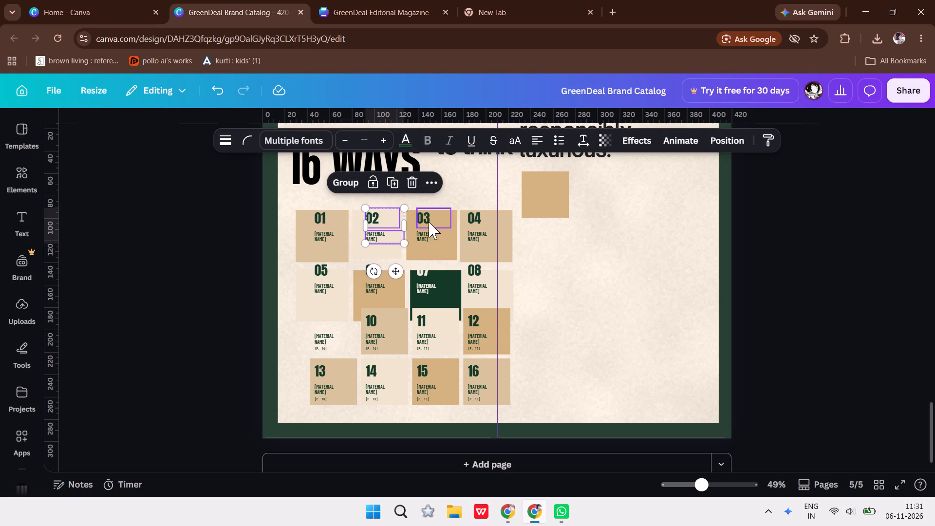
{"action": "left_click", "coordinate": [433, 220], "text": "shift"}
{"action": "left_click", "coordinate": [429, 233], "text": "shift"}
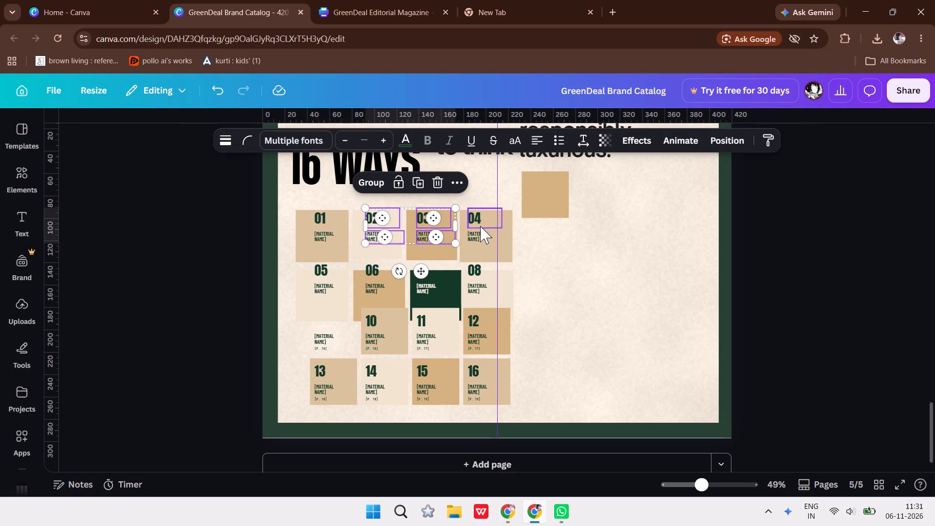
{"action": "left_click", "coordinate": [480, 226], "text": "shift"}
{"action": "left_click", "coordinate": [478, 241], "text": "shift"}
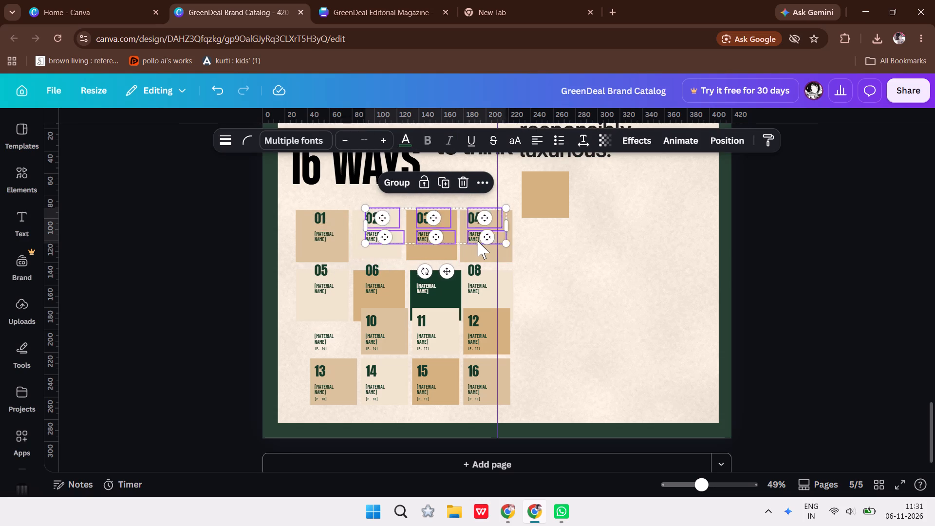
{"action": "left_click", "coordinate": [482, 274], "text": "shift"}
{"action": "left_click", "coordinate": [482, 290], "text": "shift"}
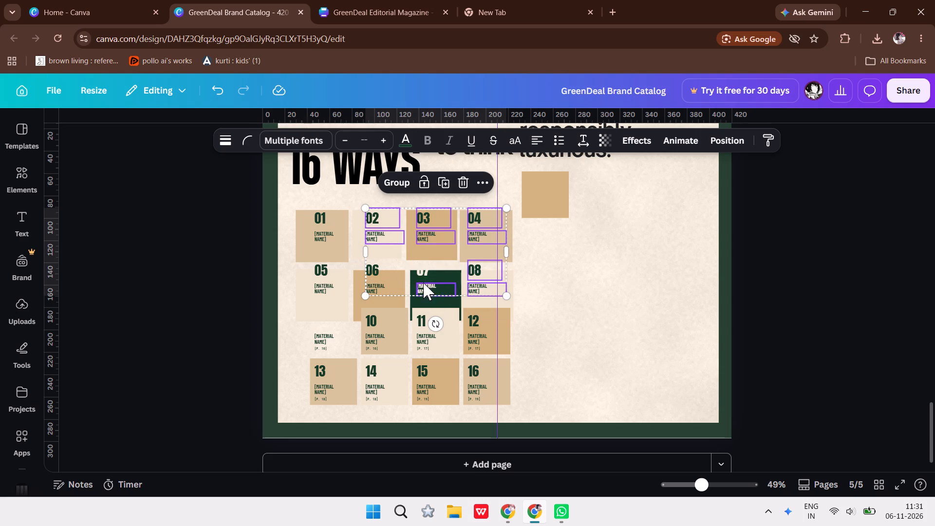
{"action": "left_click", "coordinate": [422, 278], "text": "shift"}
{"action": "left_click", "coordinate": [428, 283], "text": "shift"}
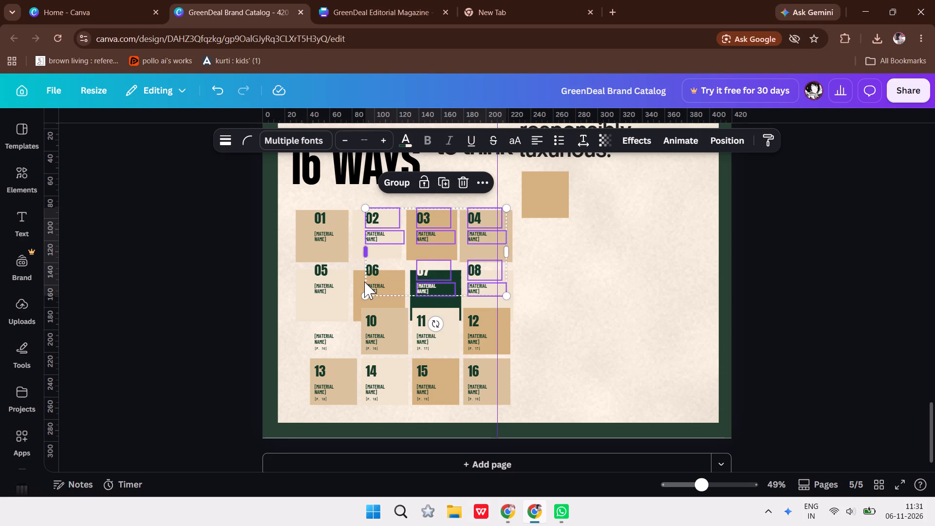
{"action": "left_click", "coordinate": [373, 284], "text": "shift"}
{"action": "left_click", "coordinate": [375, 265], "text": "shift"}
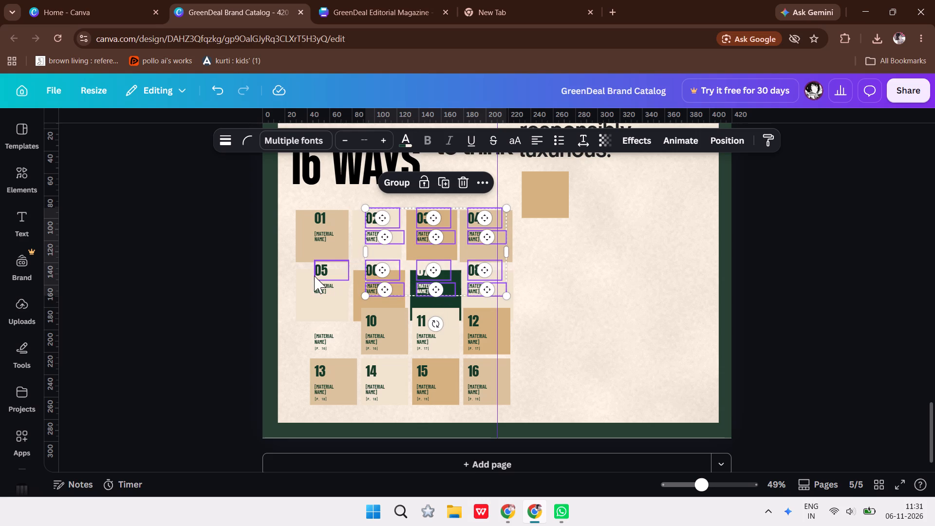
{"action": "left_click", "coordinate": [315, 276], "text": "shift"}
{"action": "left_click", "coordinate": [325, 287], "text": "shift"}
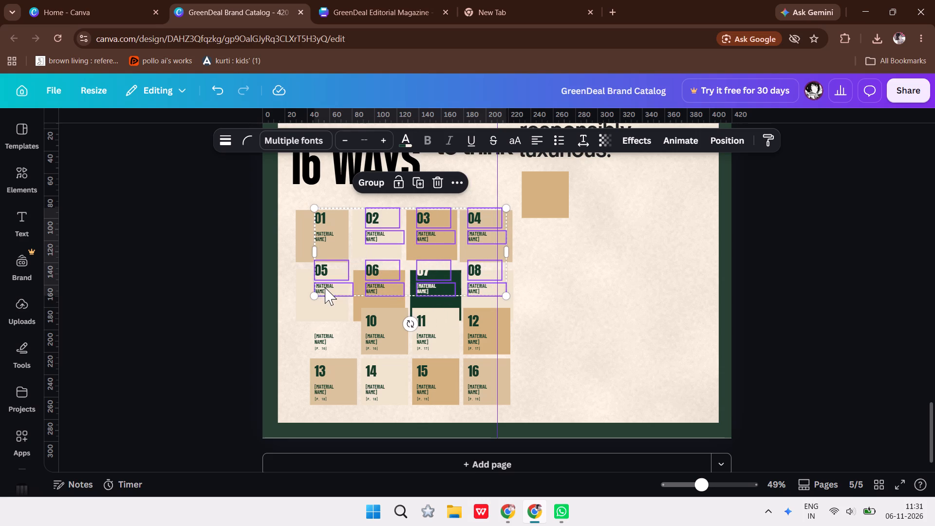
{"action": "key", "text": "BackSpace"}
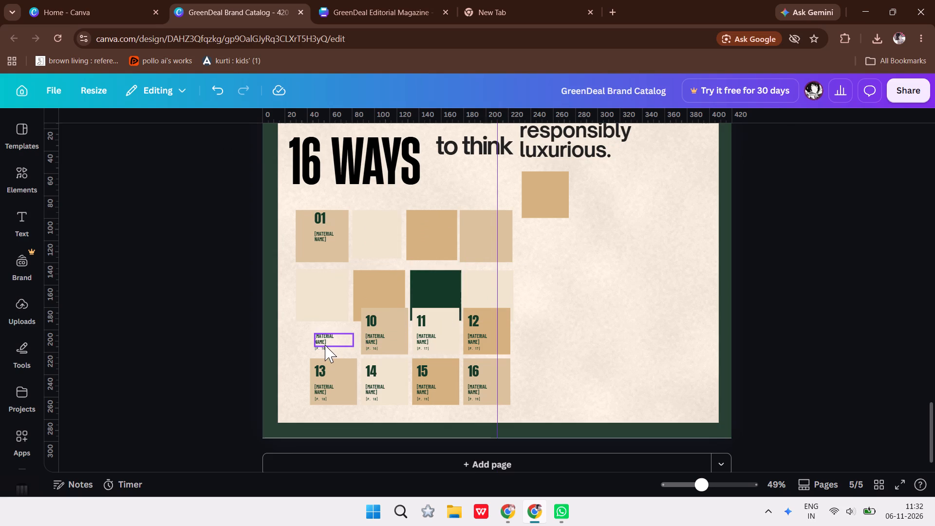
Delete tile 09's material name, the numbers and names of tiles 10 to 16, and the page references of tiles 13 to 16.
{"action": "left_click", "coordinate": [325, 345], "text": "shift"}
{"action": "left_click", "coordinate": [388, 323], "text": "shift"}
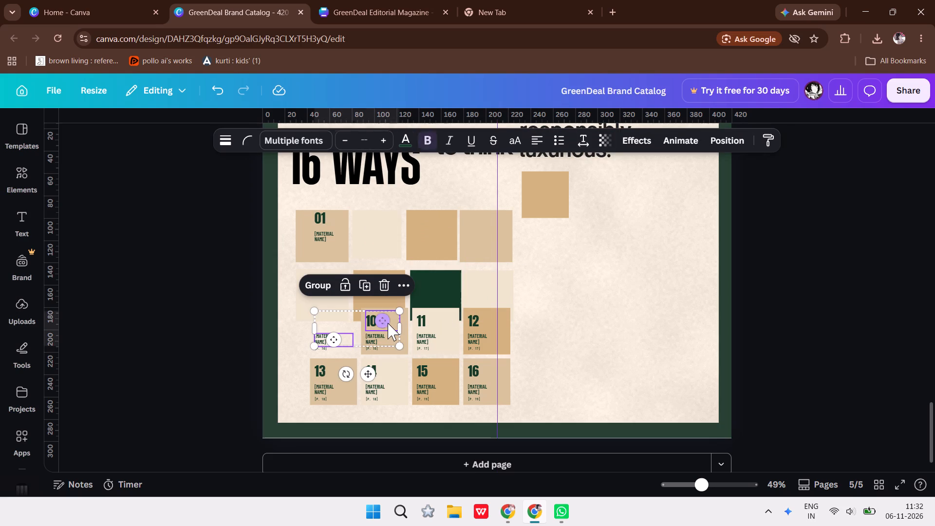
{"action": "left_click", "coordinate": [382, 339], "text": "shift"}
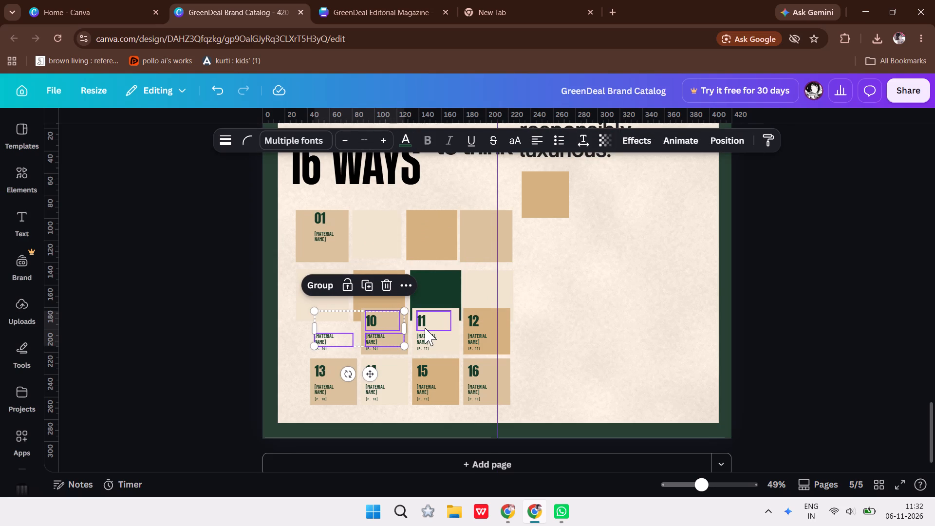
{"action": "left_click", "coordinate": [429, 338], "text": "shift"}
{"action": "left_click", "coordinate": [425, 319], "text": "shift"}
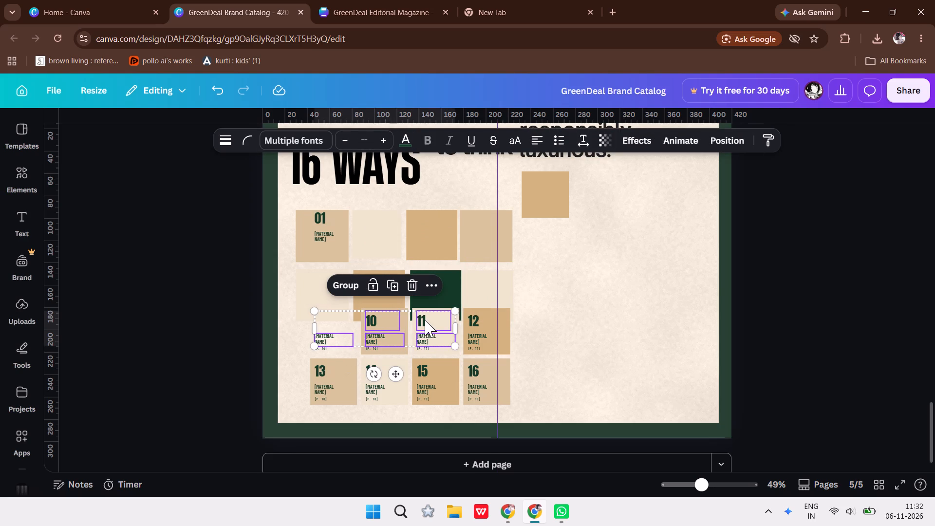
{"action": "left_click", "coordinate": [482, 326], "text": "shift"}
{"action": "left_click", "coordinate": [482, 336], "text": "shift"}
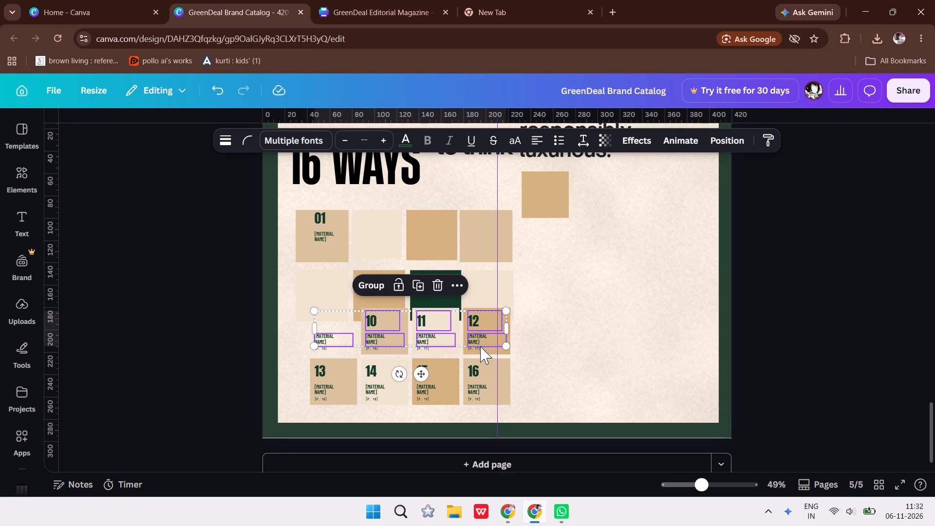
{"action": "left_click", "coordinate": [475, 375], "text": "shift"}
{"action": "left_click", "coordinate": [475, 394], "text": "shift"}
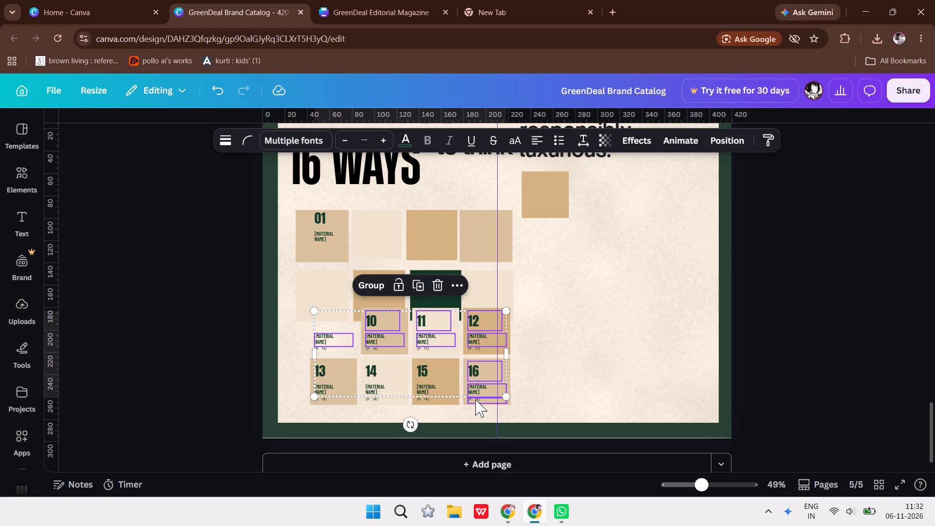
{"action": "left_click", "coordinate": [475, 399], "text": "shift"}
{"action": "left_click", "coordinate": [425, 397], "text": "shift"}
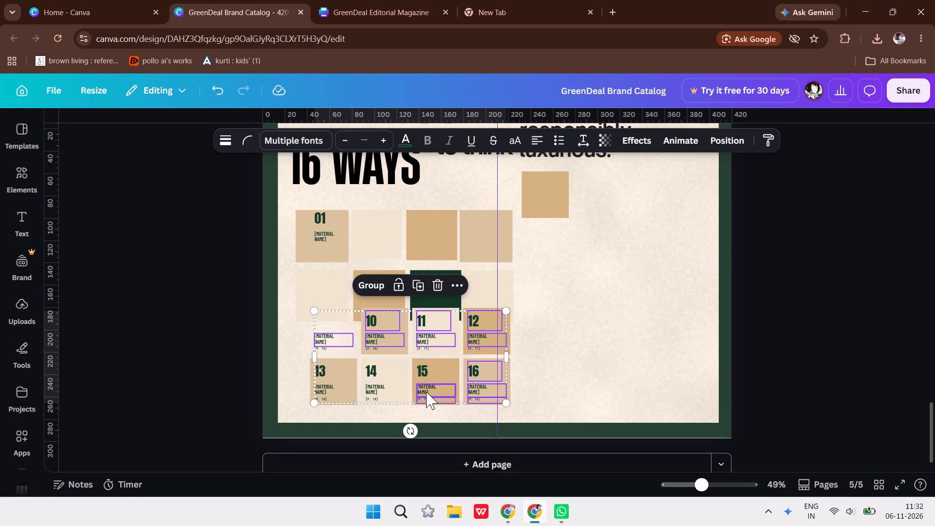
{"action": "left_click", "coordinate": [426, 389], "text": "shift"}
{"action": "left_click", "coordinate": [423, 373], "text": "shift"}
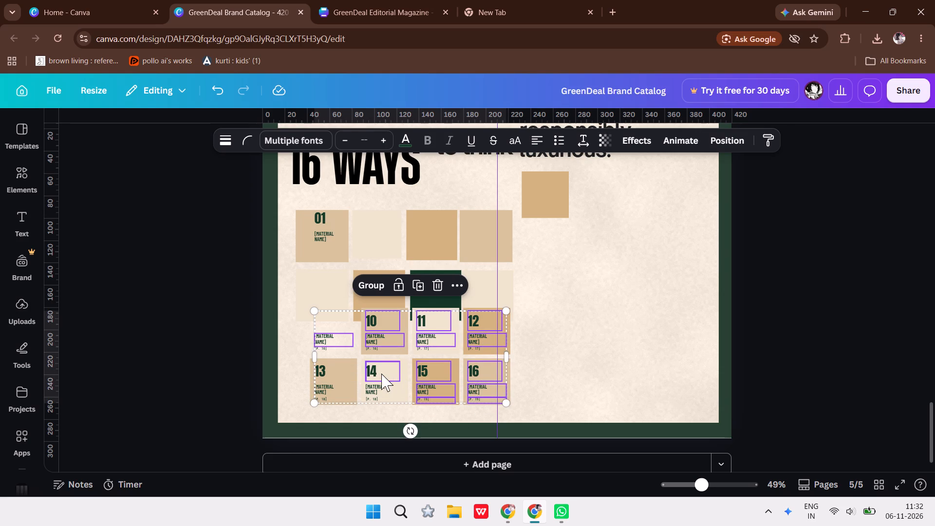
{"action": "left_click", "coordinate": [374, 374], "text": "shift"}
{"action": "left_click", "coordinate": [376, 385], "text": "shift"}
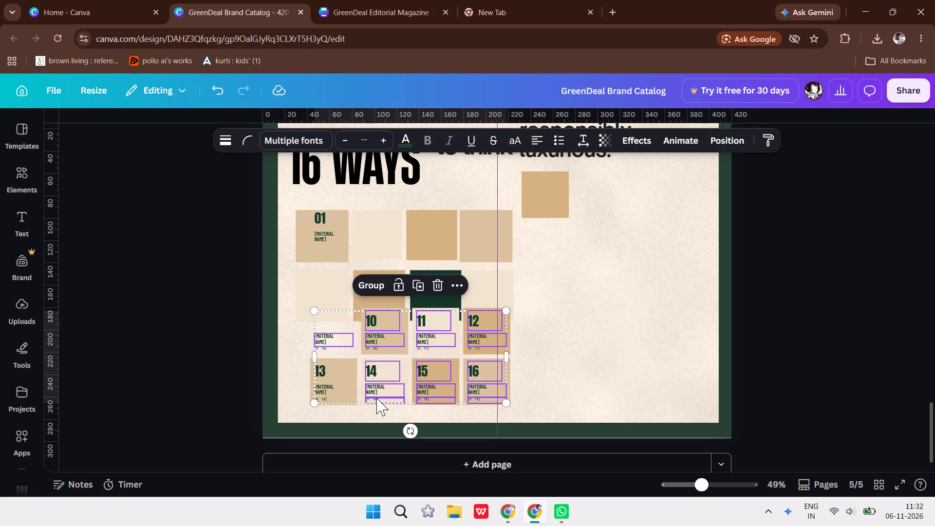
{"action": "left_click", "coordinate": [376, 399], "text": "shift"}
{"action": "left_click", "coordinate": [330, 391], "text": "shift"}
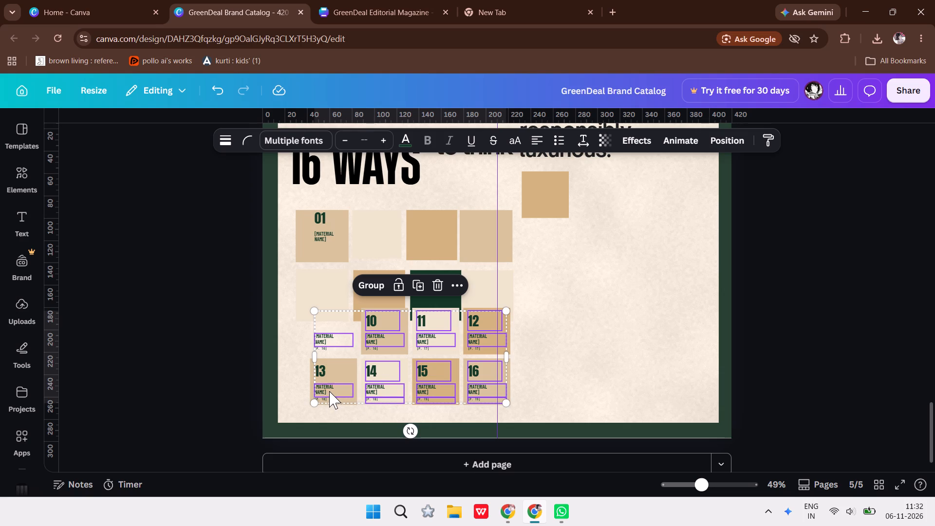
{"action": "left_click", "coordinate": [326, 398], "text": "shift"}
{"action": "left_click", "coordinate": [325, 375], "text": "shift"}
{"action": "key", "text": "BackSpace"}
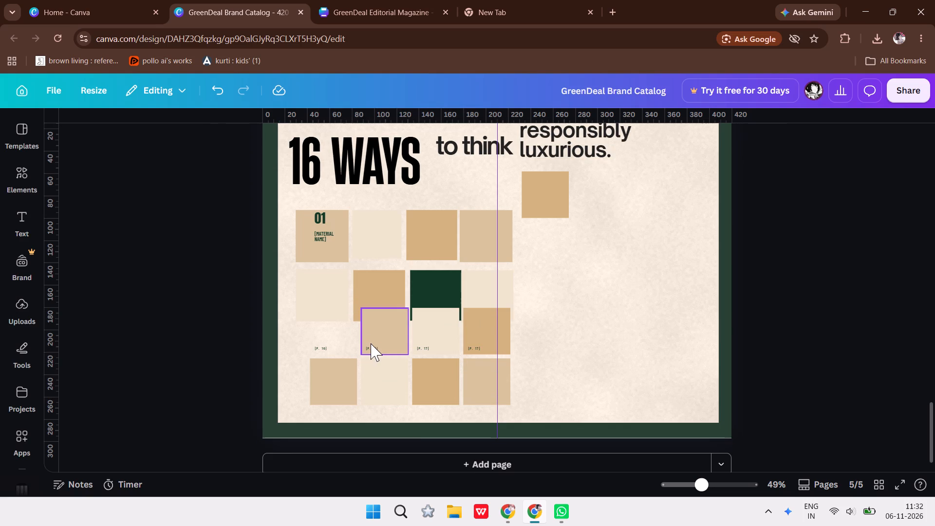
Delete the four remaining page references in the third row of tiles.
{"action": "left_click", "coordinate": [375, 348]}
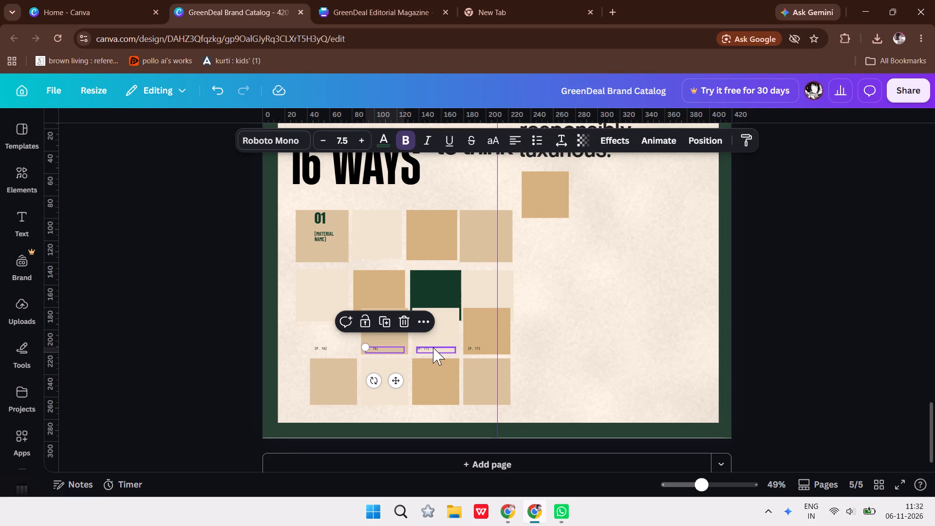
{"action": "left_click", "coordinate": [433, 347], "text": "shift"}
{"action": "left_click", "coordinate": [475, 349], "text": "shift"}
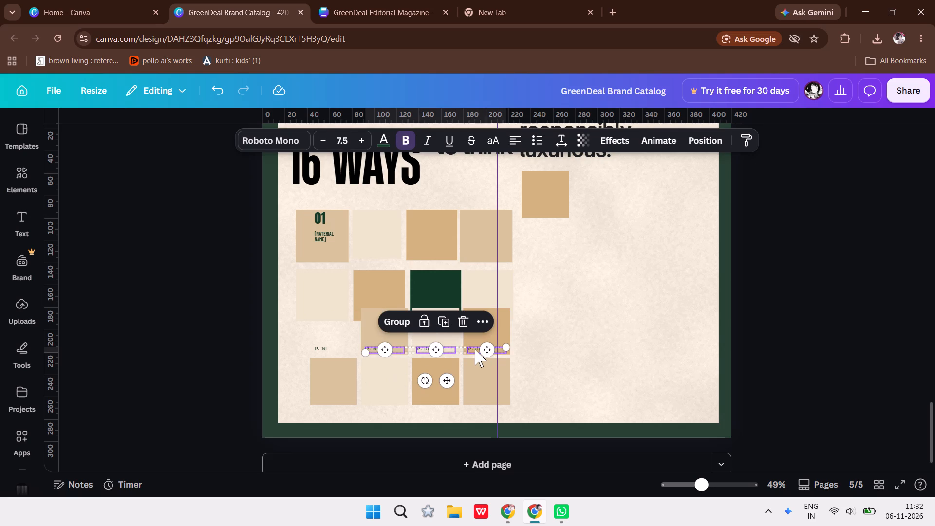
{"action": "left_click", "coordinate": [316, 351], "text": "shift"}
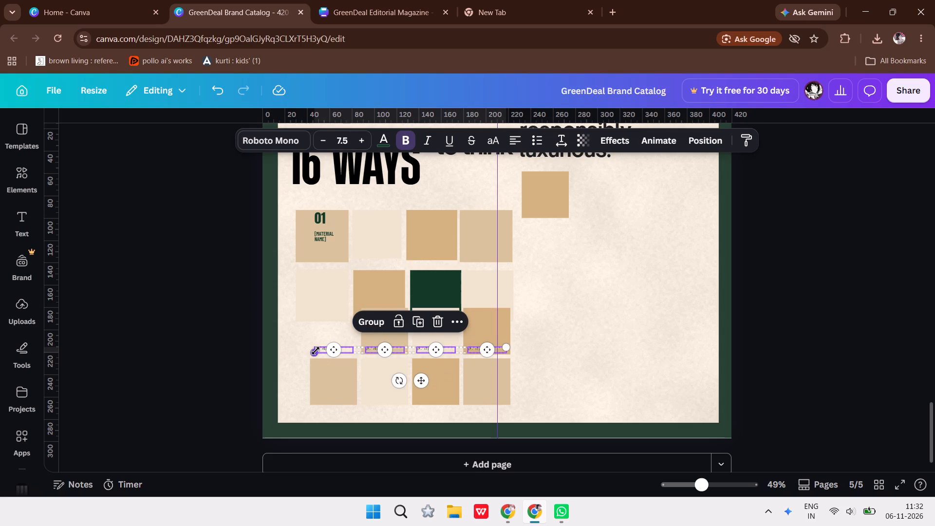
{"action": "key", "text": "BackSpace"}
{"action": "left_click", "coordinate": [256, 250]}
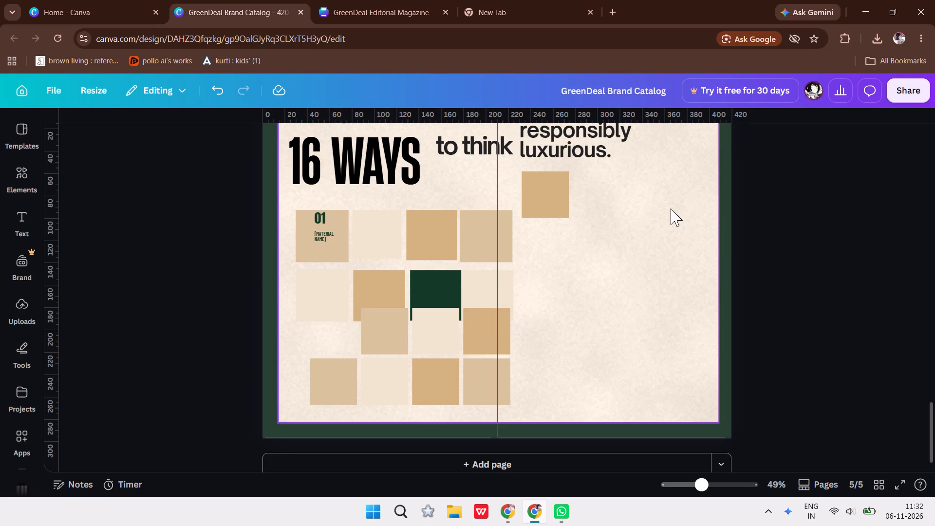
Move the "01" number and its material name text off their square to the blank space beneath "to think".
{"action": "left_click_drag", "start_coordinate": [329, 227], "coordinate": [459, 189]}
{"action": "left_click_drag", "start_coordinate": [334, 230], "coordinate": [467, 186]}
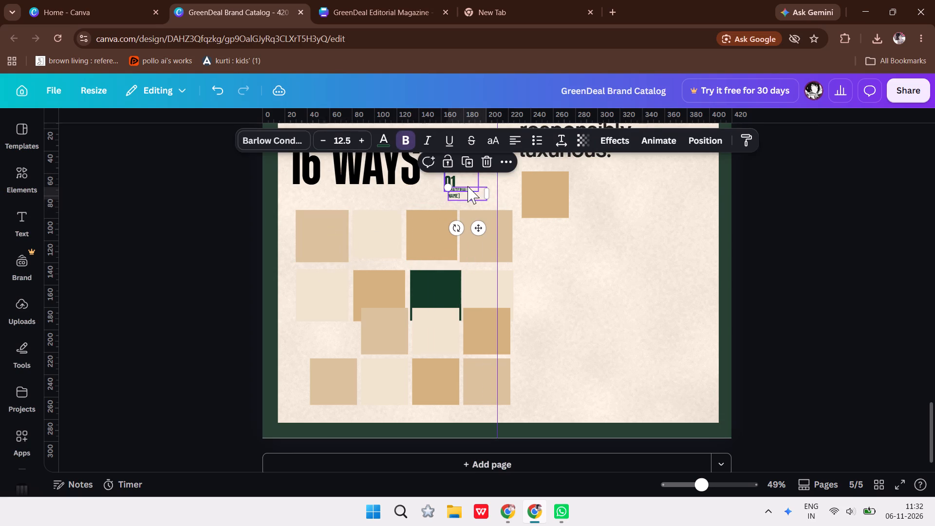
{"action": "left_click", "coordinate": [259, 262]}
{"action": "left_click", "coordinate": [338, 245]}
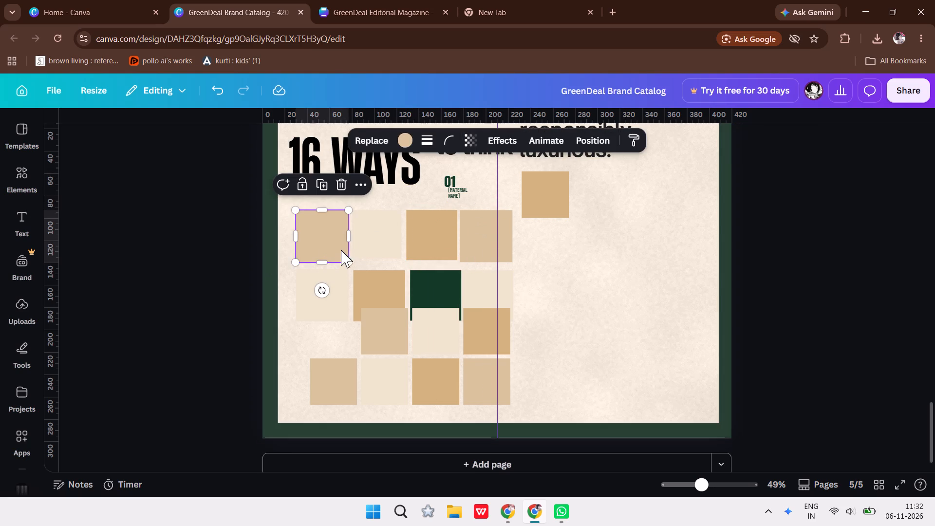
{"action": "double_click", "coordinate": [369, 250]}
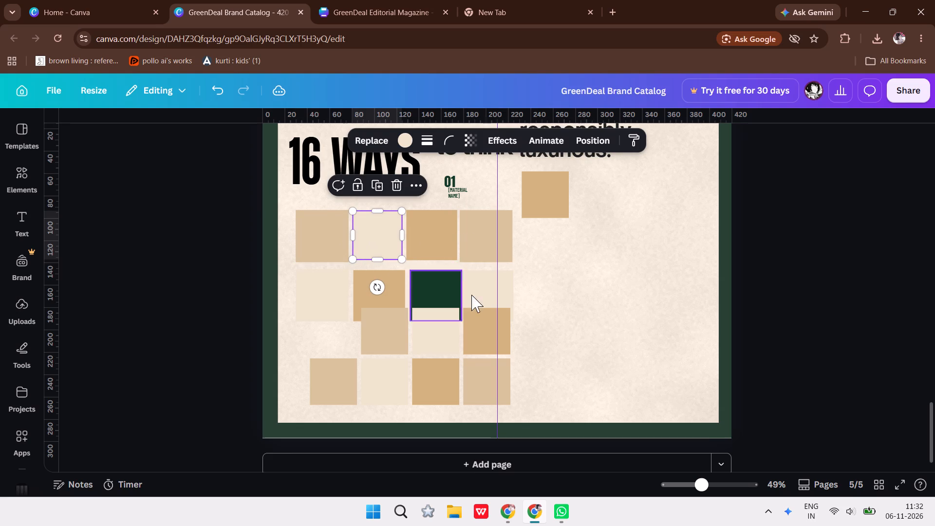
Move the three remaining third-row squares out of the grid into the blank area on the page's right half.
{"action": "left_click_drag", "start_coordinate": [391, 324], "coordinate": [598, 207]}
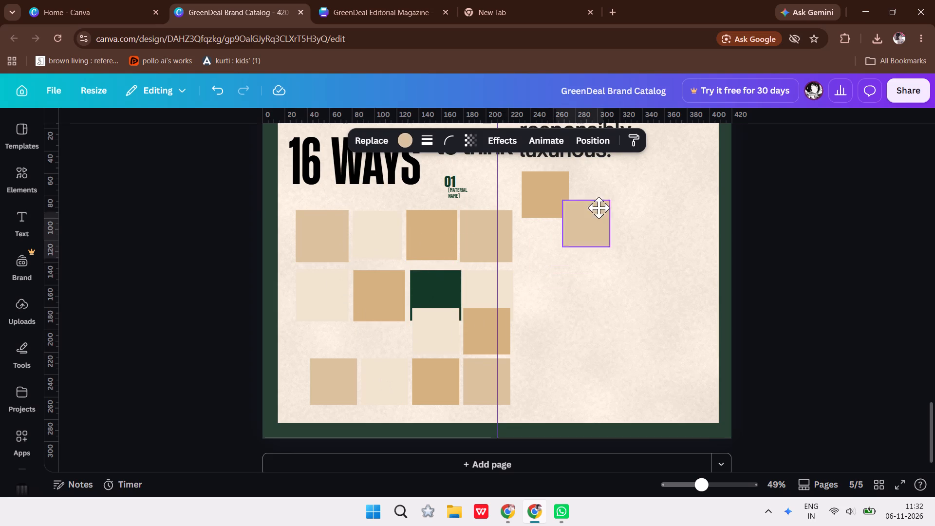
{"action": "left_click_drag", "start_coordinate": [598, 207], "coordinate": [609, 187]}
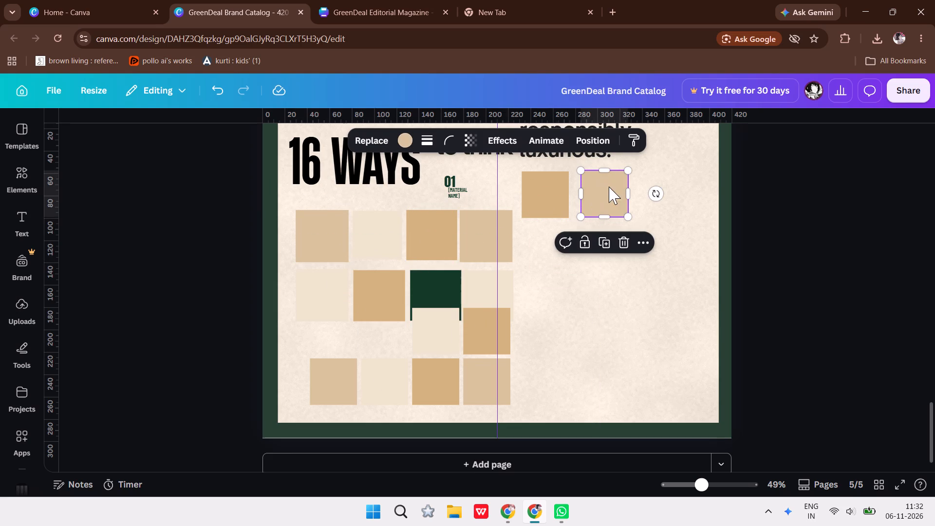
{"action": "left_click_drag", "start_coordinate": [435, 332], "coordinate": [650, 205]}
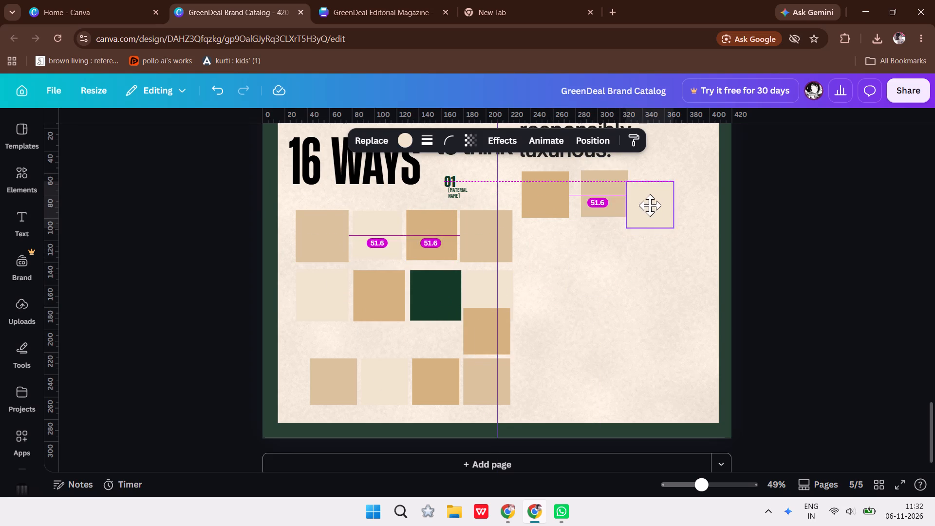
{"action": "left_click_drag", "start_coordinate": [650, 205], "coordinate": [657, 191]}
{"action": "left_click_drag", "start_coordinate": [479, 344], "coordinate": [692, 244]}
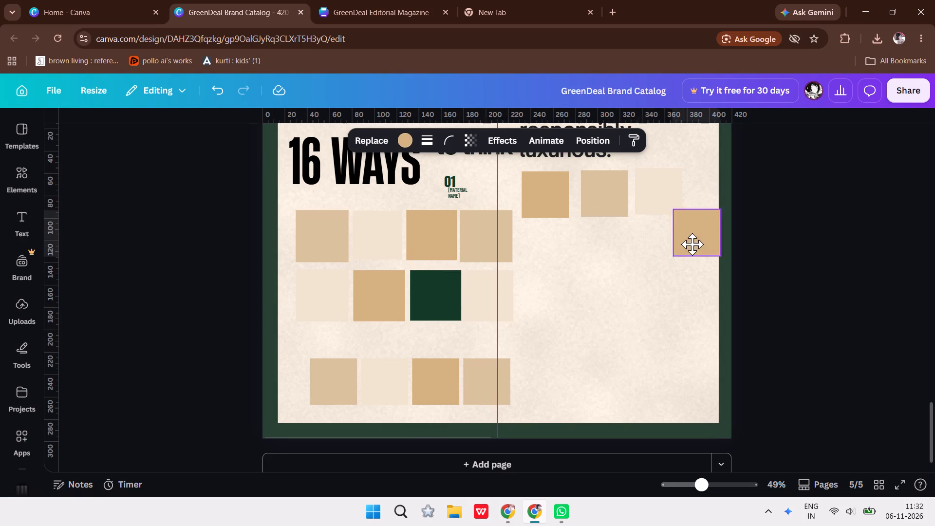
{"action": "left_click_drag", "start_coordinate": [692, 244], "coordinate": [682, 260]}
Move the four bottom-row squares out of the grid into a loose row on the lower part of the page's right half.
{"action": "left_click_drag", "start_coordinate": [348, 392], "coordinate": [529, 337]}
{"action": "left_click_drag", "start_coordinate": [438, 370], "coordinate": [576, 315]}
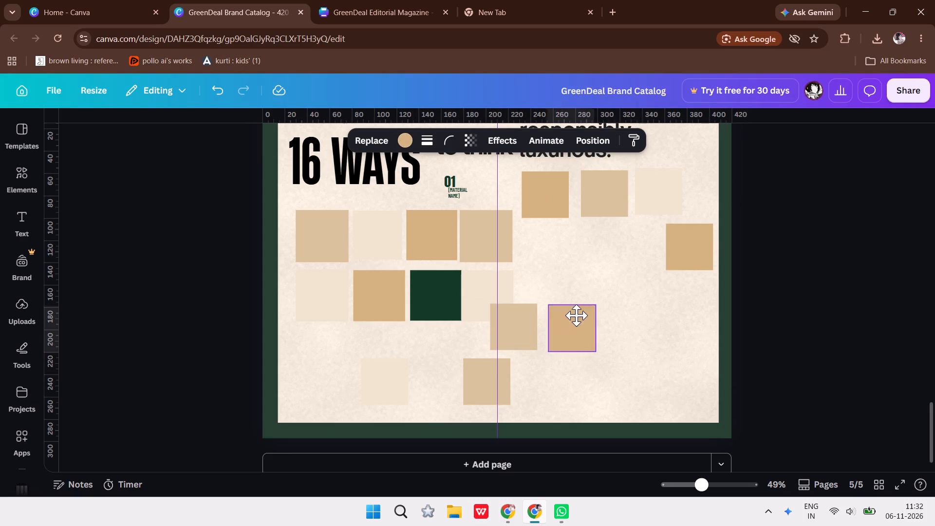
{"action": "left_click_drag", "start_coordinate": [576, 315], "coordinate": [577, 315]}
{"action": "left_click_drag", "start_coordinate": [526, 324], "coordinate": [544, 324]}
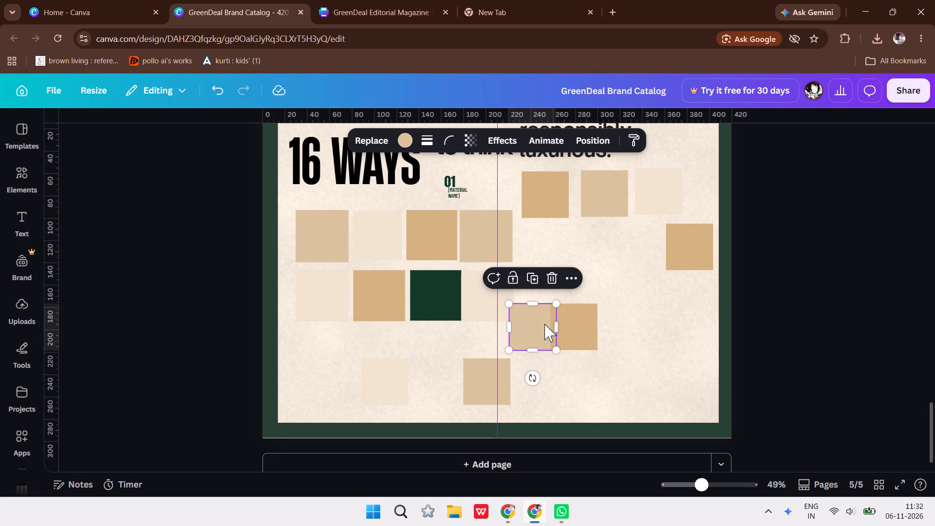
{"action": "left_click_drag", "start_coordinate": [397, 376], "coordinate": [639, 317]}
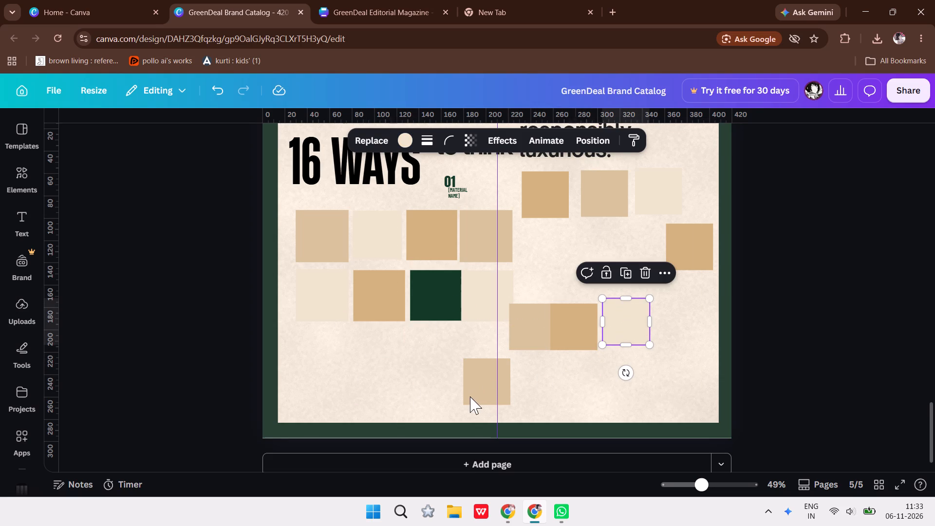
{"action": "left_click_drag", "start_coordinate": [507, 383], "coordinate": [691, 332]}
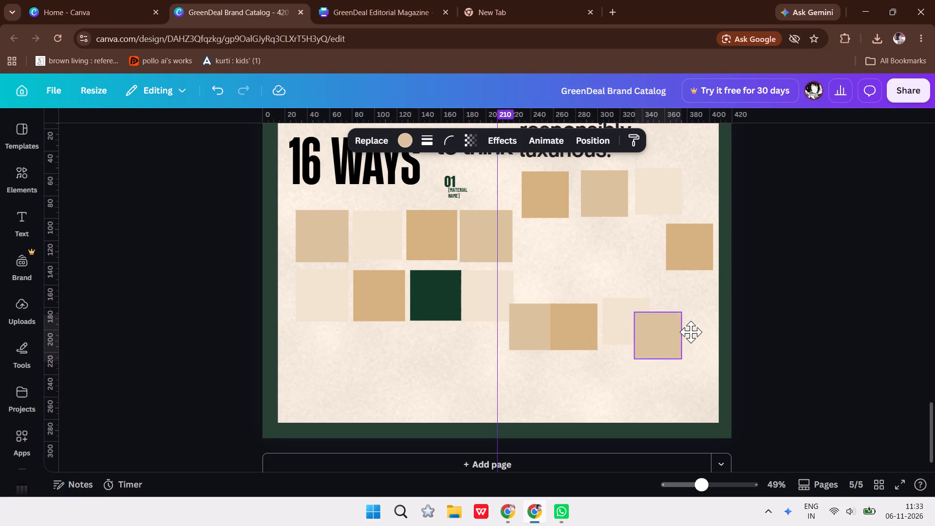
{"action": "left_click_drag", "start_coordinate": [691, 332], "coordinate": [697, 329]}
{"action": "left_click", "coordinate": [830, 306]}
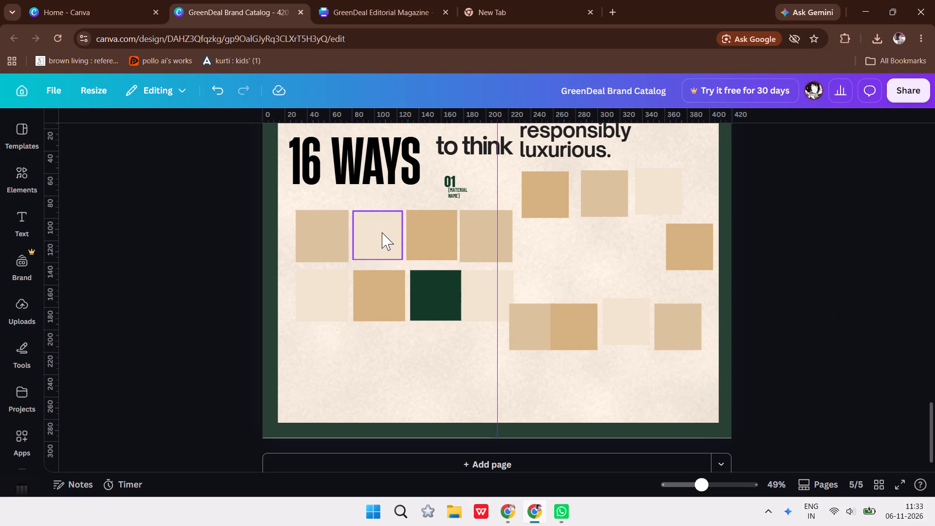
Shrink the squares in the grid's top row, starting from the first, to about the size of the relocated squares.
{"action": "left_click", "coordinate": [337, 238]}
{"action": "left_click_drag", "start_coordinate": [345, 259], "coordinate": [342, 255]}
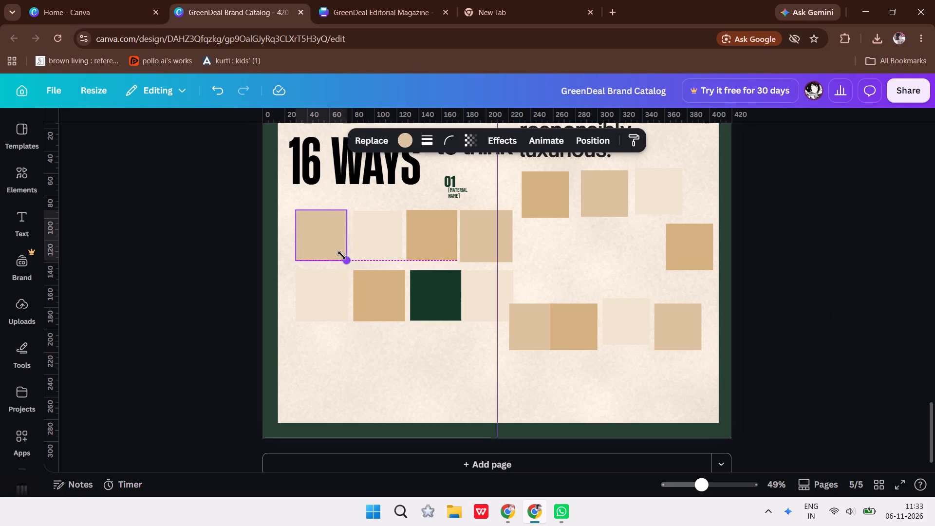
{"action": "left_click_drag", "start_coordinate": [342, 255], "coordinate": [342, 255]}
{"action": "left_click", "coordinate": [373, 252]}
{"action": "left_click", "coordinate": [373, 248]}
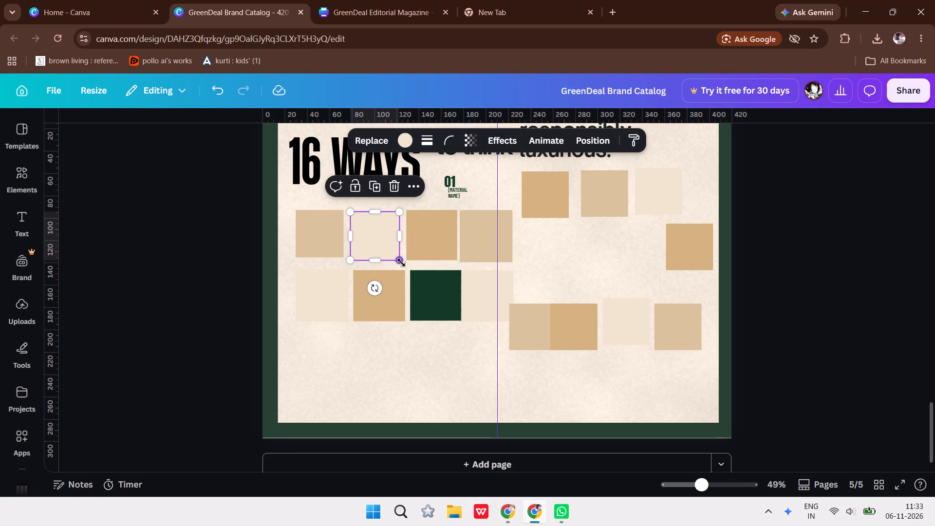
{"action": "left_click", "coordinate": [401, 263]}
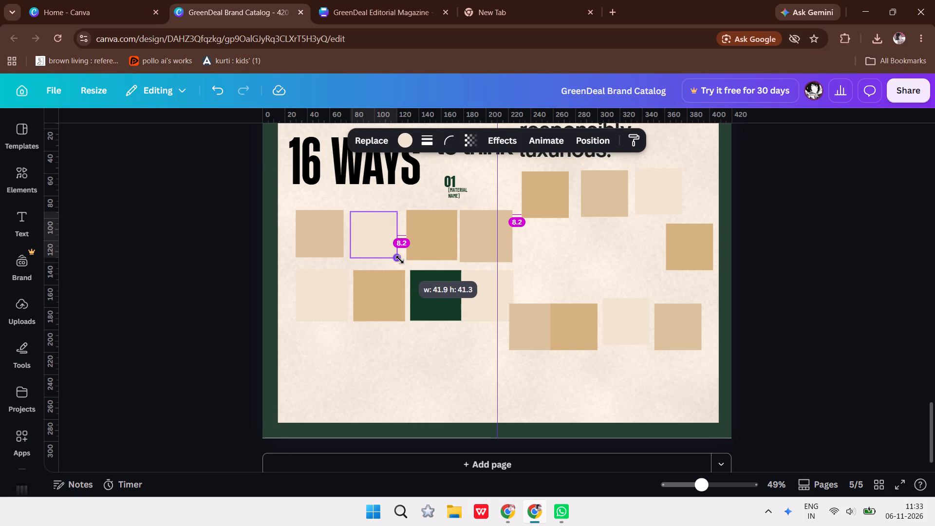
{"action": "left_click", "coordinate": [372, 237]}
{"action": "key", "text": "Down"}
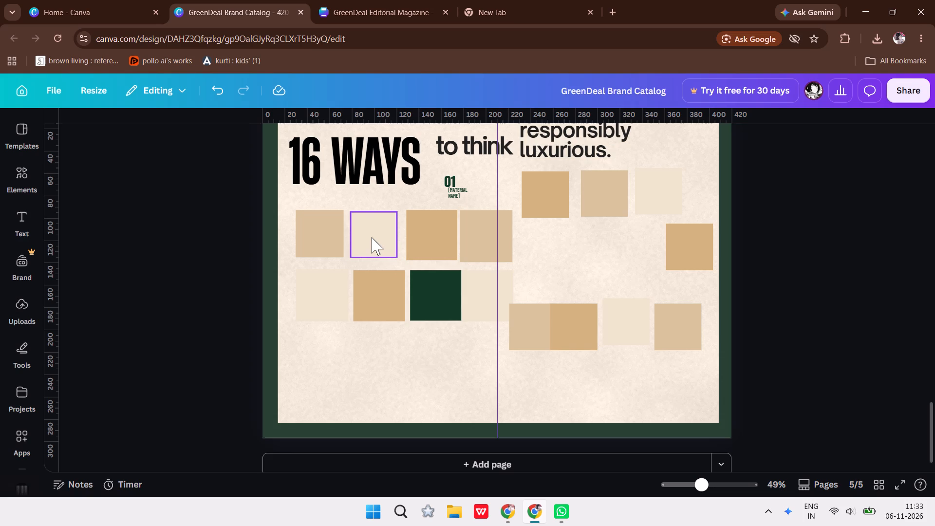
{"action": "key", "text": "Down"}
{"action": "left_click", "coordinate": [409, 244]}
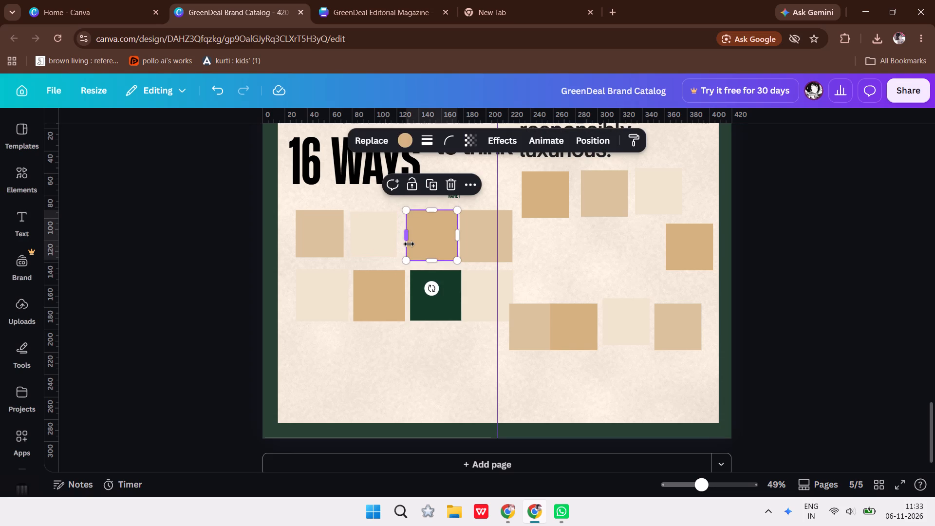
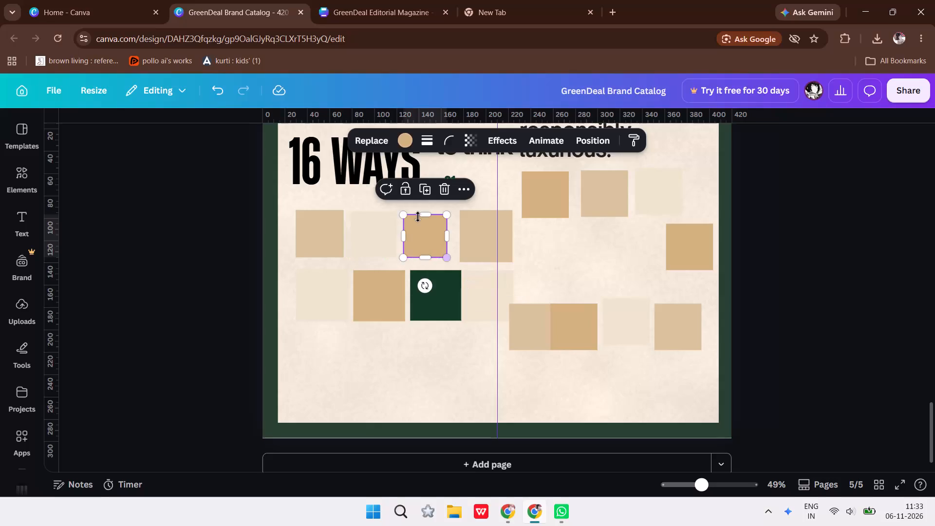
Shrink the second and first squares of the top row slightly, making the first about 40.8 wide and 40.3 high.
{"action": "left_click", "coordinate": [382, 225]}
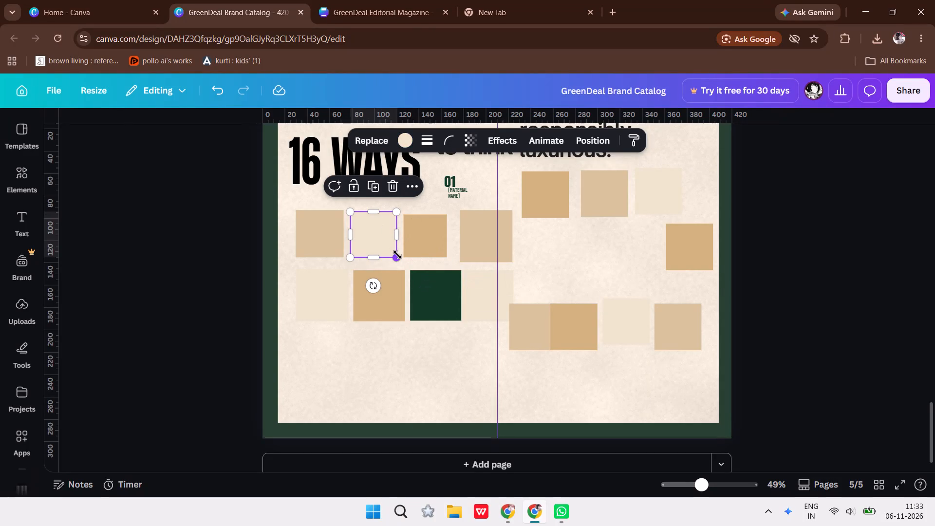
{"action": "left_click", "coordinate": [397, 255]}
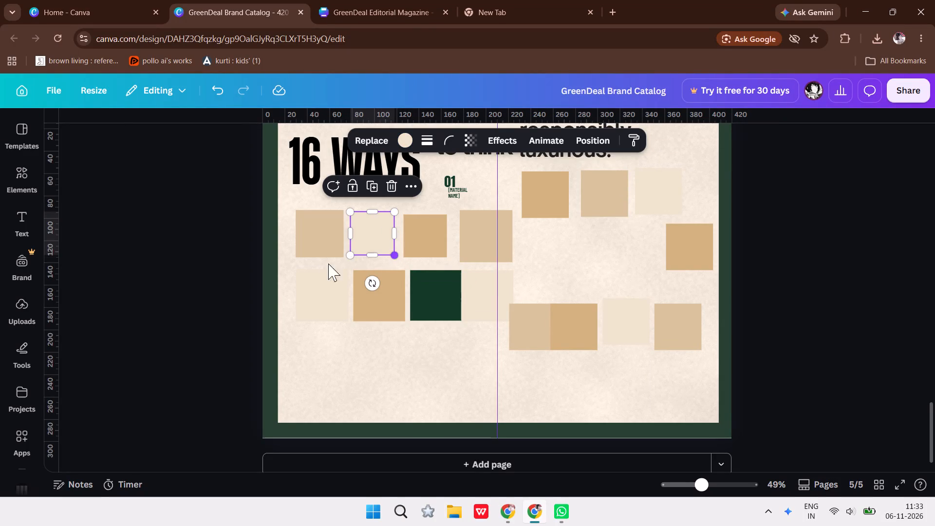
{"action": "left_click", "coordinate": [309, 247]}
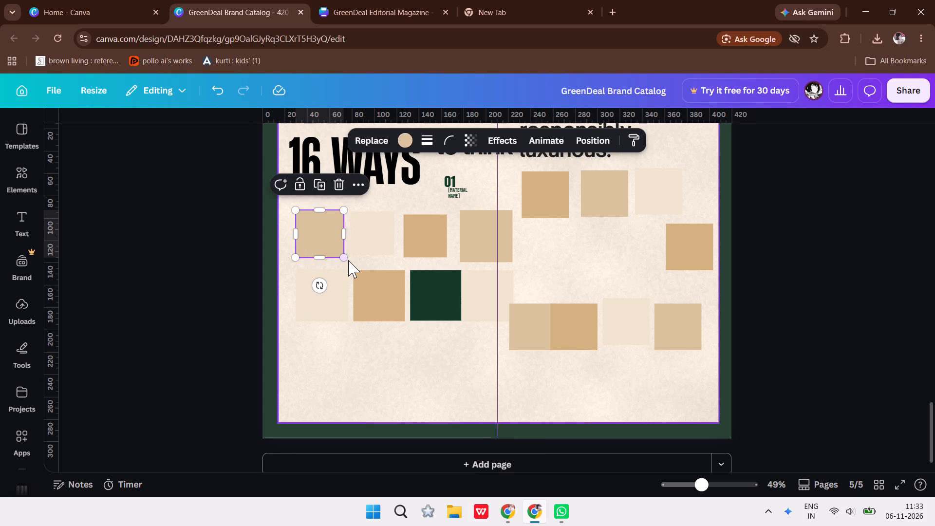
{"action": "left_click", "coordinate": [348, 260]}
{"action": "left_click", "coordinate": [336, 245]}
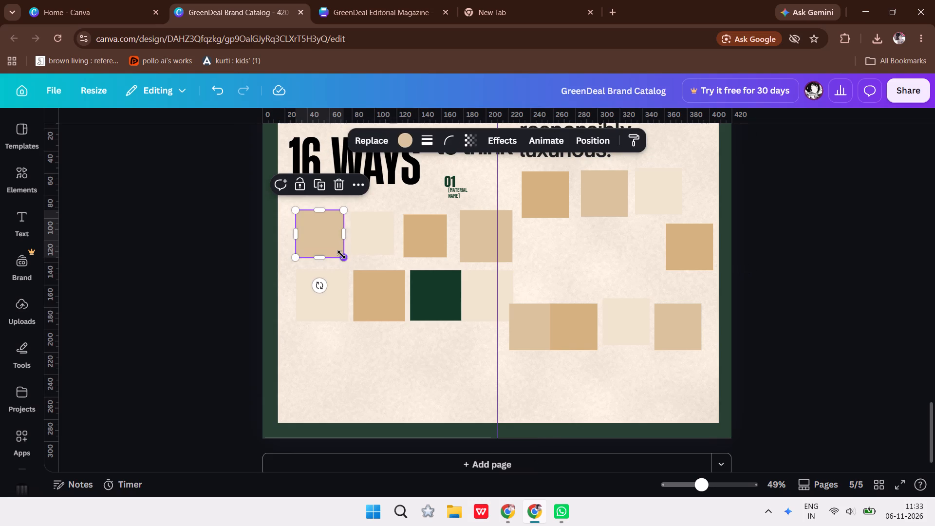
{"action": "left_click", "coordinate": [342, 255]}
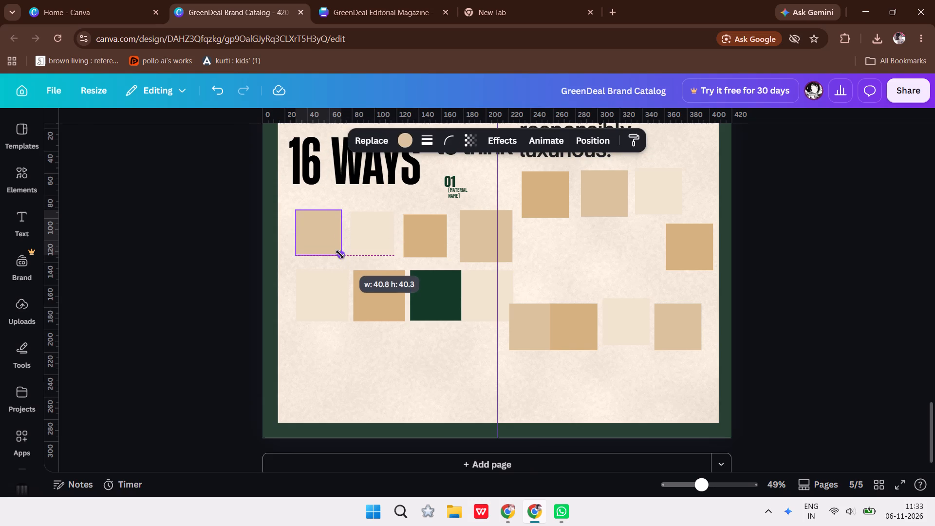
Nudge the top row's third square slightly toward the second and up, level with the row's top edge.
{"action": "left_click", "coordinate": [411, 255]}
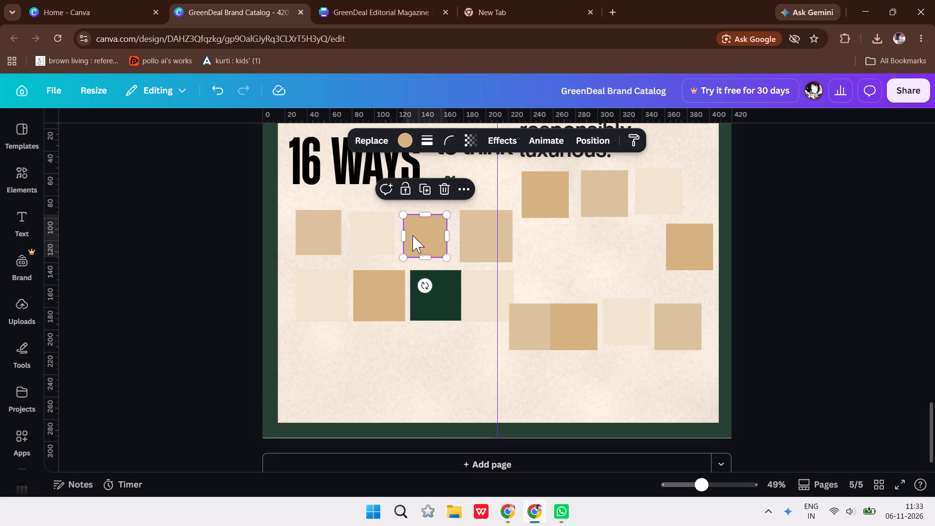
{"action": "left_click", "coordinate": [413, 232]}
{"action": "key", "text": "Left"}
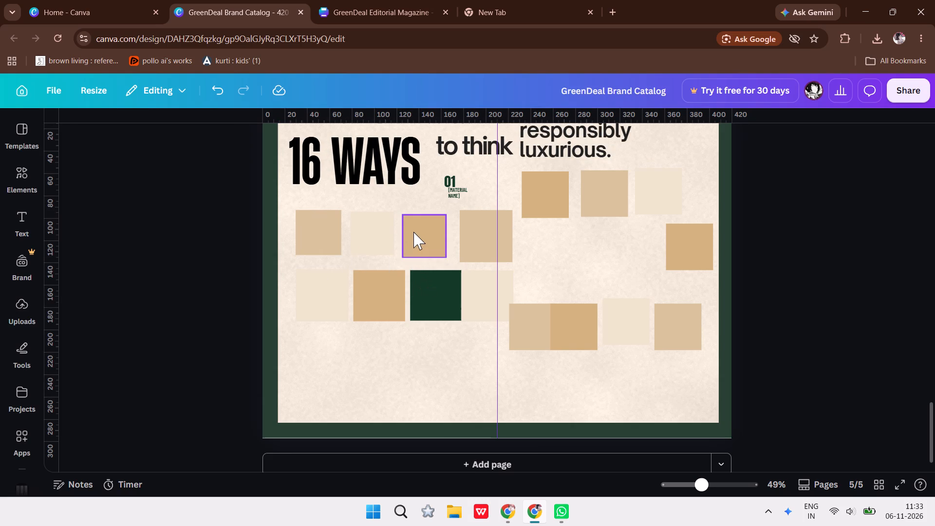
{"action": "key", "text": "Left"}
{"action": "key", "text": "Left"}
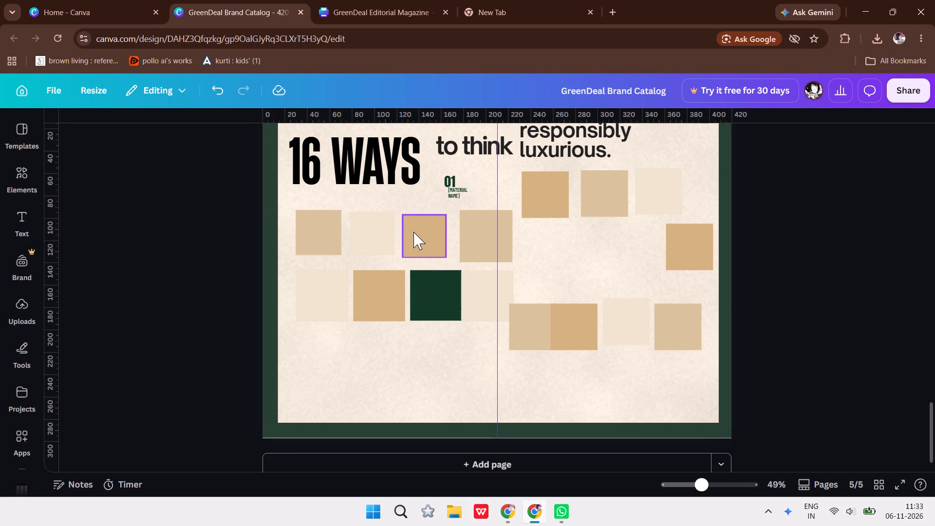
{"action": "key", "text": "Up"}
{"action": "key", "text": "Up"}
{"action": "key", "text": "Up"}
{"action": "left_click", "coordinate": [413, 232]}
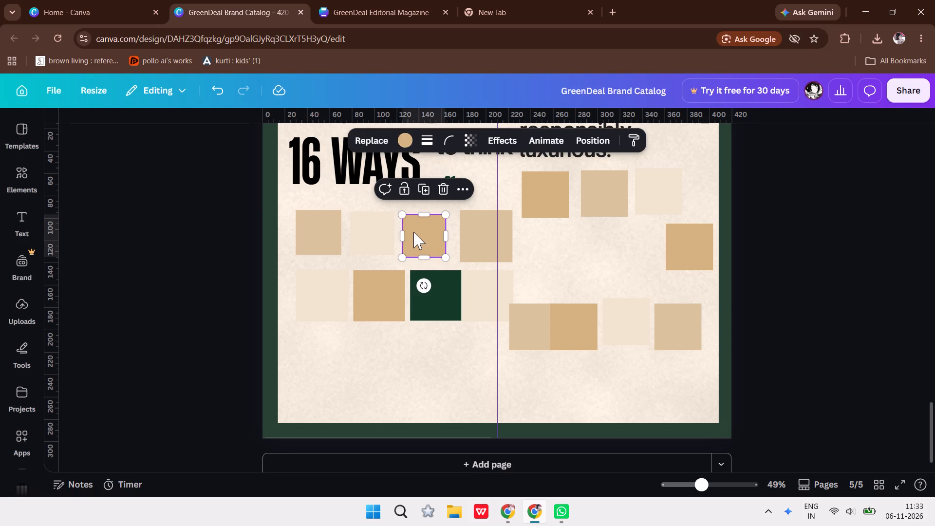
{"action": "key", "text": "Up"}
{"action": "key", "text": "Up"}
{"action": "key", "text": "Up"}
{"action": "key", "text": "Down"}
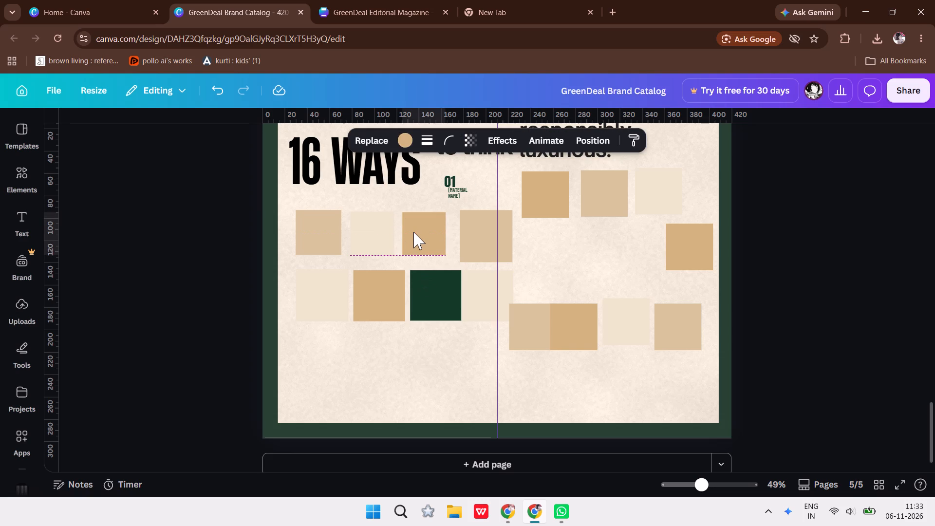
{"action": "key", "text": "Up"}
{"action": "key", "text": "Up"}
Overlay the second square on the first, resize it to match at about 41 by 40, and return it to second place.
{"action": "left_click", "coordinate": [367, 235]}
{"action": "left_click_drag", "start_coordinate": [367, 235], "coordinate": [309, 233]}
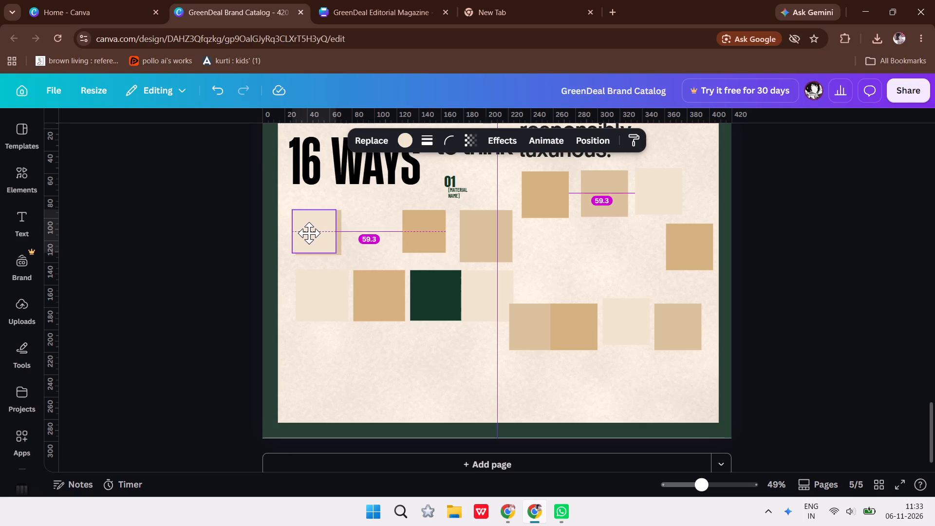
{"action": "left_click_drag", "start_coordinate": [309, 233], "coordinate": [312, 234]}
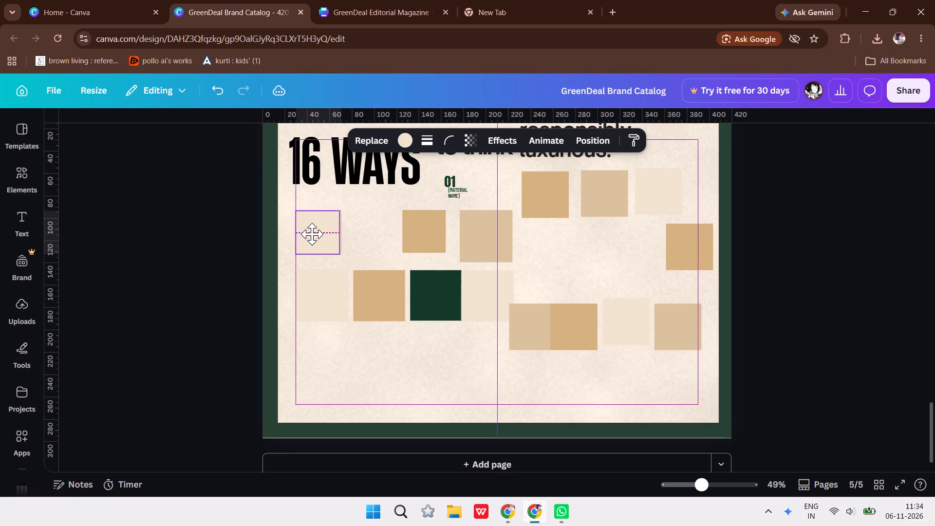
{"action": "left_click_drag", "start_coordinate": [312, 234], "coordinate": [312, 234]}
{"action": "left_click", "coordinate": [341, 259]}
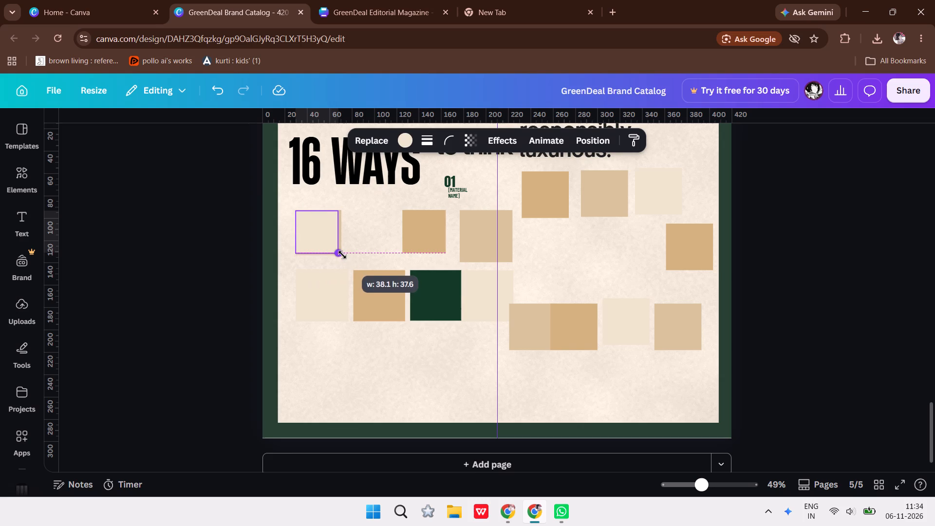
{"action": "left_click", "coordinate": [341, 238]}
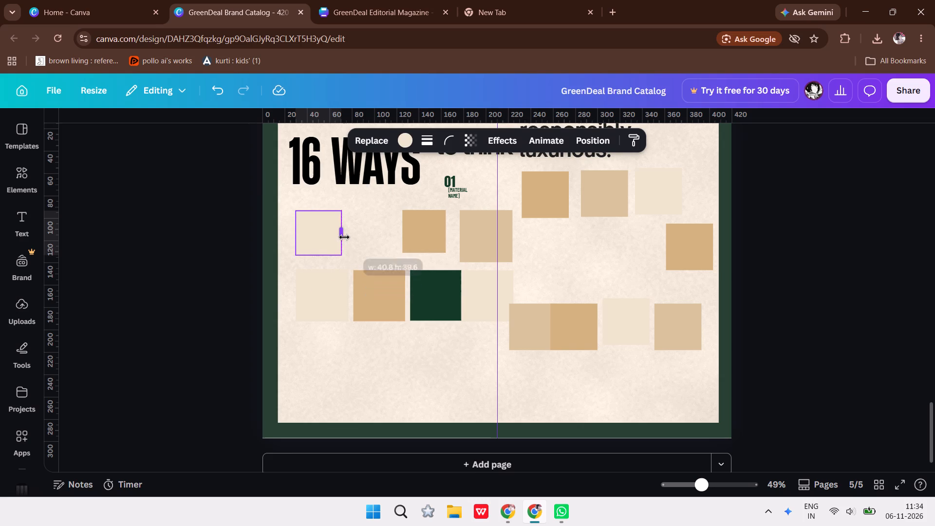
{"action": "left_click", "coordinate": [200, 241]}
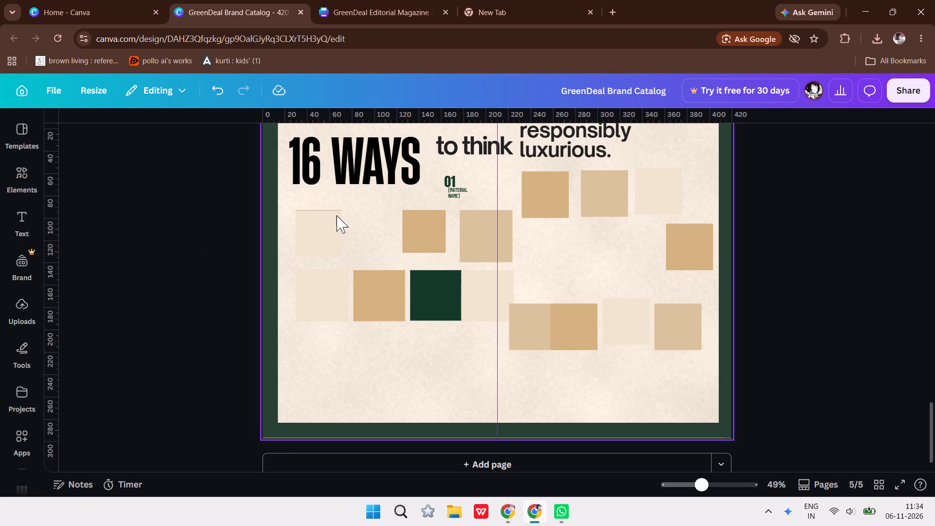
{"action": "left_click_drag", "start_coordinate": [337, 215], "coordinate": [388, 216]}
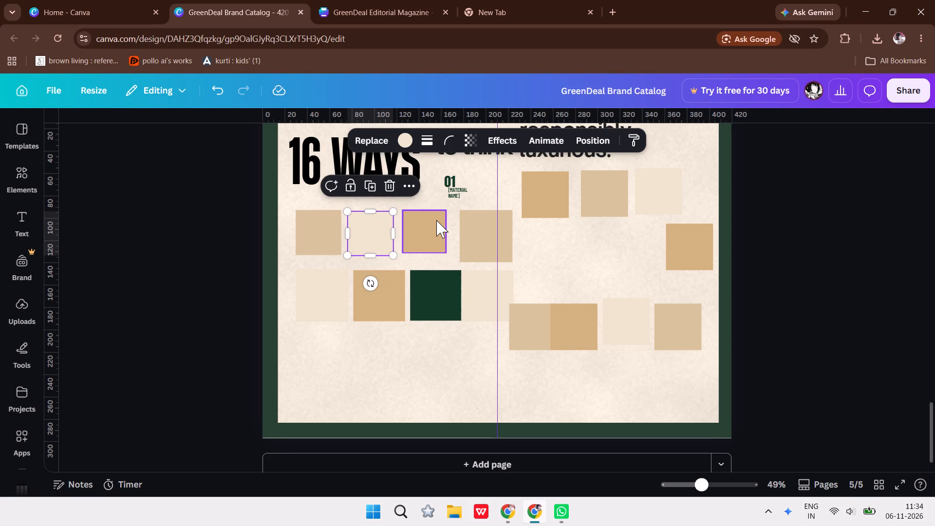
Nudge the second square up until its top edge lines up with the neighbouring squares in the top row.
{"action": "left_click", "coordinate": [436, 220]}
{"action": "left_click", "coordinate": [385, 231]}
{"action": "key", "text": "Up"}
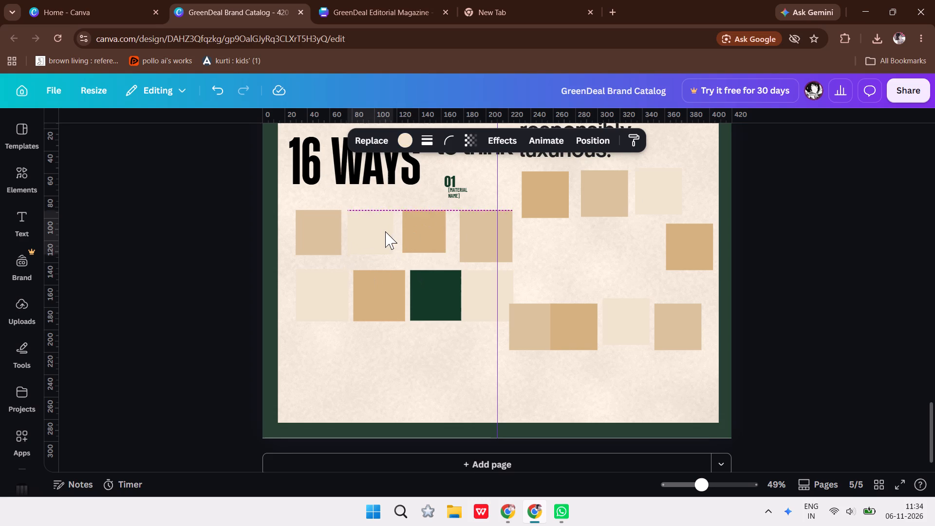
{"action": "key", "text": "Up"}
{"action": "key", "text": "Down"}
{"action": "key", "text": "Up"}
{"action": "key", "text": "Up"}
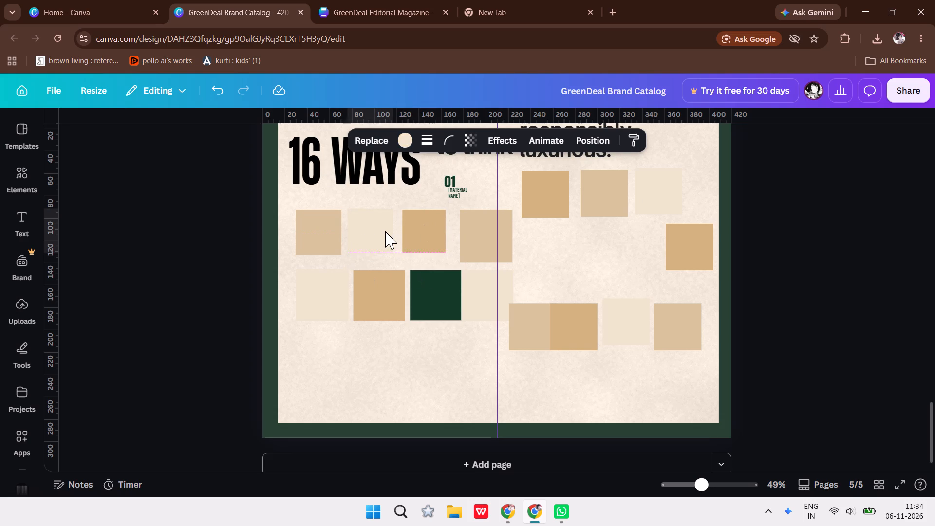
{"action": "key", "text": "Down"}
{"action": "key", "text": "Down"}
{"action": "key", "text": "Up"}
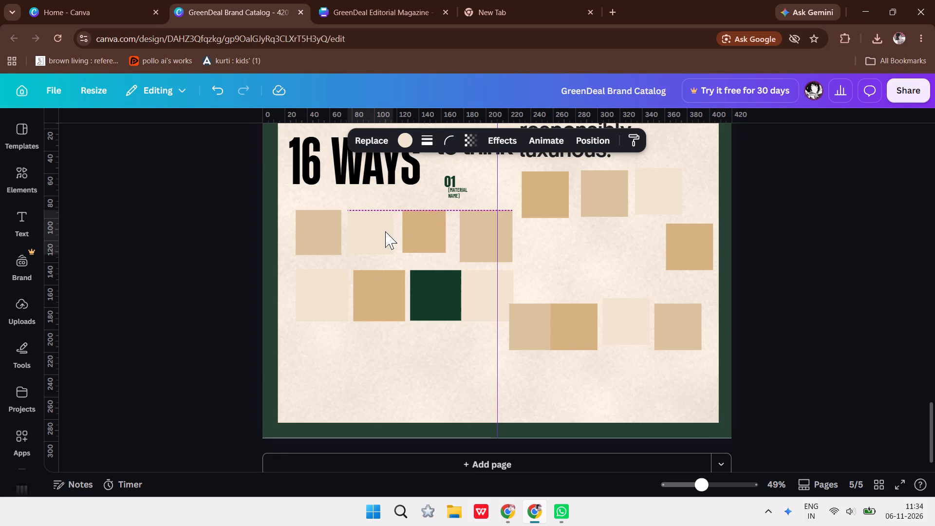
{"action": "key", "text": "Down"}
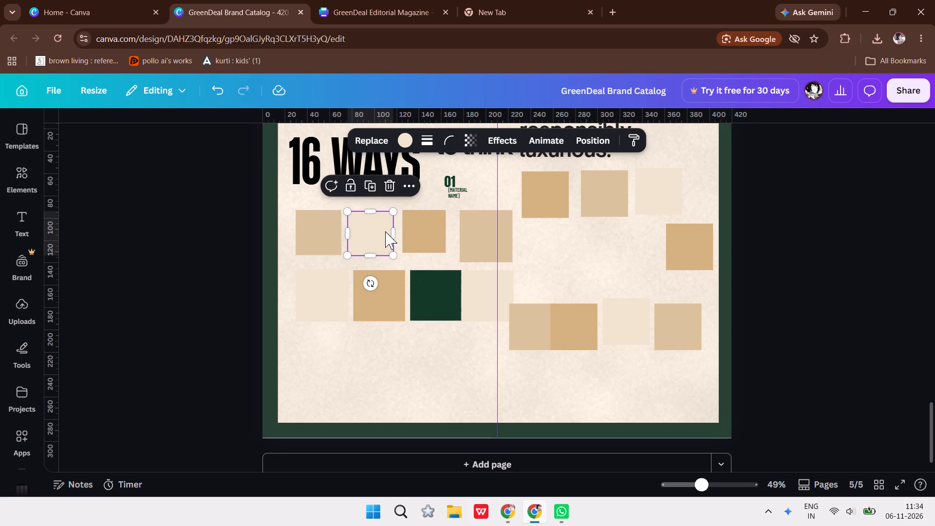
{"action": "key", "text": "Up"}
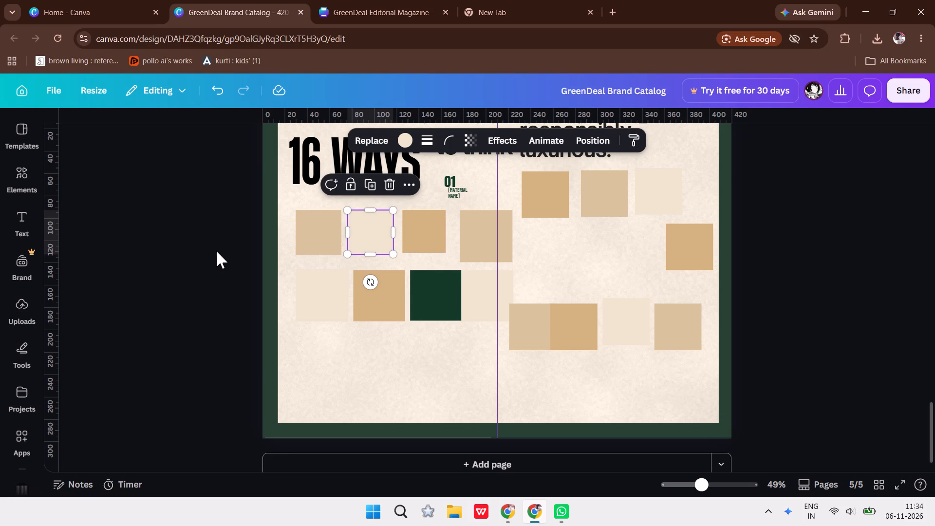
{"action": "left_click", "coordinate": [216, 251]}
Shift the third square closer to the second, level with the row's top, and extend its height to match the row's bottom edge.
{"action": "left_click", "coordinate": [432, 233]}
{"action": "left_click_drag", "start_coordinate": [432, 233], "coordinate": [433, 234]}
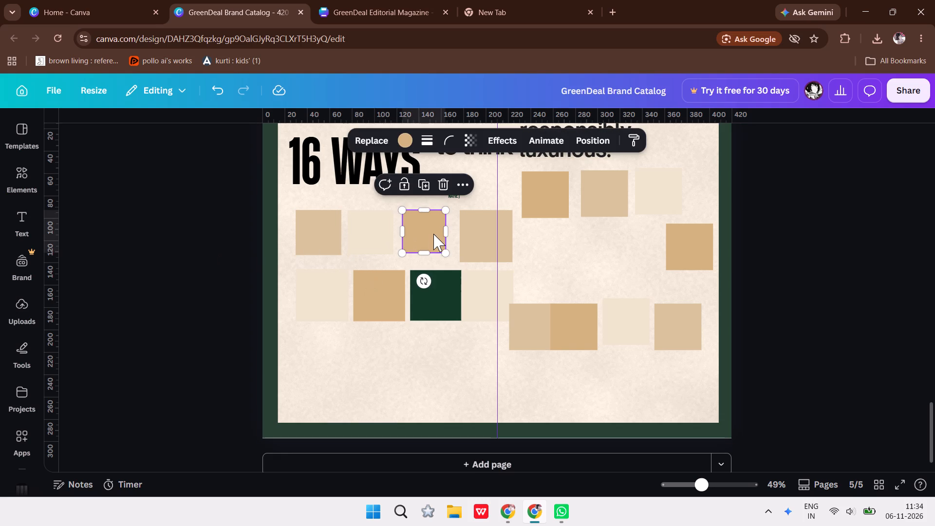
{"action": "left_click_drag", "start_coordinate": [433, 234], "coordinate": [431, 236]}
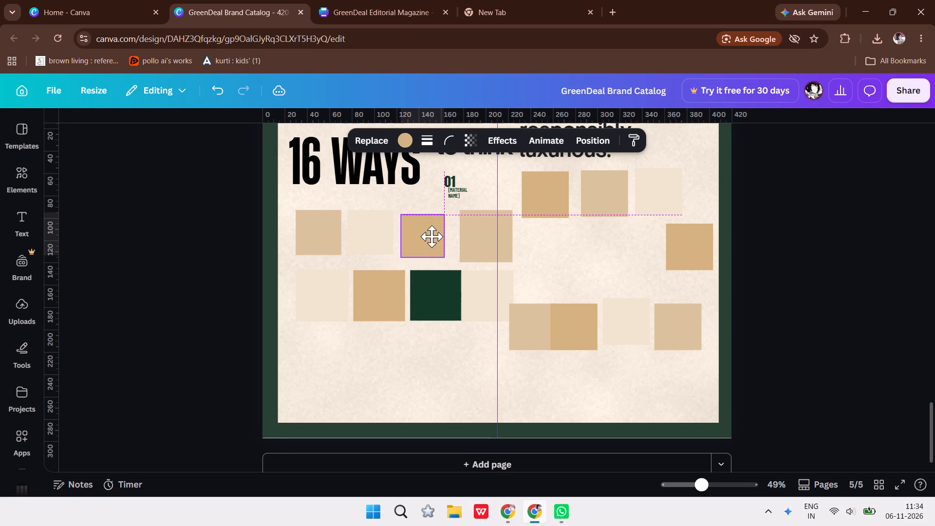
{"action": "left_click_drag", "start_coordinate": [431, 236], "coordinate": [429, 236]}
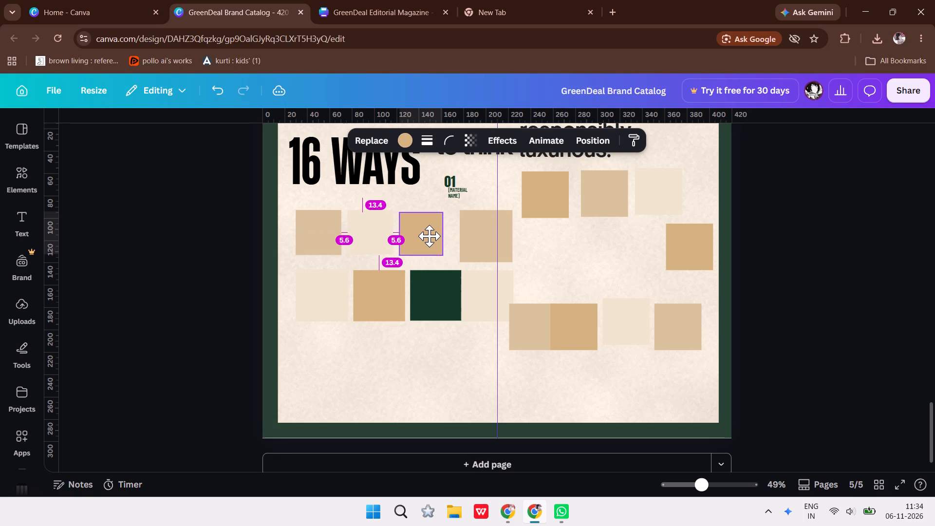
{"action": "left_click_drag", "start_coordinate": [429, 236], "coordinate": [431, 240]}
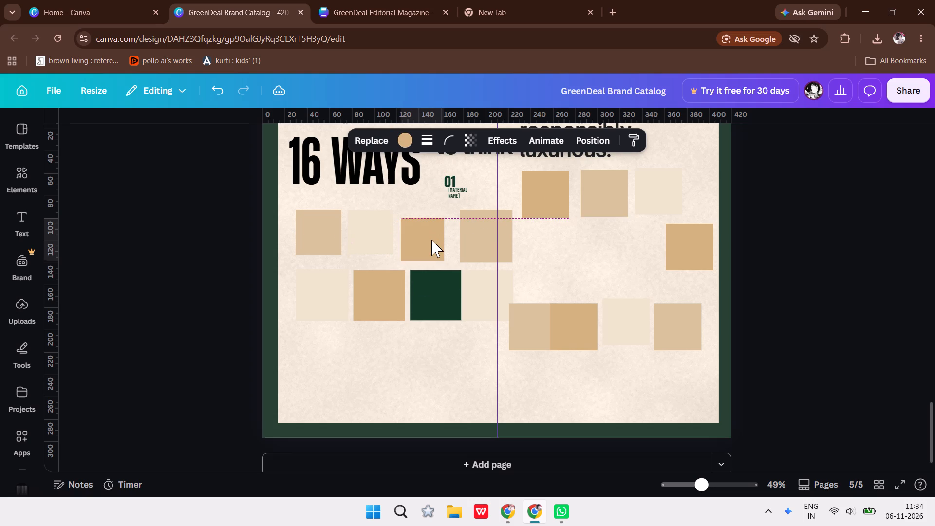
{"action": "key", "text": "Up"}
{"action": "key", "text": "Up"}
{"action": "key", "text": "Up"}
{"action": "key", "text": "Up"}
{"action": "key", "text": "Up"}
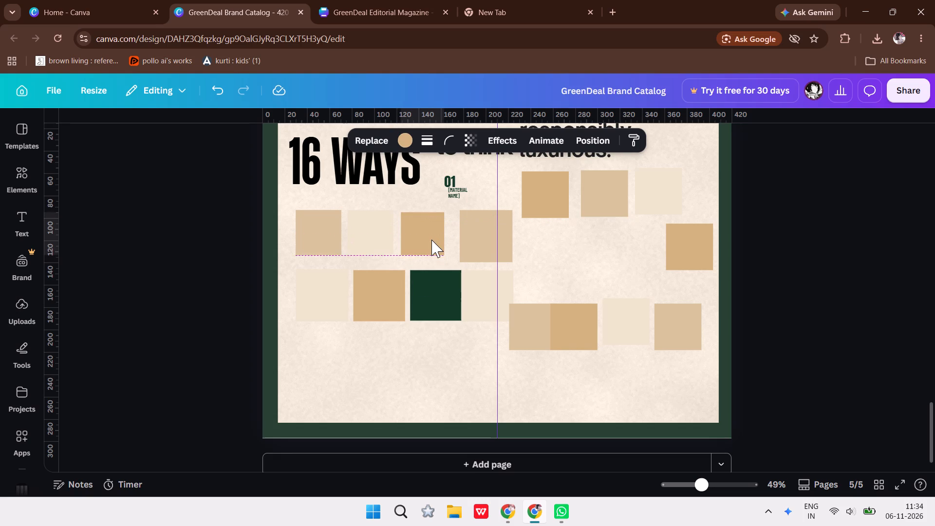
{"action": "key", "text": "Up"}
{"action": "key", "text": "Up"}
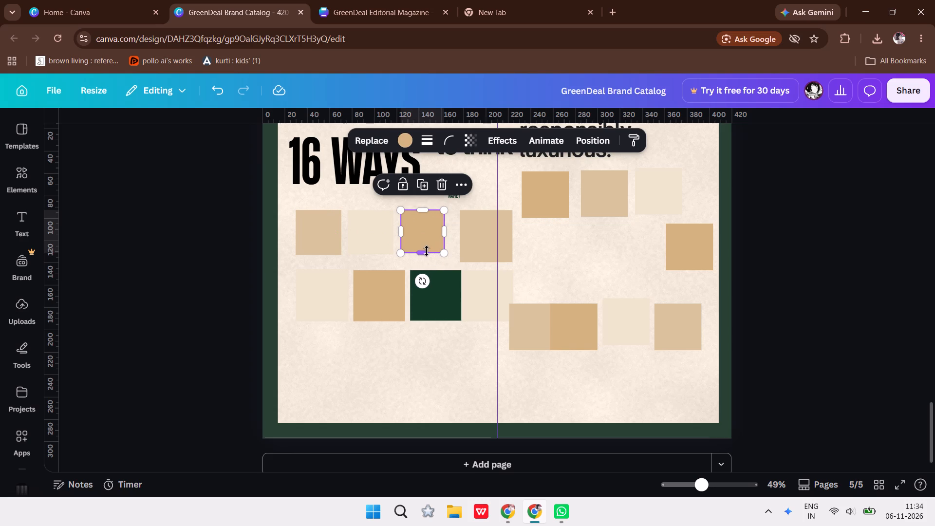
{"action": "left_click_drag", "start_coordinate": [427, 251], "coordinate": [427, 256]}
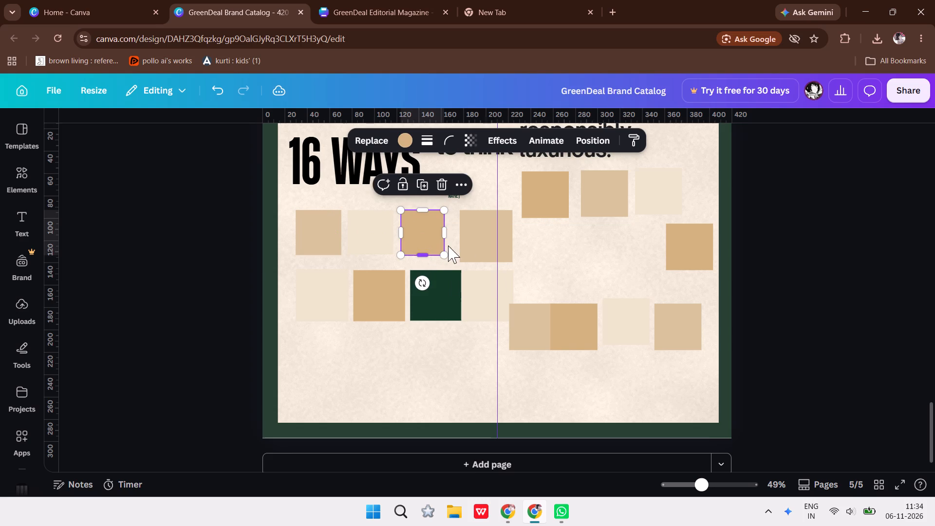
Move the top row's fourth square closer to the third, level with the row's top edge.
{"action": "left_click_drag", "start_coordinate": [471, 239], "coordinate": [462, 243]}
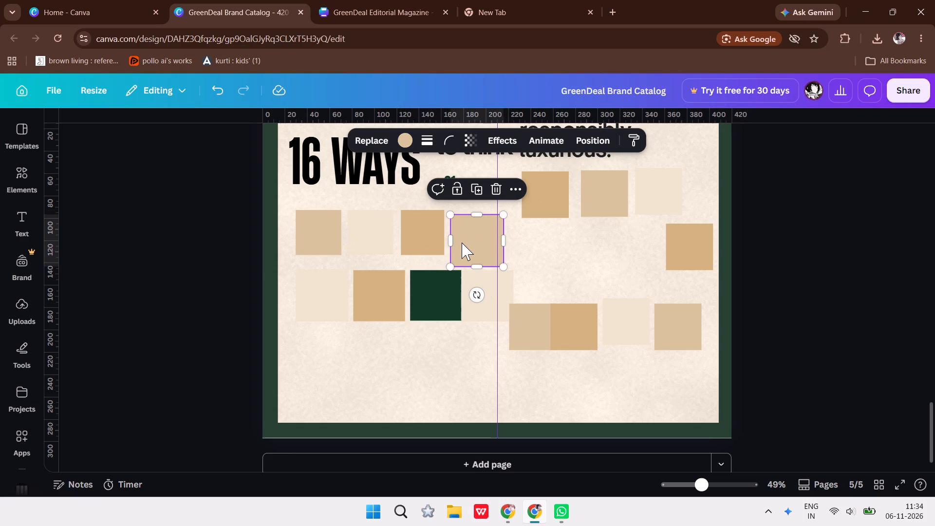
{"action": "left_click", "coordinate": [462, 243]}
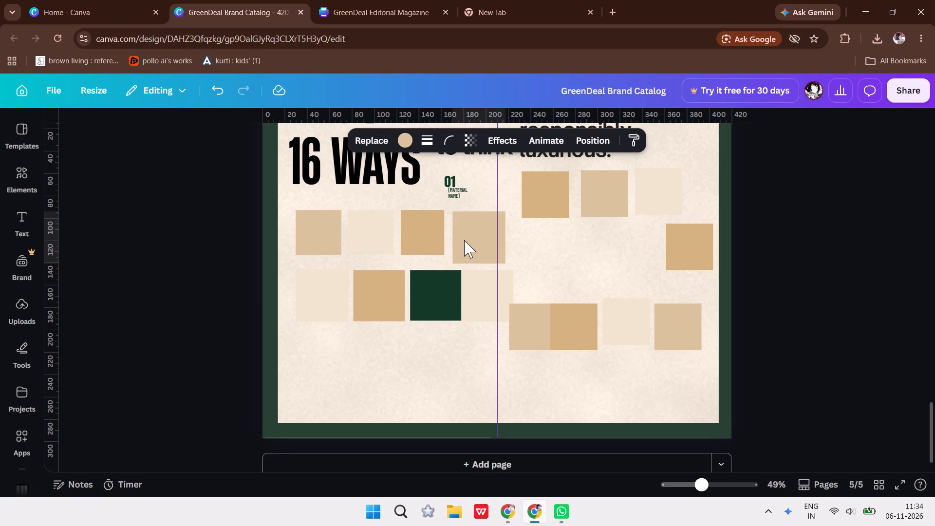
{"action": "key", "text": "Left"}
{"action": "key", "text": "Left"}
{"action": "key", "text": "Left"}
{"action": "key", "text": "Left"}
{"action": "key", "text": "Down"}
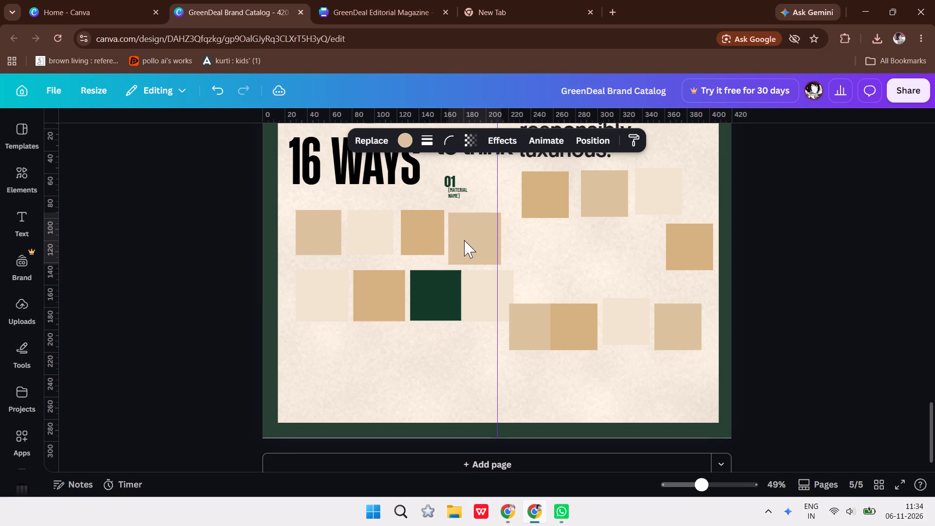
{"action": "key", "text": "Up"}
{"action": "key", "text": "Up"}
{"action": "key", "text": "Up"}
{"action": "key", "text": "Down"}
{"action": "key", "text": "Right"}
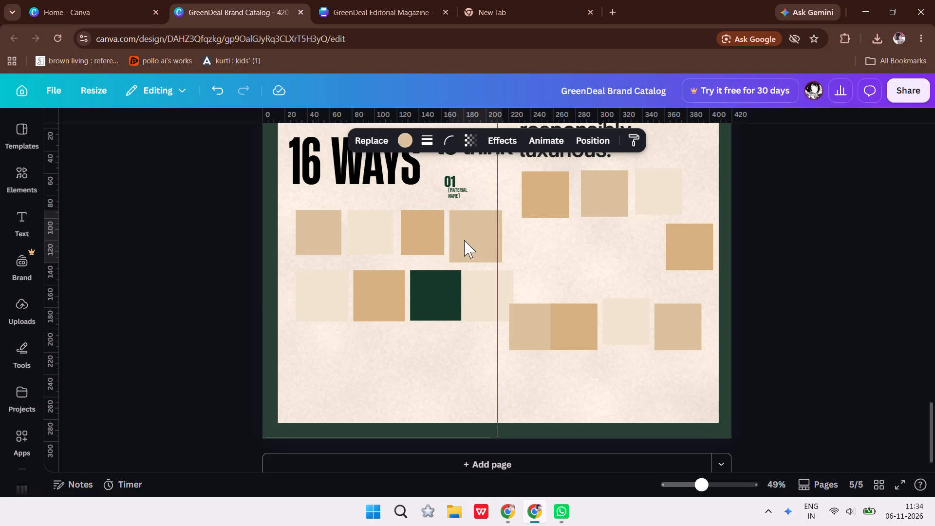
{"action": "key", "text": "Down"}
{"action": "key", "text": "Up"}
{"action": "key", "text": "Up"}
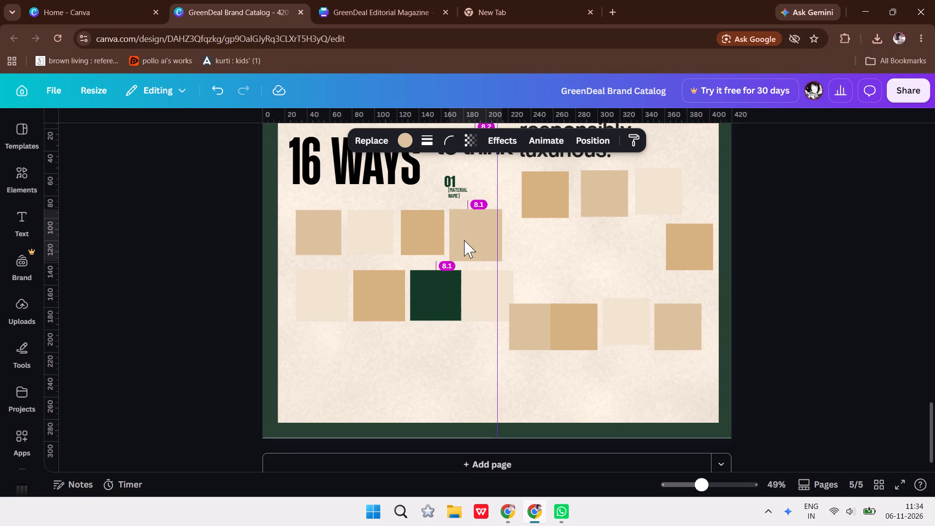
{"action": "key", "text": "Up"}
{"action": "key", "text": "Up"}
{"action": "key", "text": "Up"}
{"action": "key", "text": "Down"}
{"action": "key", "text": "Down"}
{"action": "key", "text": "Down"}
{"action": "key", "text": "Down"}
{"action": "key", "text": "Down"}
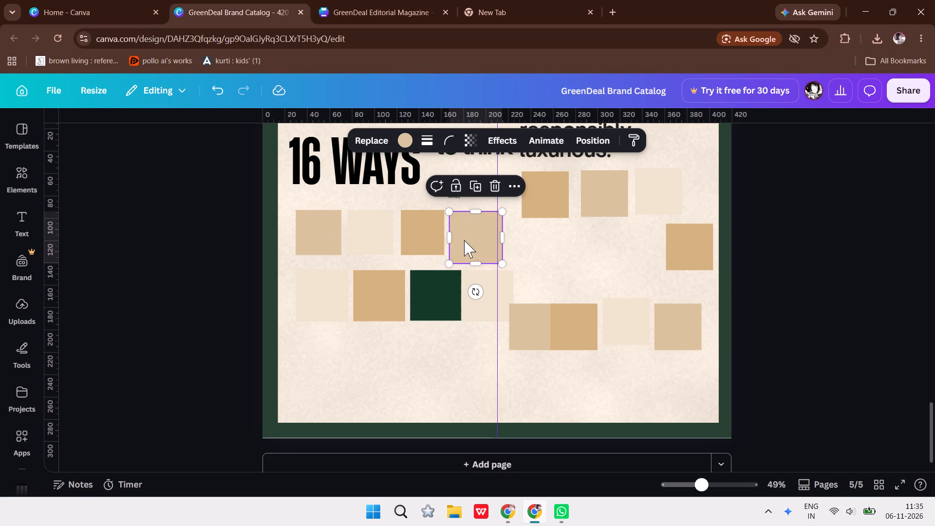
{"action": "left_click", "coordinate": [464, 240]}
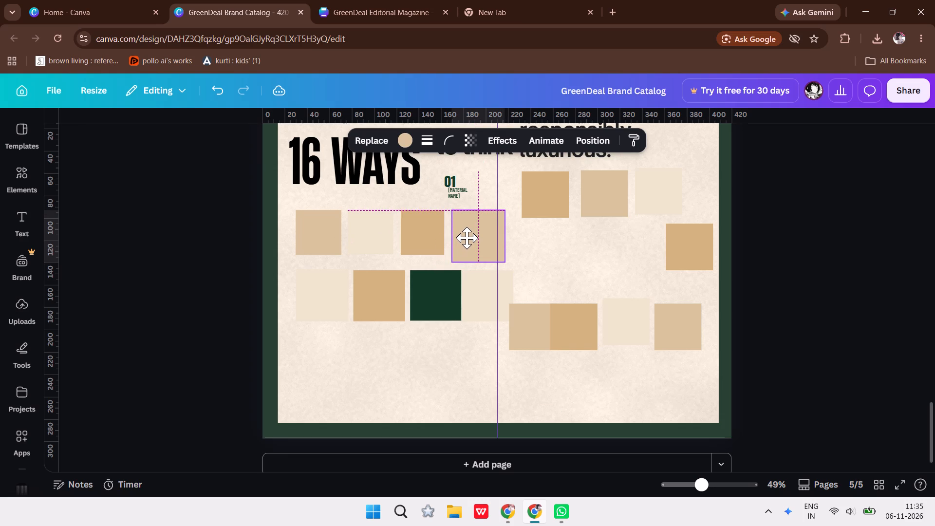
Resize the top row's fourth square to about 39 by 40, matching the row's bottom edge and ending just before the page's centre line.
{"action": "left_click_drag", "start_coordinate": [483, 264], "coordinate": [483, 260]}
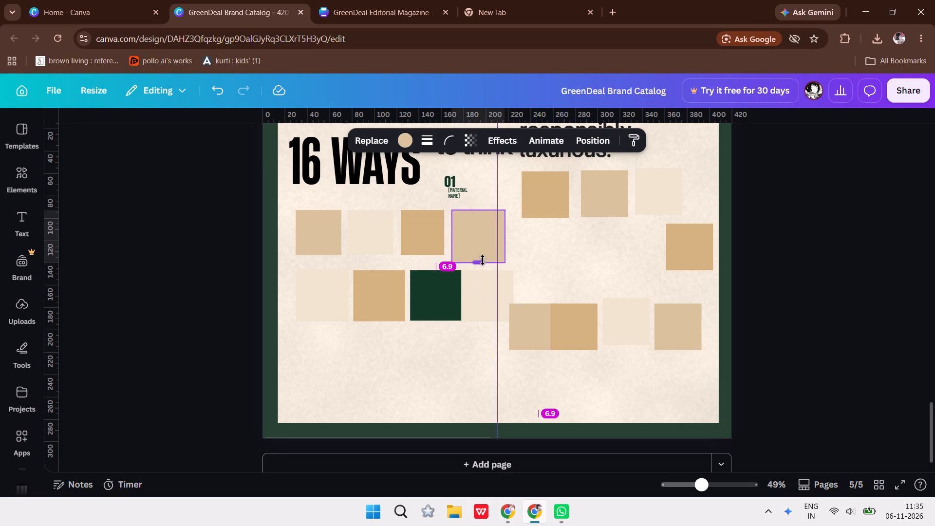
{"action": "left_click_drag", "start_coordinate": [483, 260], "coordinate": [483, 259]}
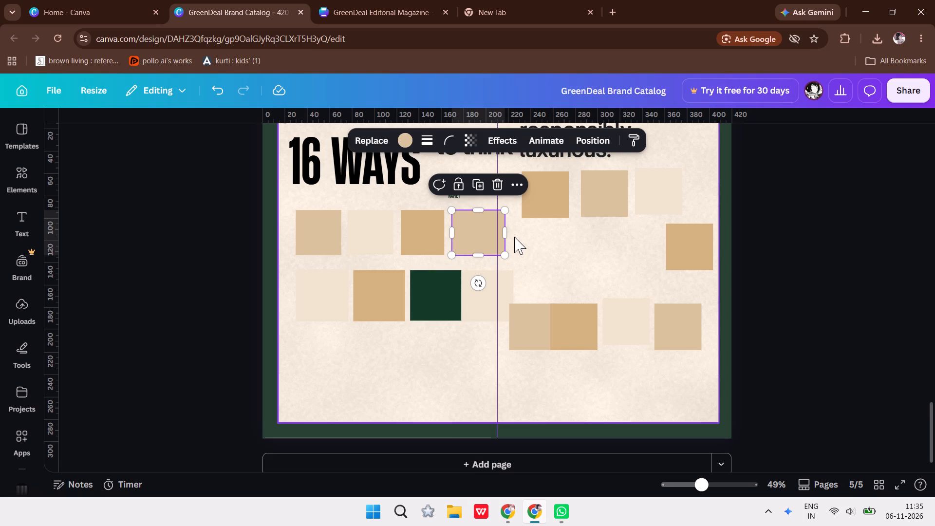
{"action": "left_click_drag", "start_coordinate": [508, 235], "coordinate": [497, 241]}
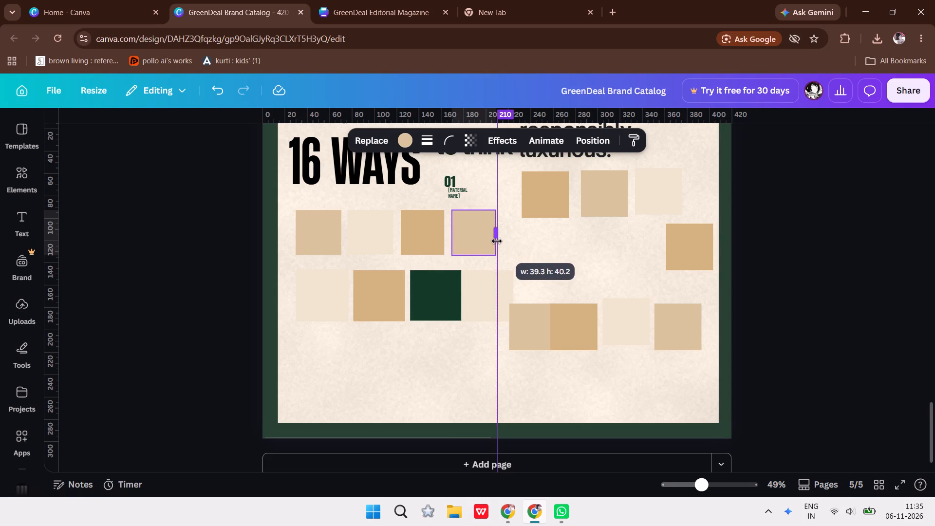
{"action": "left_click_drag", "start_coordinate": [497, 241], "coordinate": [494, 243]}
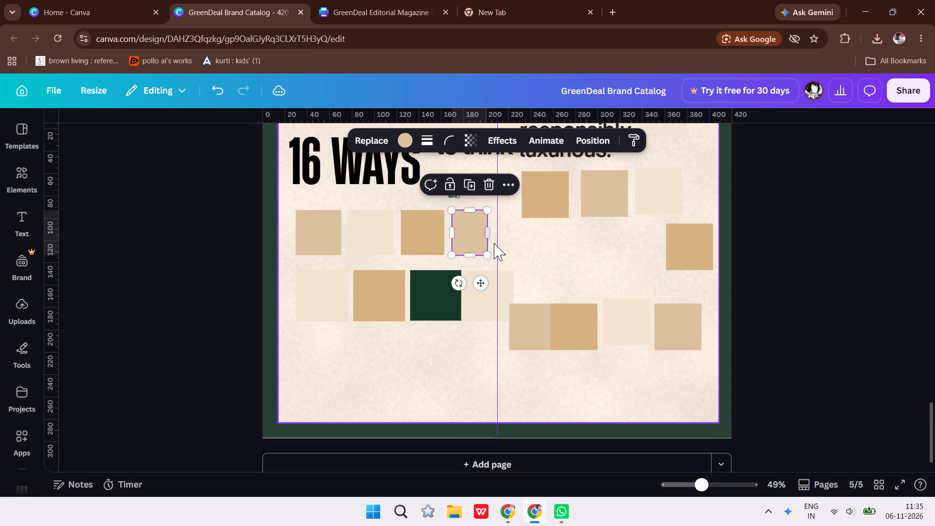
{"action": "left_click_drag", "start_coordinate": [490, 228], "coordinate": [499, 231]}
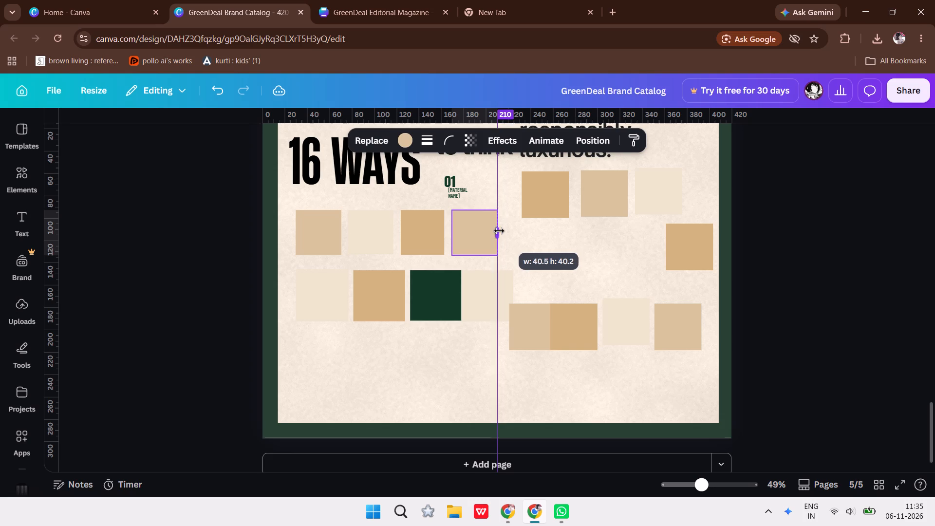
{"action": "left_click_drag", "start_coordinate": [499, 231], "coordinate": [494, 232]}
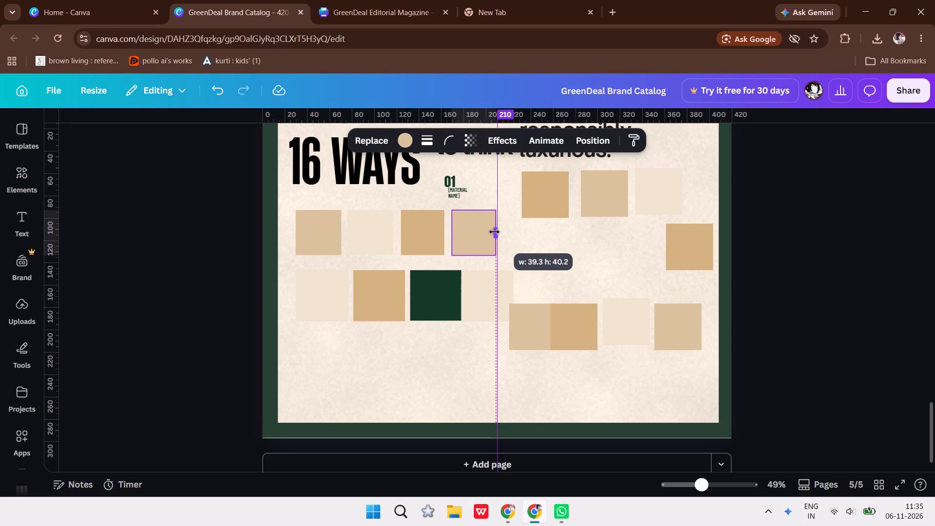
{"action": "left_click_drag", "start_coordinate": [494, 232], "coordinate": [493, 232]}
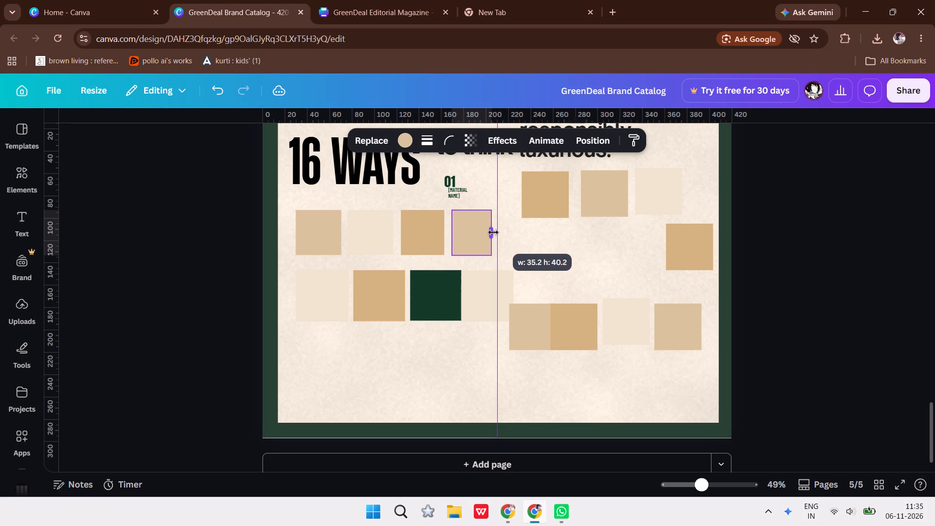
{"action": "left_click_drag", "start_coordinate": [493, 232], "coordinate": [496, 232]}
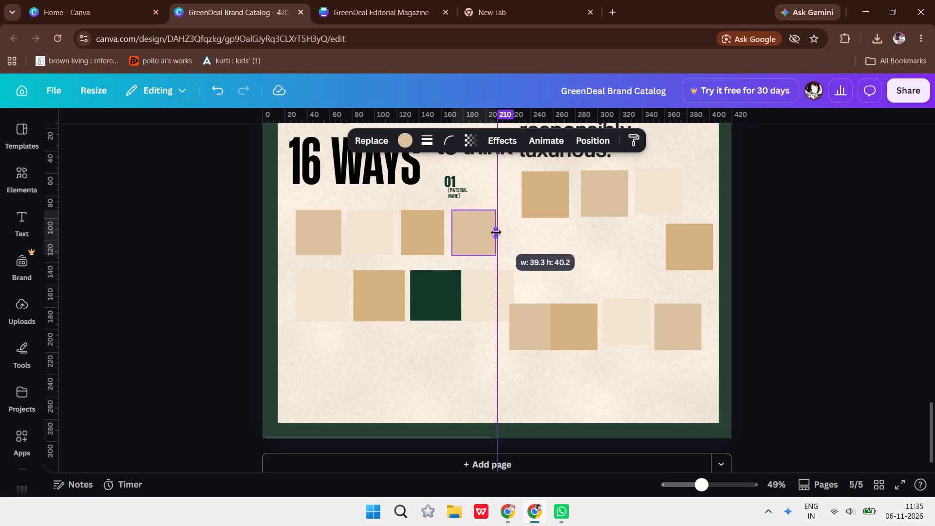
Resize the second row's first square to about 41 by 40, matching the width of the square above it.
{"action": "left_click", "coordinate": [369, 281]}
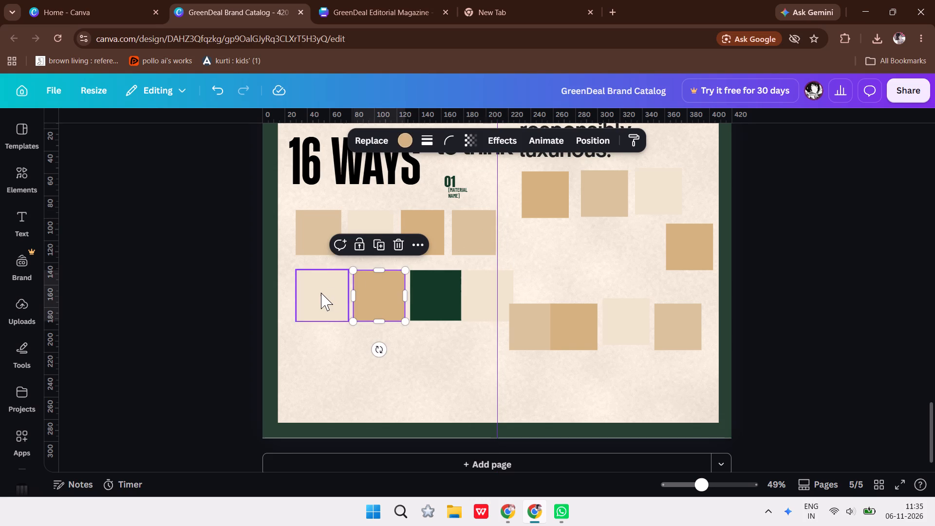
{"action": "left_click", "coordinate": [321, 293]}
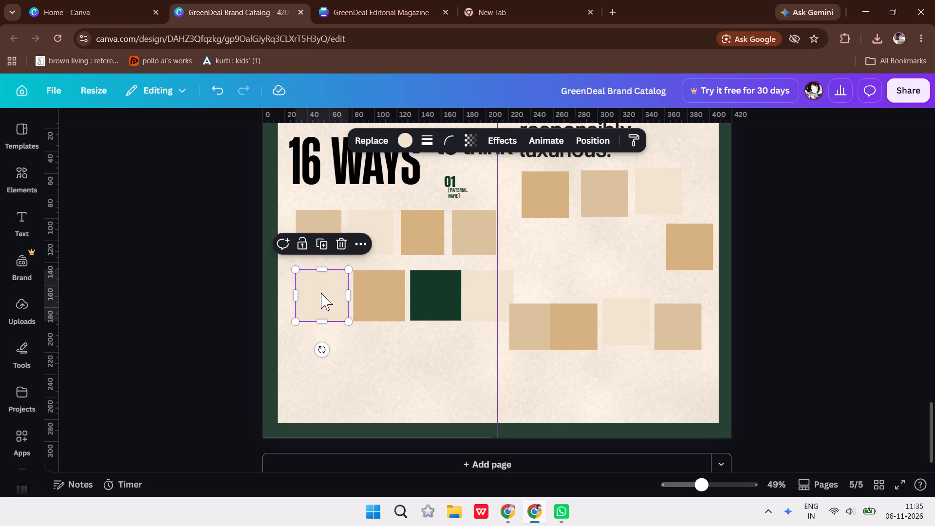
{"action": "left_click_drag", "start_coordinate": [349, 321], "coordinate": [342, 315]}
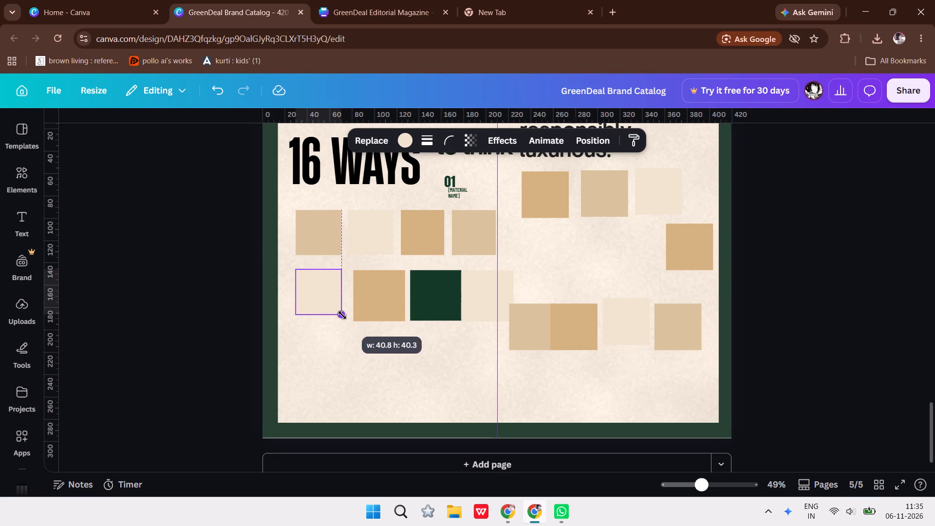
Align the second row's tan square with the left edge of the square above and the row's top, and shrink it to match the first square.
{"action": "left_click", "coordinate": [408, 311]}
{"action": "left_click_drag", "start_coordinate": [388, 303], "coordinate": [378, 305]}
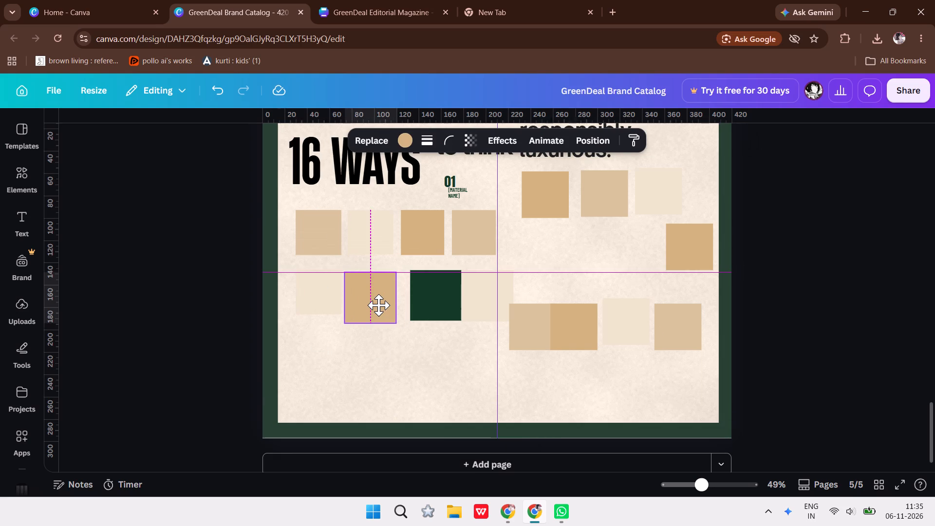
{"action": "left_click_drag", "start_coordinate": [378, 305], "coordinate": [381, 305]}
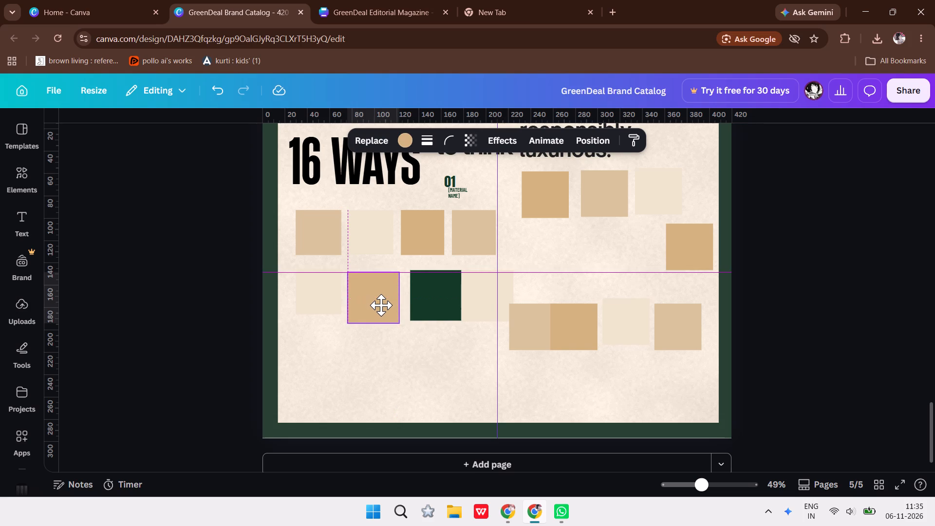
{"action": "left_click_drag", "start_coordinate": [381, 305], "coordinate": [380, 303]}
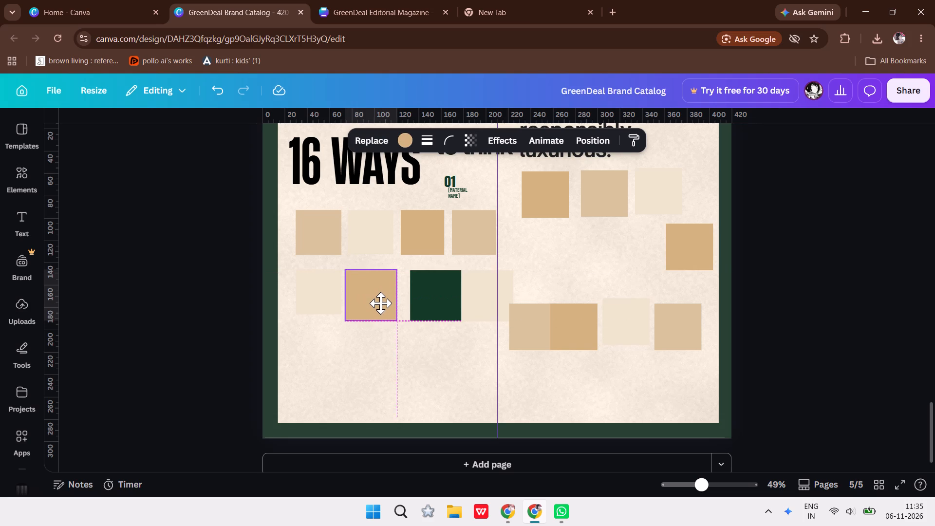
{"action": "left_click_drag", "start_coordinate": [380, 303], "coordinate": [381, 303]}
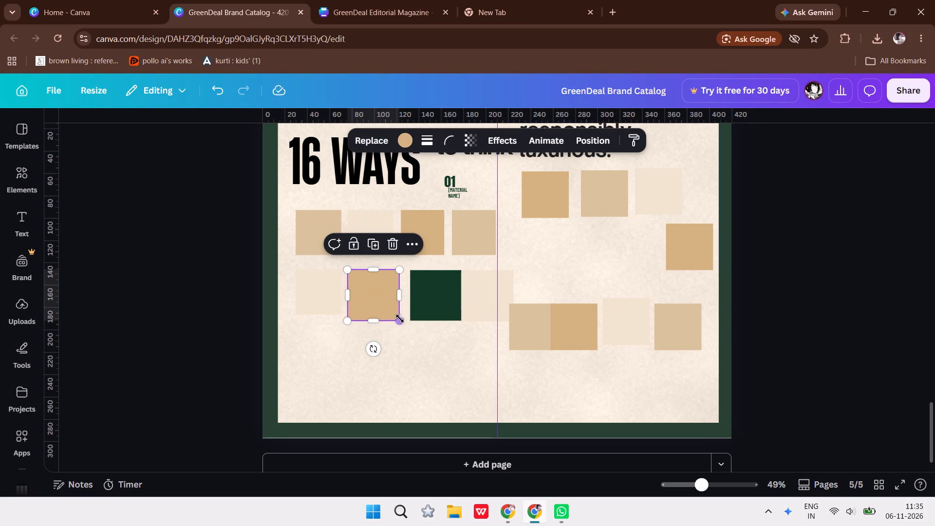
{"action": "left_click_drag", "start_coordinate": [400, 319], "coordinate": [393, 310]}
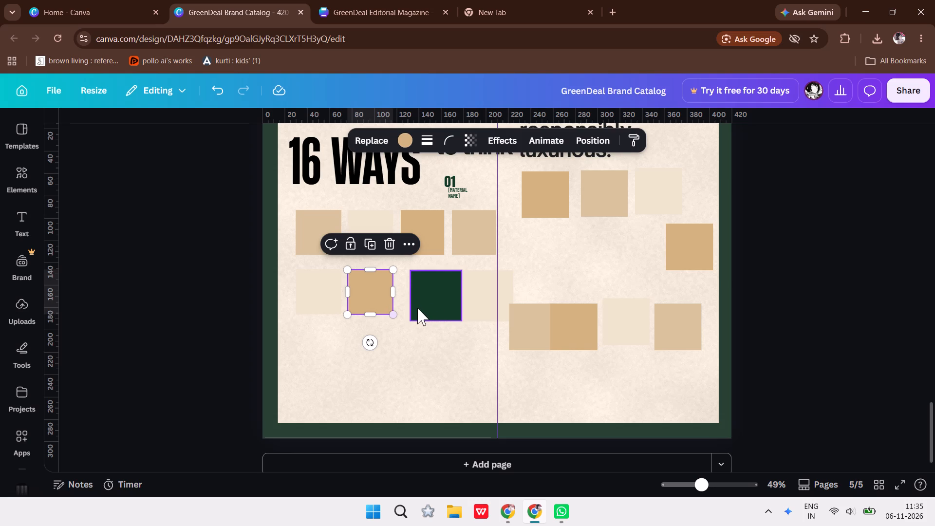
Move the dark green square closer to the tan one, level with the row's top, and shrink it to about 40 by 40.
{"action": "left_click", "coordinate": [417, 308]}
{"action": "left_click_drag", "start_coordinate": [417, 308], "coordinate": [409, 308]}
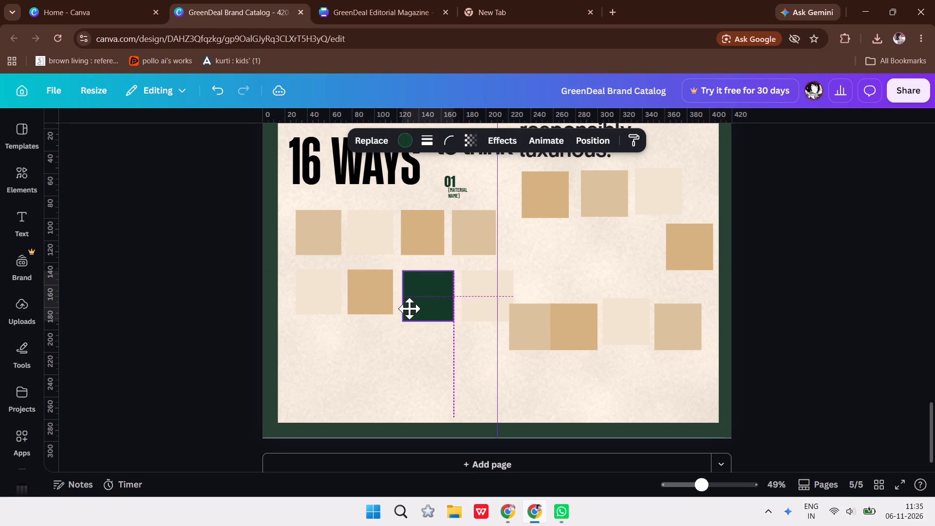
{"action": "left_click_drag", "start_coordinate": [409, 308], "coordinate": [407, 307]}
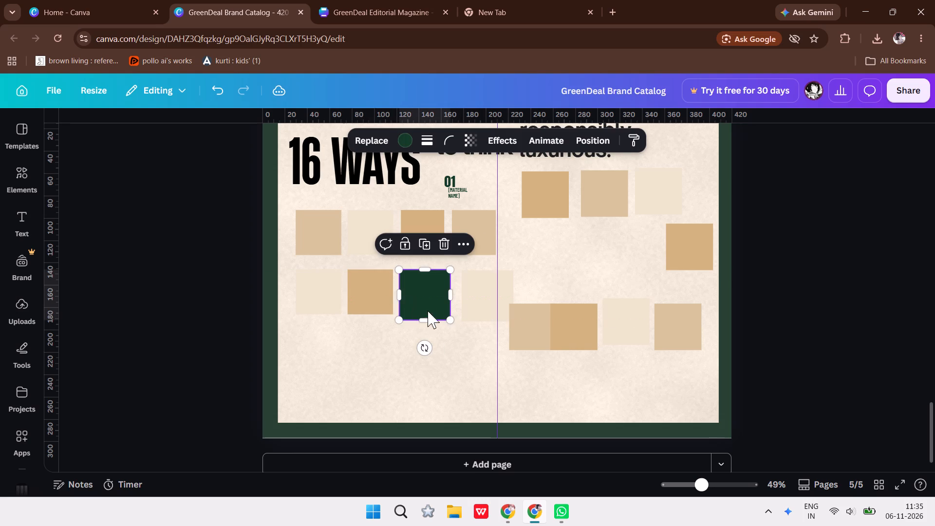
{"action": "left_click_drag", "start_coordinate": [452, 320], "coordinate": [443, 313]}
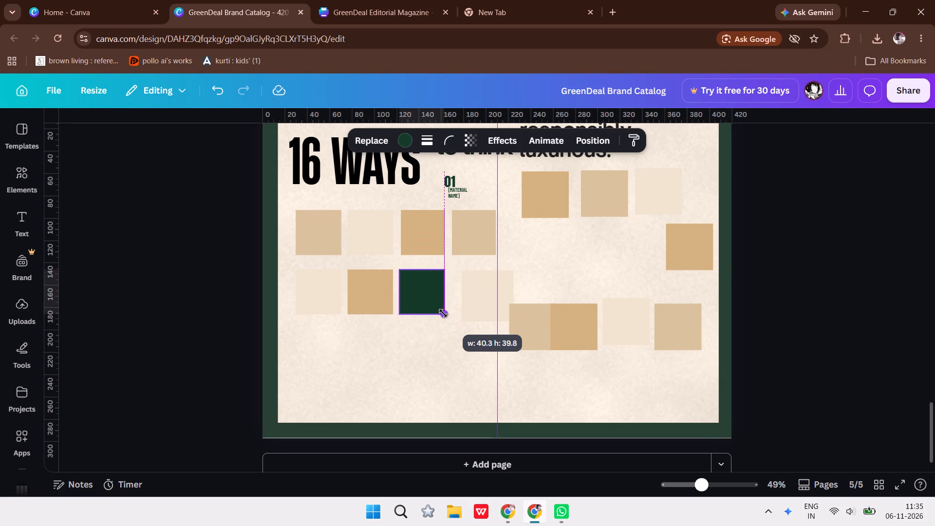
{"action": "left_click_drag", "start_coordinate": [443, 313], "coordinate": [445, 316]}
Move the second row's fourth square next to the dark green one, level with its top, and shrink it to match the row's height.
{"action": "left_click_drag", "start_coordinate": [468, 305], "coordinate": [466, 305]}
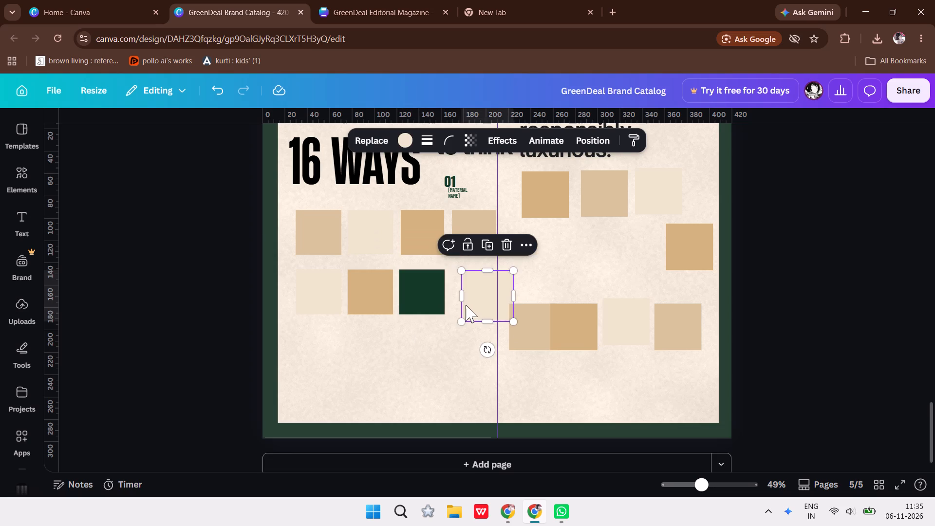
{"action": "left_click_drag", "start_coordinate": [466, 305], "coordinate": [456, 305]}
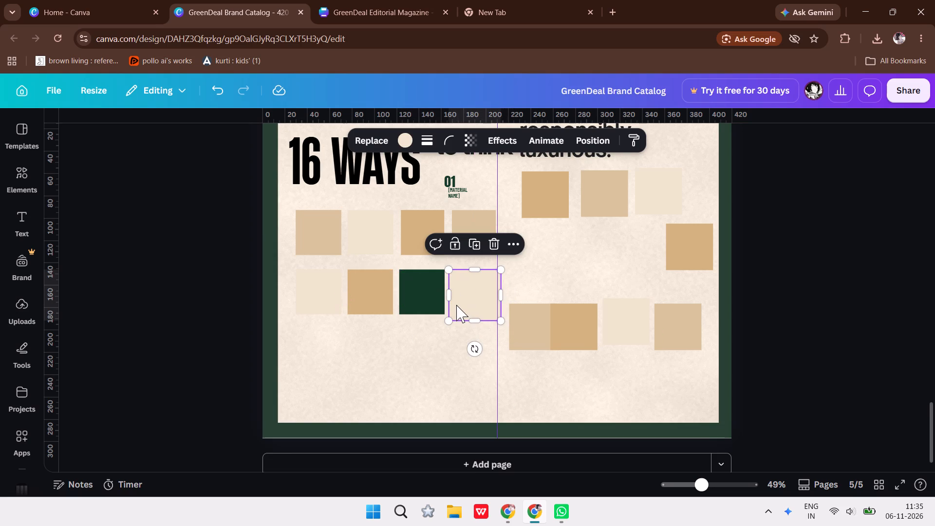
{"action": "left_click_drag", "start_coordinate": [504, 322], "coordinate": [498, 319]}
{"action": "left_click_drag", "start_coordinate": [498, 319], "coordinate": [494, 318]}
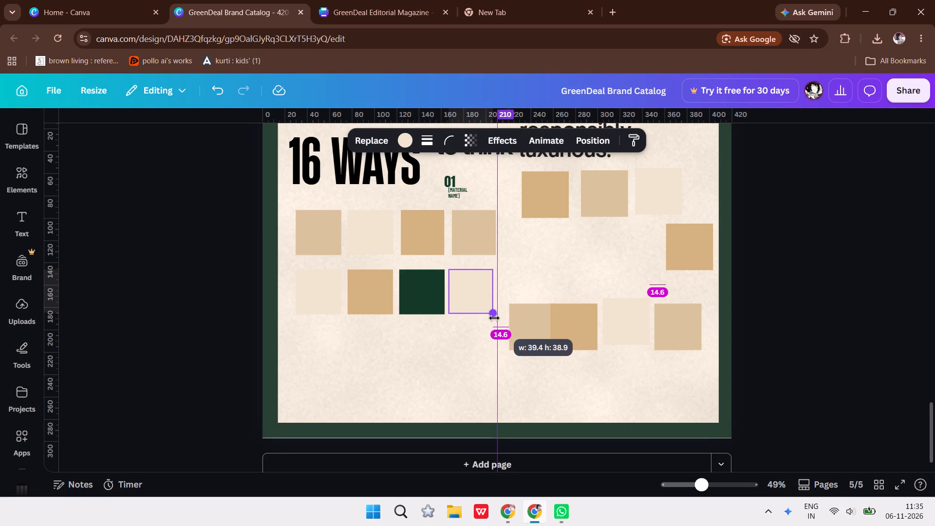
{"action": "left_click_drag", "start_coordinate": [494, 318], "coordinate": [495, 319]}
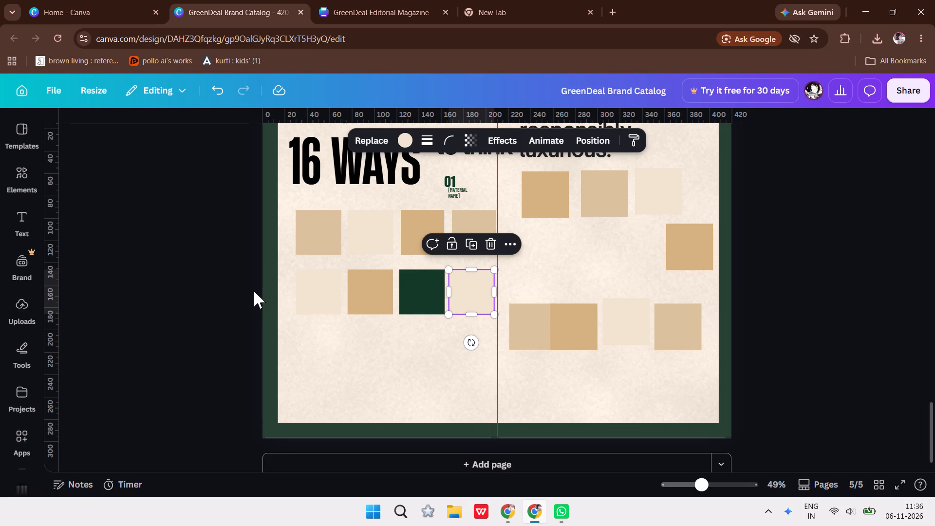
Shift the top row's first square slightly down, keeping its left edge in line with the column.
{"action": "left_click", "coordinate": [254, 291]}
{"action": "left_click_drag", "start_coordinate": [306, 243], "coordinate": [309, 247]}
{"action": "left_click", "coordinate": [215, 303]}
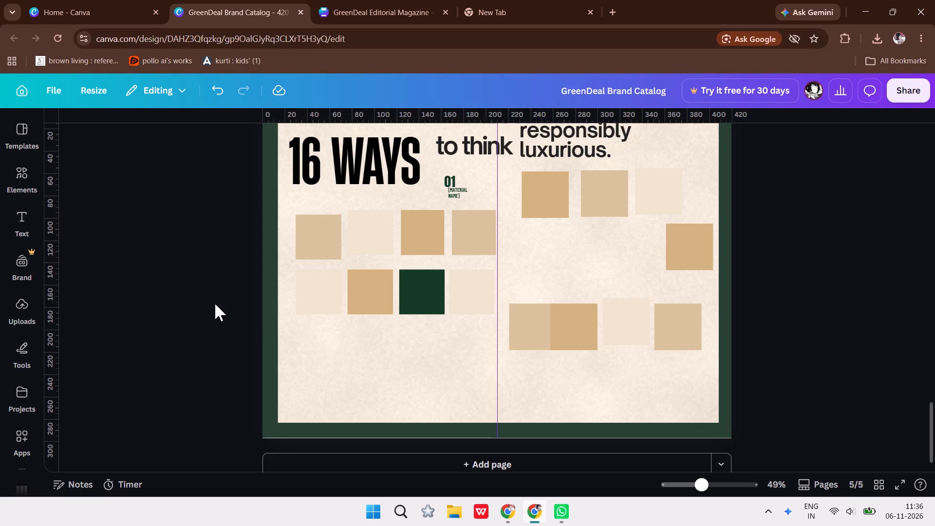
Move the second row's first square straight down to the page's bottom margin, keeping its left edge on the left margin.
{"action": "left_click_drag", "start_coordinate": [302, 303], "coordinate": [300, 380]}
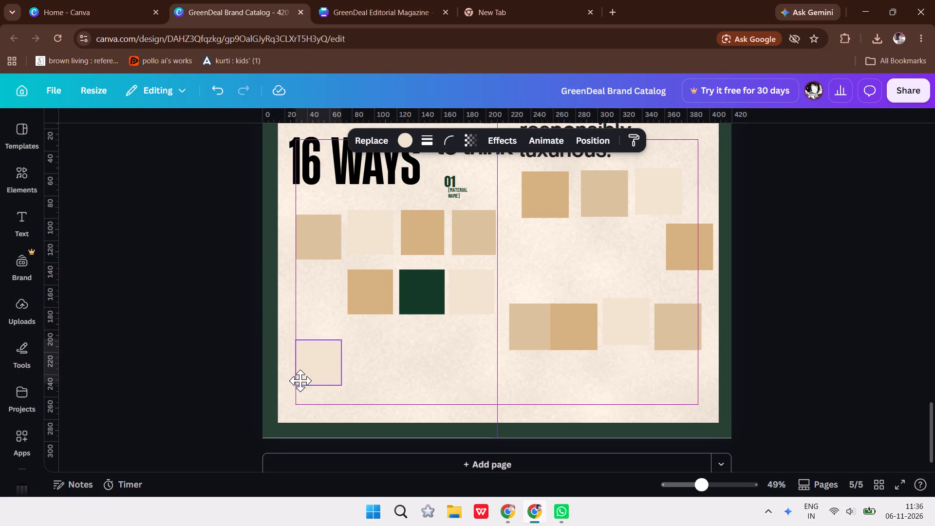
{"action": "left_click_drag", "start_coordinate": [300, 380], "coordinate": [301, 392]}
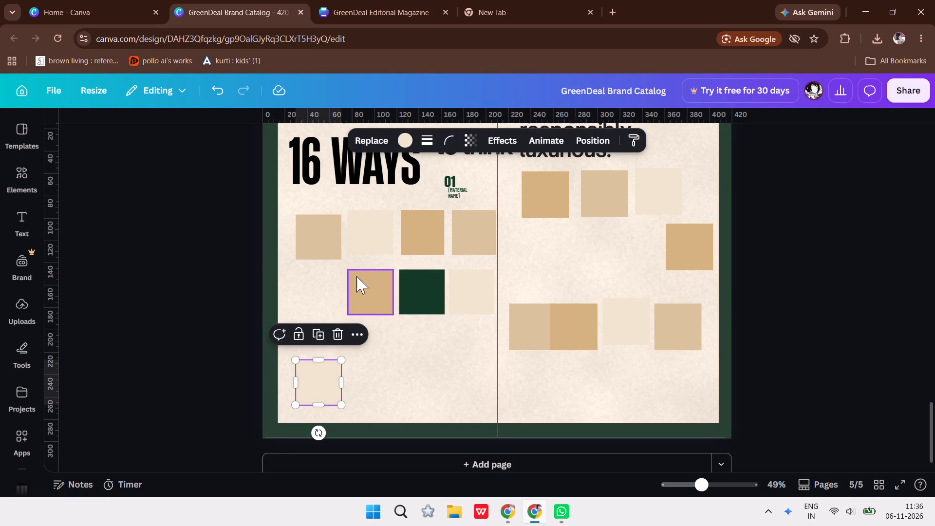
Move the second row's tan, dark green and last cream squares down beside the bottom-margin cream square, evenly spaced with tops aligned.
{"action": "left_click_drag", "start_coordinate": [356, 276], "coordinate": [357, 365]}
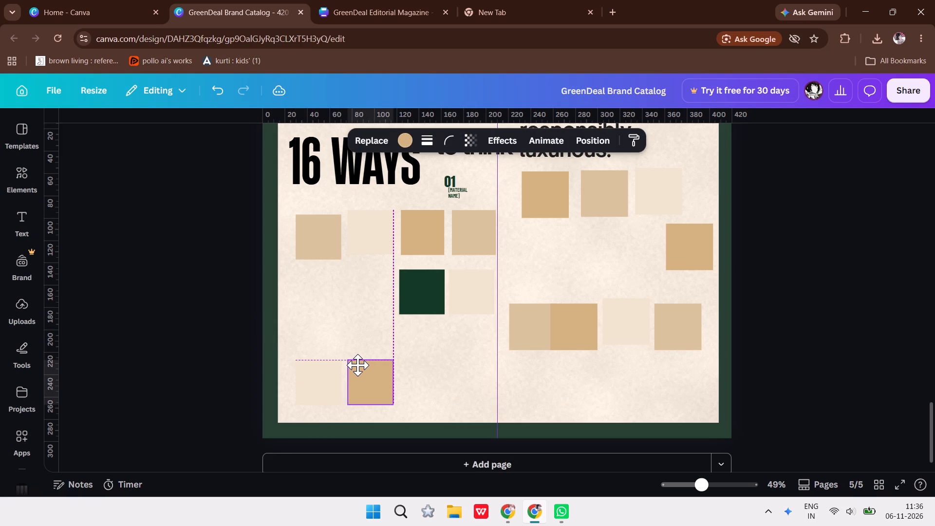
{"action": "left_click_drag", "start_coordinate": [357, 365], "coordinate": [357, 367]}
{"action": "left_click_drag", "start_coordinate": [423, 290], "coordinate": [426, 375]}
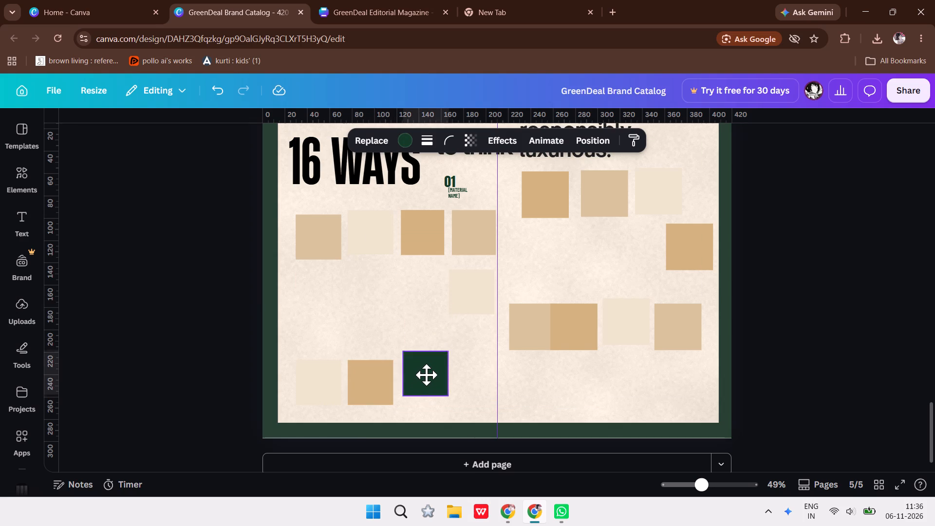
{"action": "left_click_drag", "start_coordinate": [426, 375], "coordinate": [423, 380]}
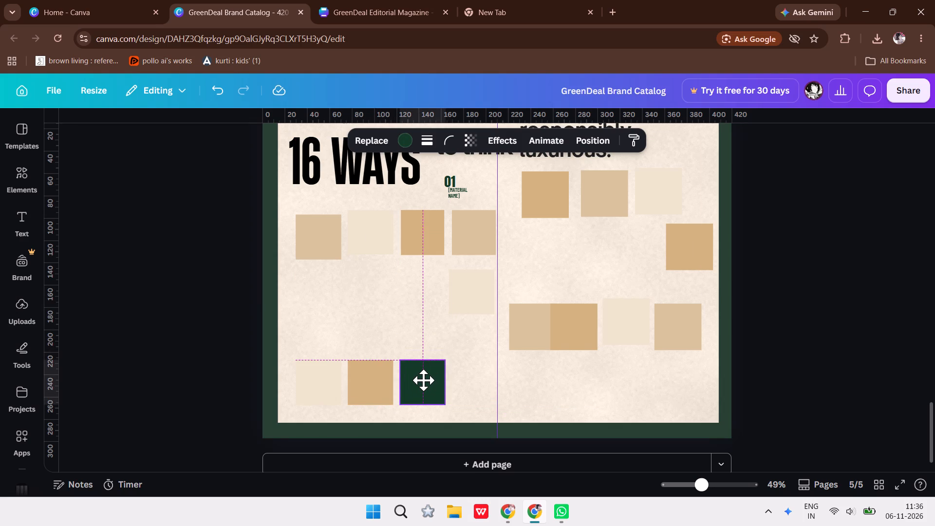
{"action": "left_click_drag", "start_coordinate": [423, 380], "coordinate": [422, 382]}
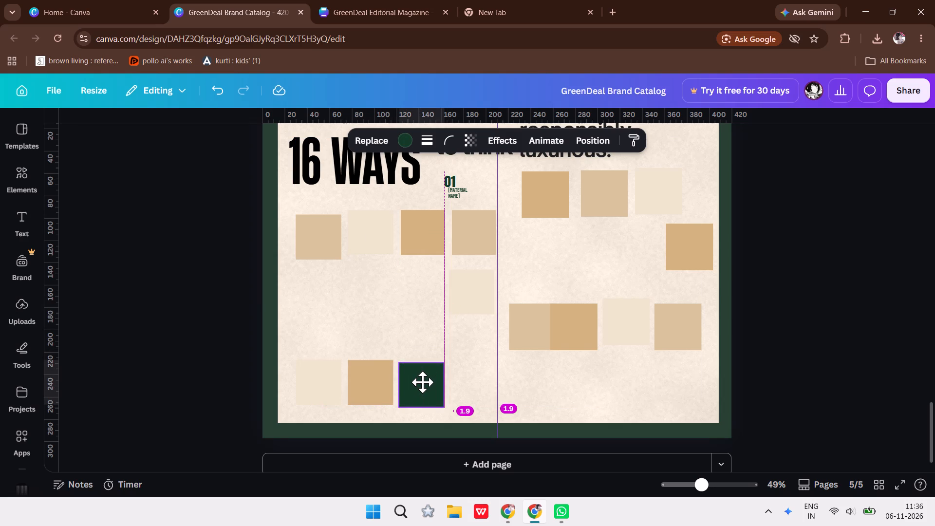
{"action": "left_click_drag", "start_coordinate": [422, 382], "coordinate": [423, 381]}
{"action": "left_click_drag", "start_coordinate": [475, 292], "coordinate": [480, 383]}
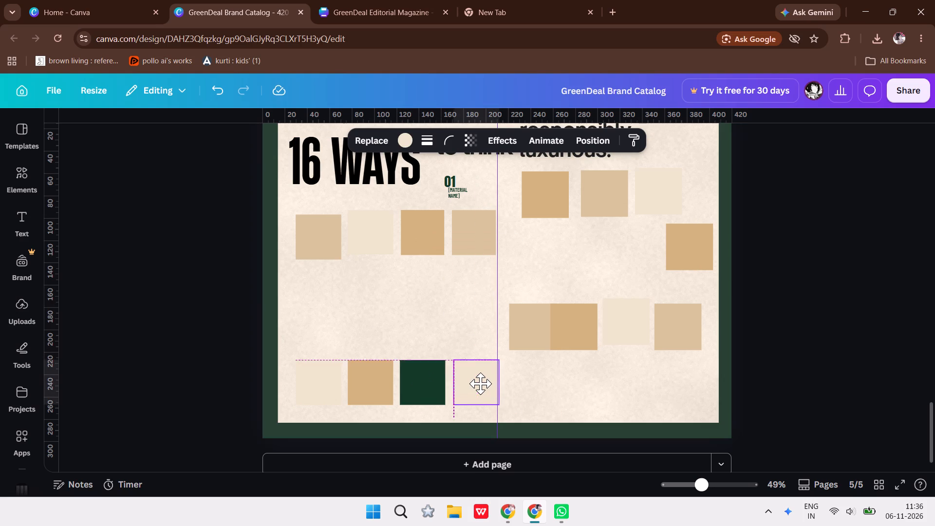
{"action": "left_click_drag", "start_coordinate": [480, 383], "coordinate": [479, 382]}
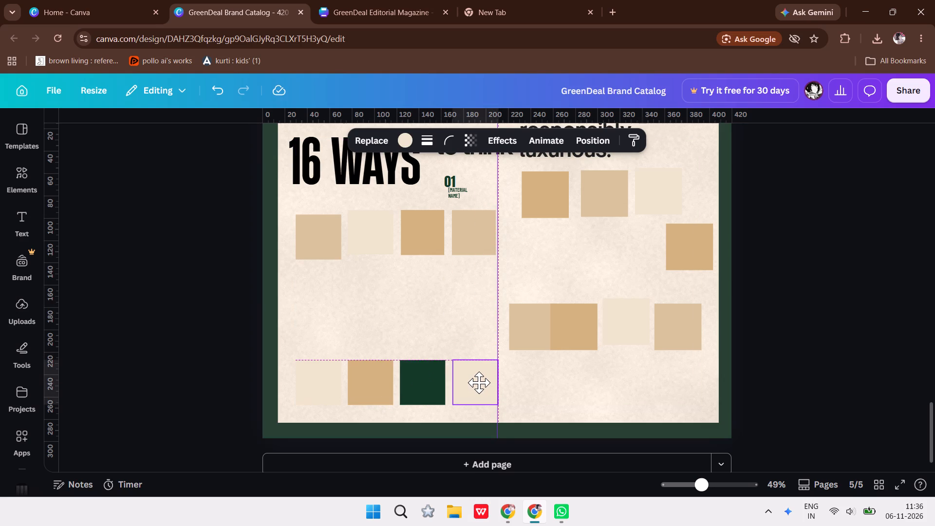
{"action": "left_click_drag", "start_coordinate": [479, 382], "coordinate": [478, 385]}
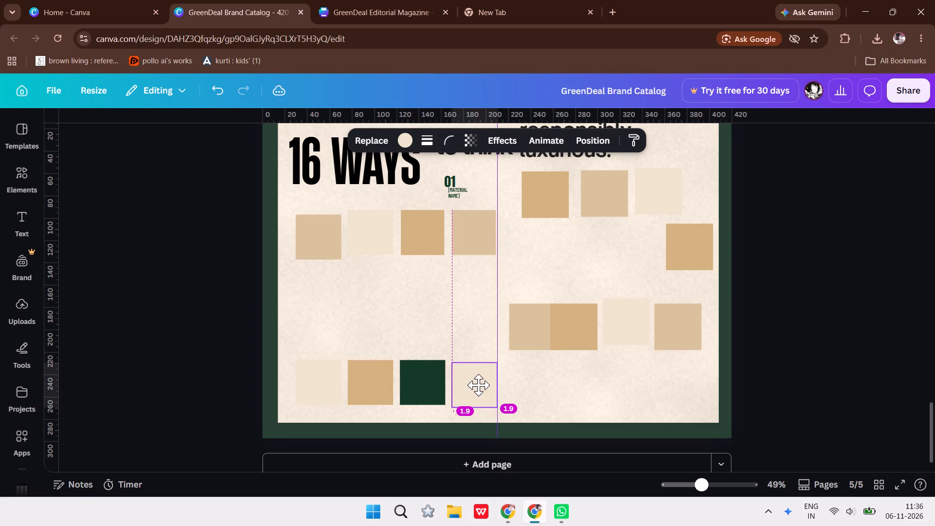
{"action": "left_click_drag", "start_coordinate": [478, 385], "coordinate": [478, 383]}
{"action": "left_click", "coordinate": [478, 383]}
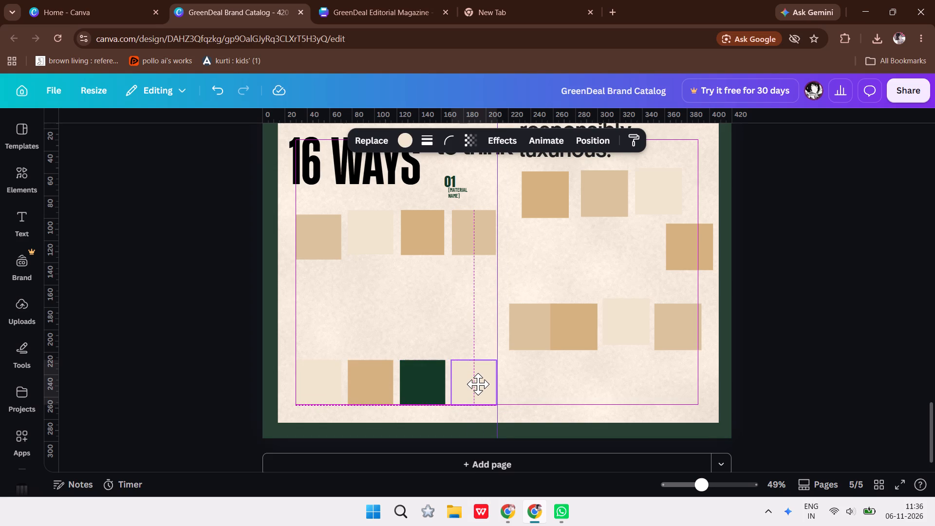
Select all four bottom-row squares and shrink them together proportionally to about 37 wide each.
{"action": "left_click", "coordinate": [315, 387]}
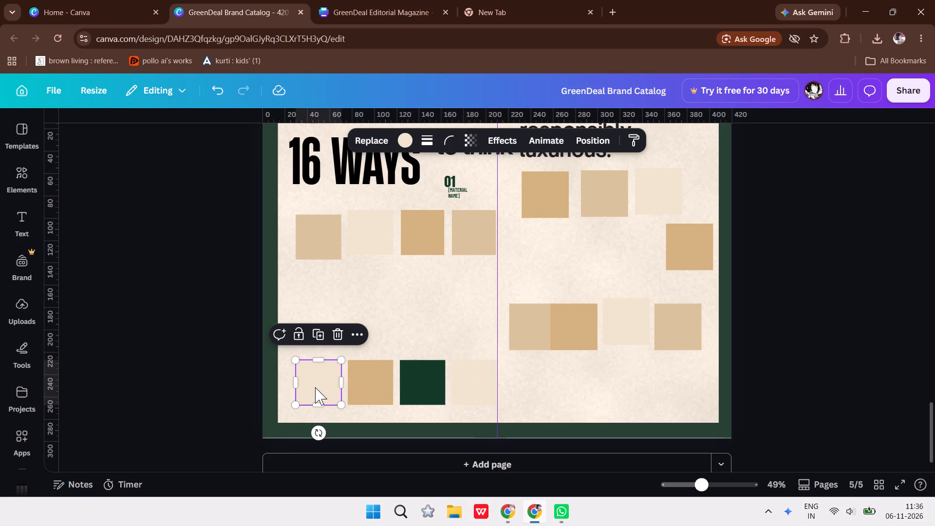
{"action": "left_click", "coordinate": [484, 375]}
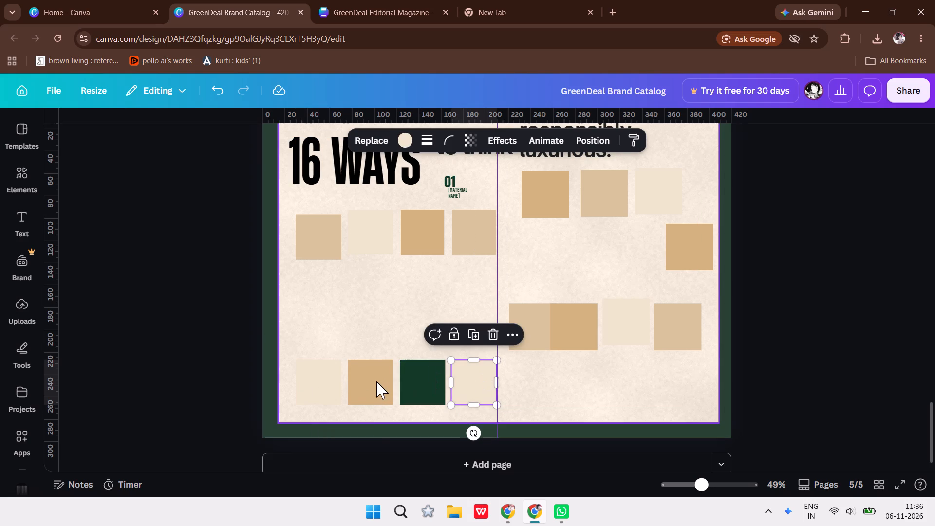
{"action": "left_click", "coordinate": [376, 381]}
{"action": "left_click", "coordinate": [321, 387]}
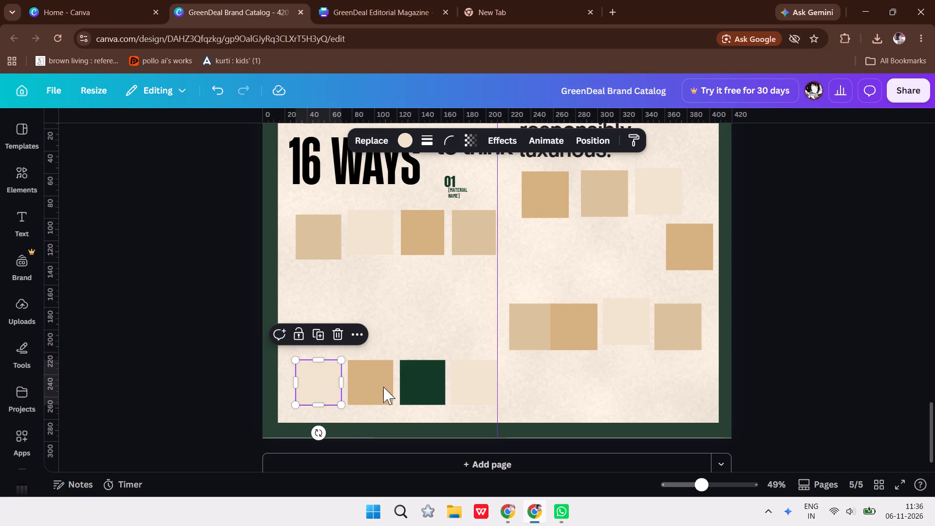
{"action": "left_click", "coordinate": [388, 387], "text": "shift"}
{"action": "left_click", "coordinate": [415, 382], "text": "shift"}
{"action": "left_click", "coordinate": [467, 382], "text": "shift"}
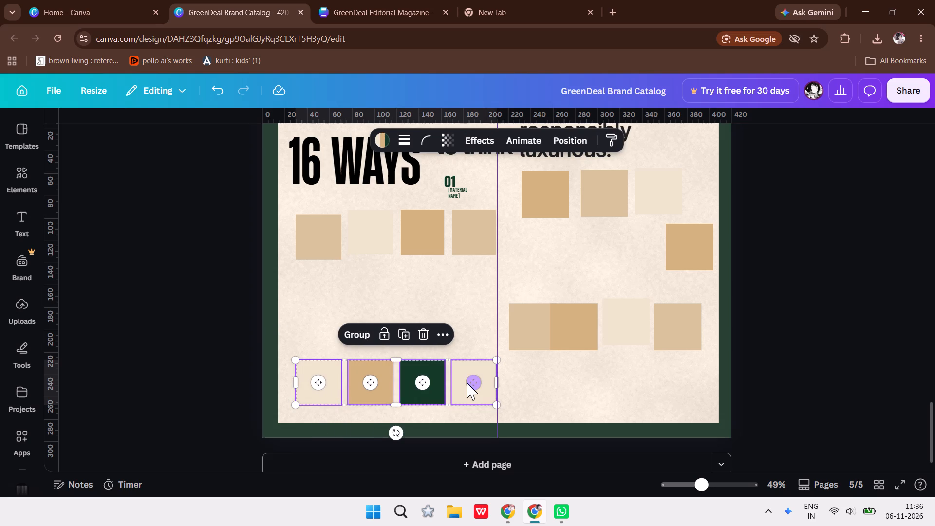
{"action": "left_click", "coordinate": [499, 403]}
{"action": "left_click_drag", "start_coordinate": [493, 404], "coordinate": [482, 395]}
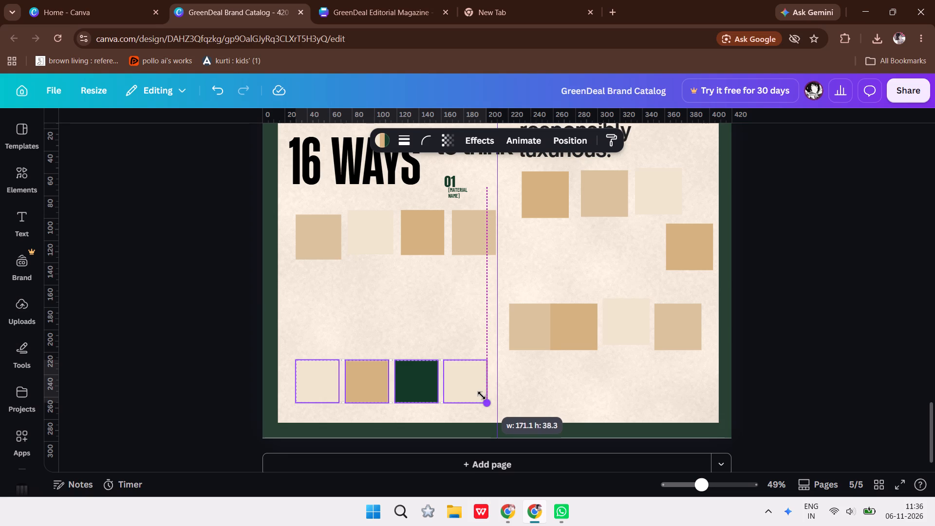
{"action": "left_click_drag", "start_coordinate": [482, 395], "coordinate": [483, 395]}
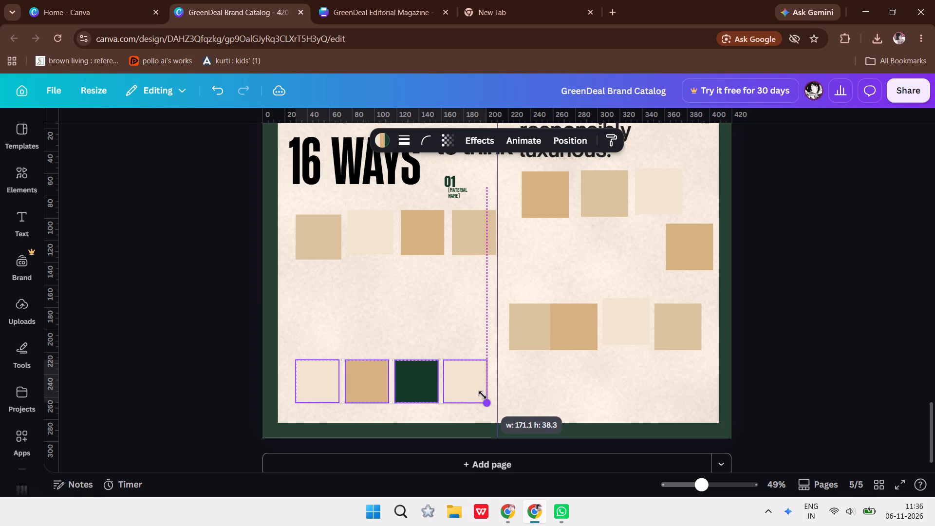
{"action": "left_click_drag", "start_coordinate": [483, 395], "coordinate": [479, 394]}
{"action": "left_click", "coordinate": [185, 356]}
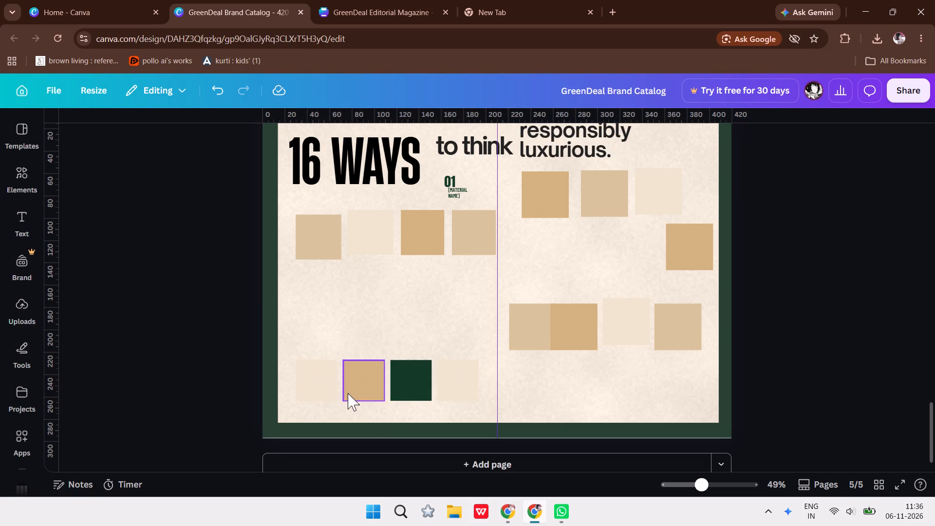
Stretch each of the four bottom-row squares upward into a rectangle about 37 by 61, with their tops level.
{"action": "left_click", "coordinate": [303, 384]}
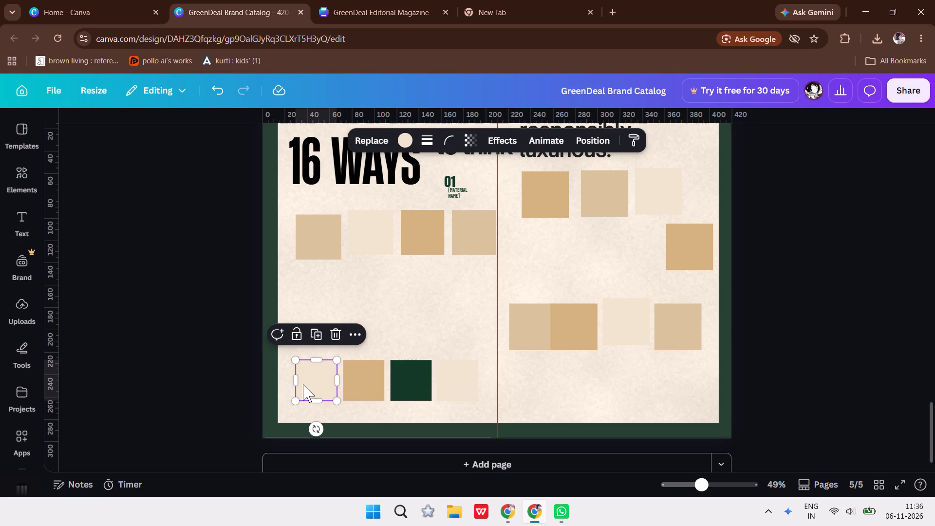
{"action": "left_click_drag", "start_coordinate": [317, 359], "coordinate": [317, 332]}
{"action": "left_click", "coordinate": [365, 378]}
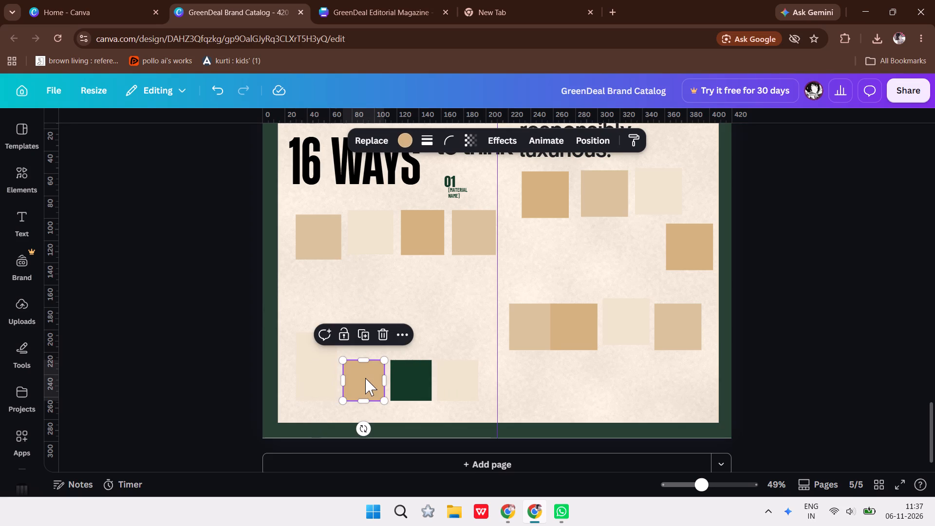
{"action": "left_click_drag", "start_coordinate": [363, 359], "coordinate": [364, 336]}
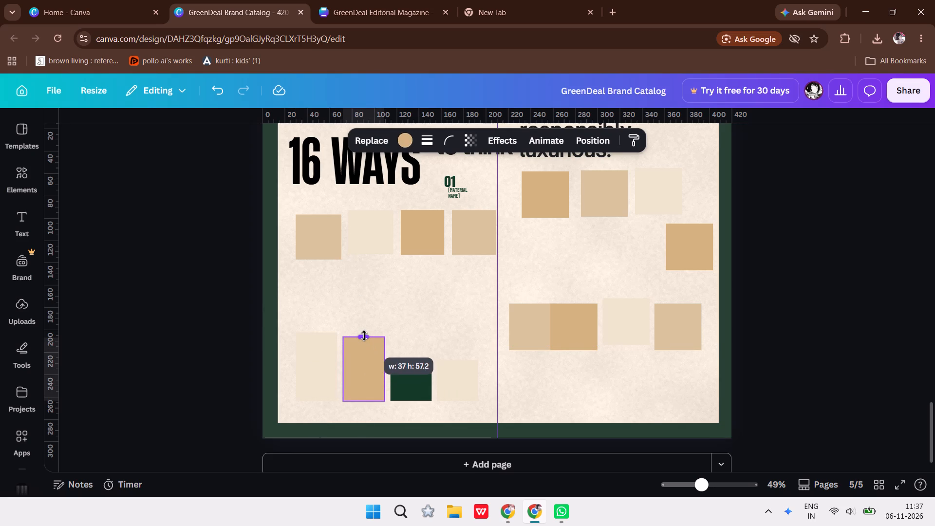
{"action": "left_click_drag", "start_coordinate": [364, 336], "coordinate": [365, 334]}
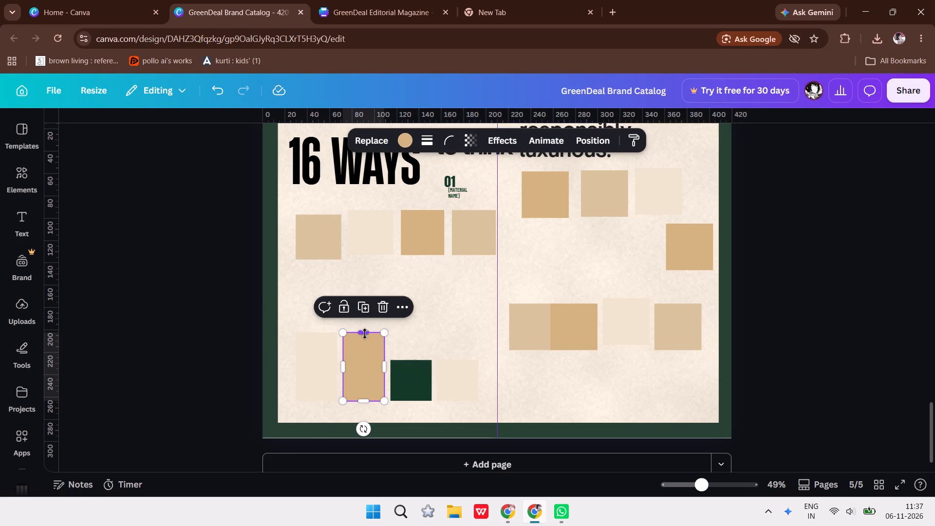
{"action": "left_click", "coordinate": [411, 374]}
{"action": "left_click_drag", "start_coordinate": [412, 357], "coordinate": [412, 340]}
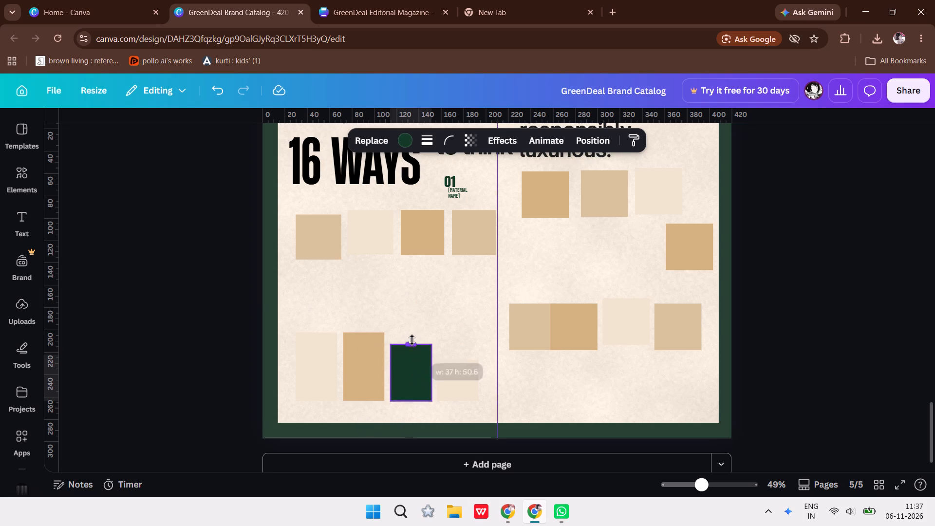
{"action": "left_click_drag", "start_coordinate": [412, 340], "coordinate": [412, 329]}
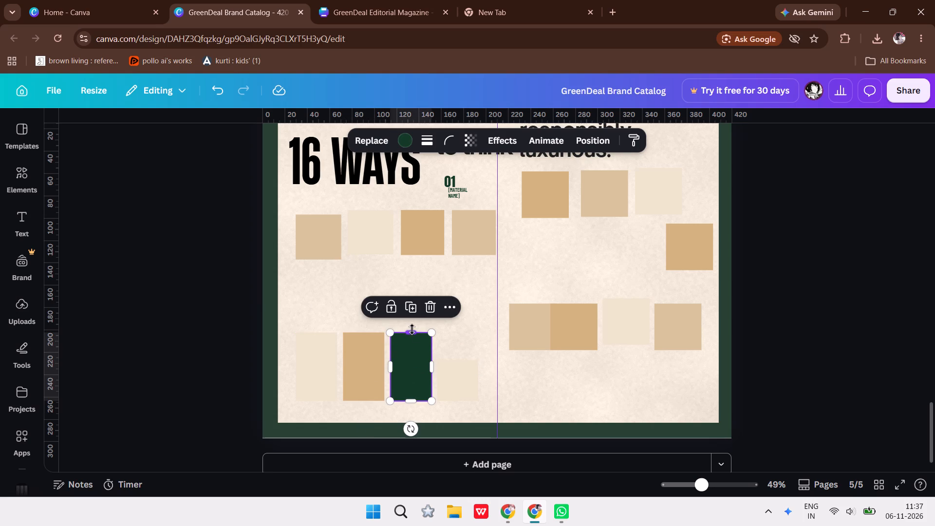
{"action": "left_click", "coordinate": [464, 384]}
{"action": "left_click_drag", "start_coordinate": [459, 356], "coordinate": [459, 329]}
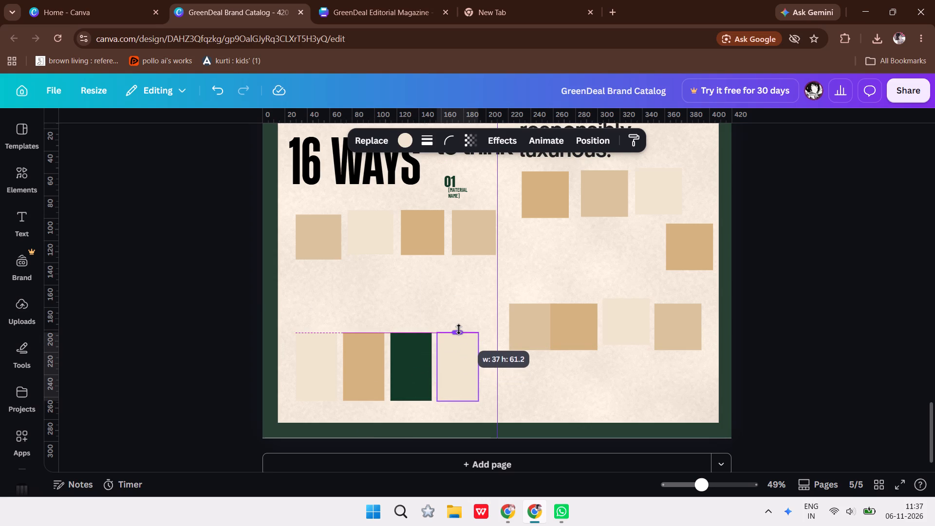
{"action": "left_click_drag", "start_coordinate": [459, 329], "coordinate": [459, 330]}
Move the upper row's first square down to just above the bottom row's first rectangle, keeping its left edge on the margin.
{"action": "left_click_drag", "start_coordinate": [310, 248], "coordinate": [310, 256]}
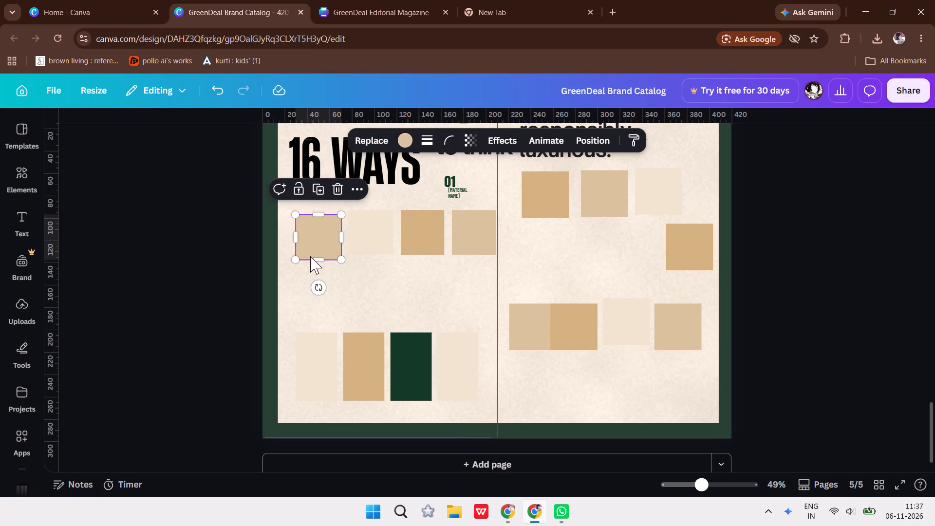
{"action": "left_click_drag", "start_coordinate": [310, 256], "coordinate": [310, 295]}
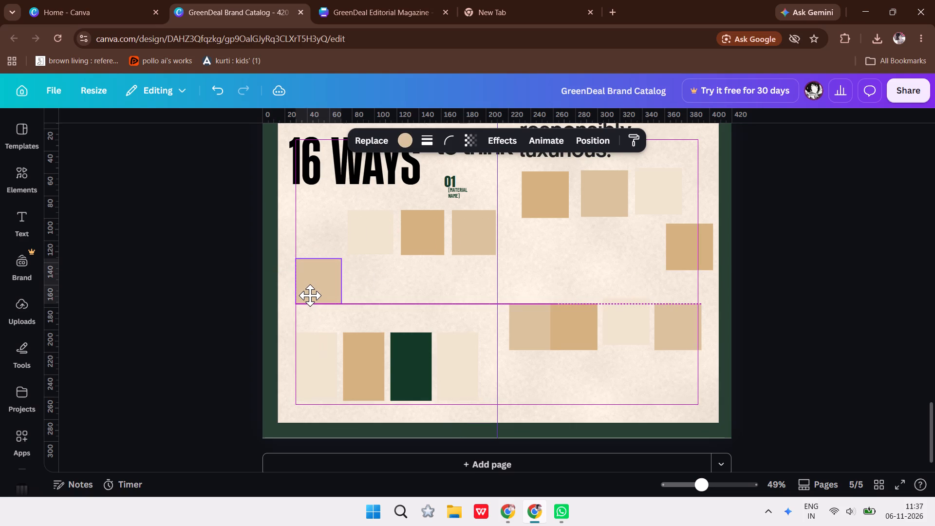
{"action": "left_click_drag", "start_coordinate": [310, 295], "coordinate": [309, 307]}
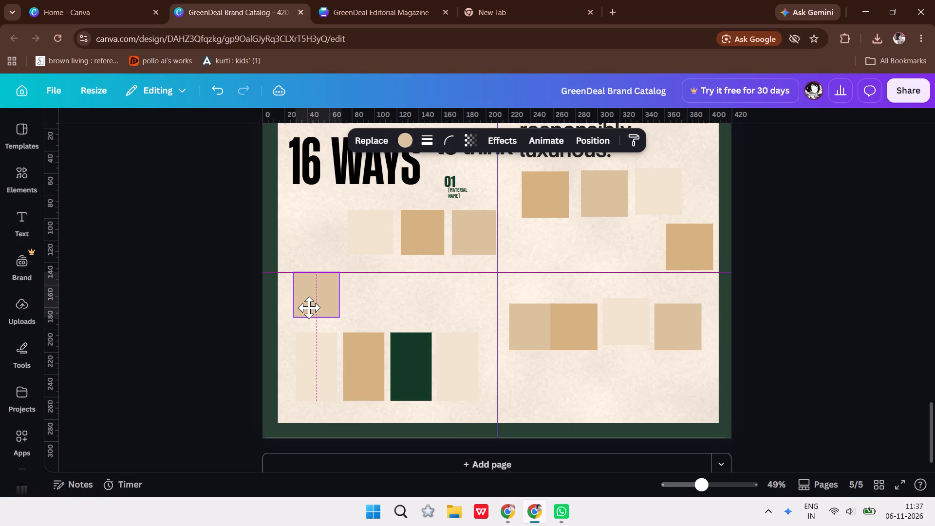
{"action": "left_click_drag", "start_coordinate": [309, 307], "coordinate": [310, 312]}
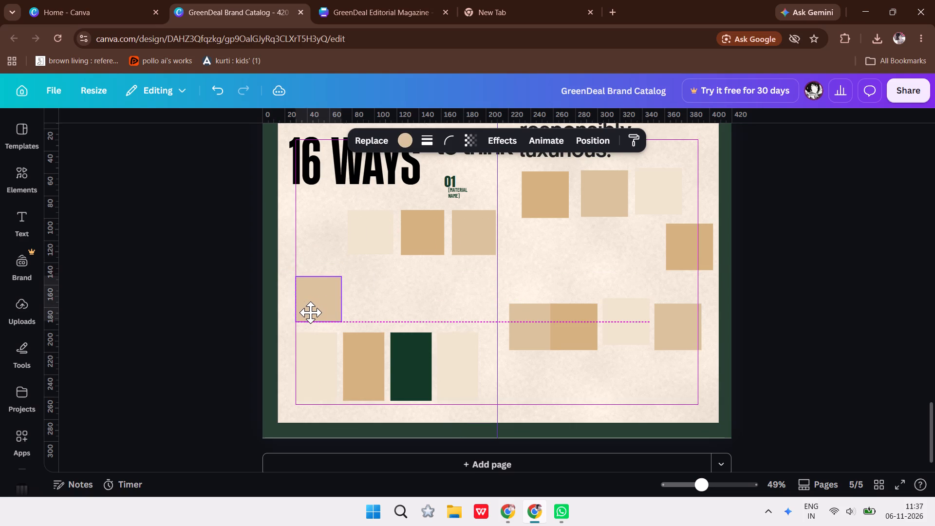
{"action": "left_click_drag", "start_coordinate": [310, 312], "coordinate": [310, 315]}
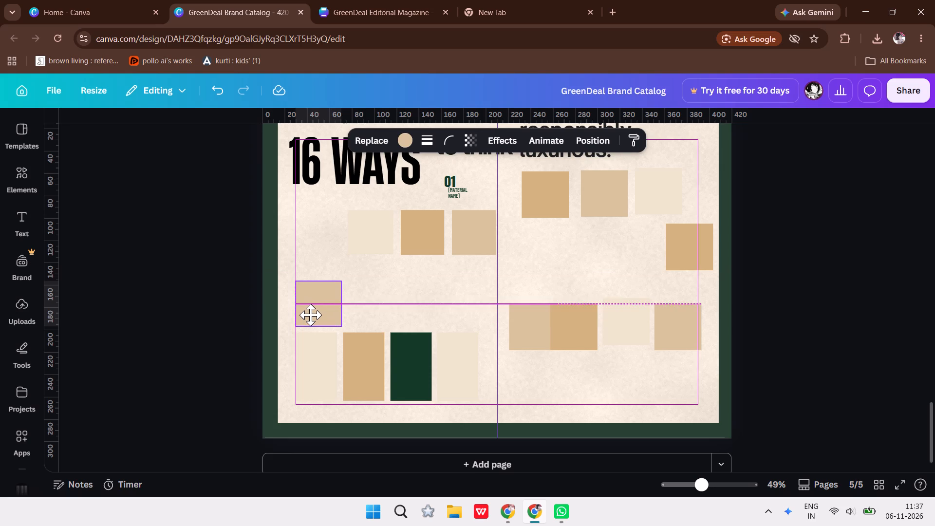
{"action": "left_click_drag", "start_coordinate": [310, 315], "coordinate": [310, 315]}
Narrow the tan square above the bottom row's first rectangle to about 37 wide and stretch it upward to about 64 high.
{"action": "left_click_drag", "start_coordinate": [342, 300], "coordinate": [337, 300]}
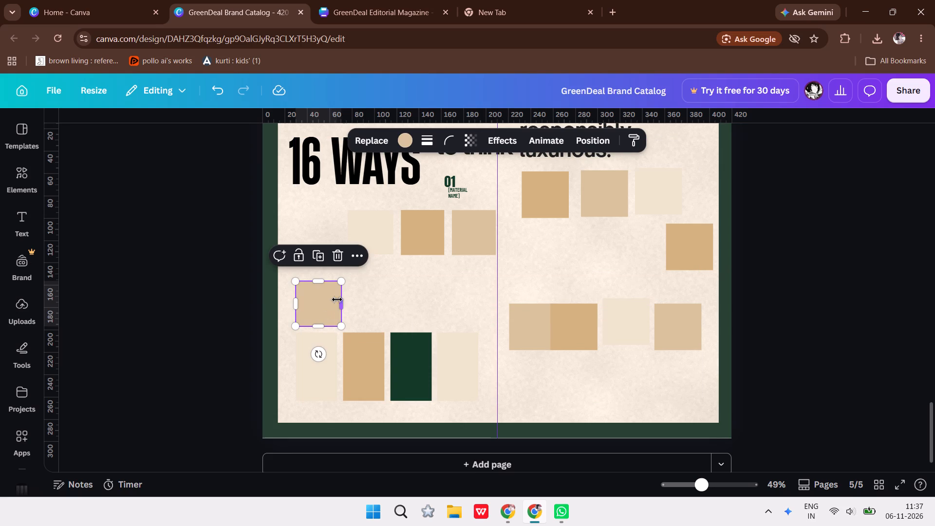
{"action": "left_click_drag", "start_coordinate": [337, 300], "coordinate": [336, 300]}
{"action": "left_click_drag", "start_coordinate": [317, 280], "coordinate": [318, 251]}
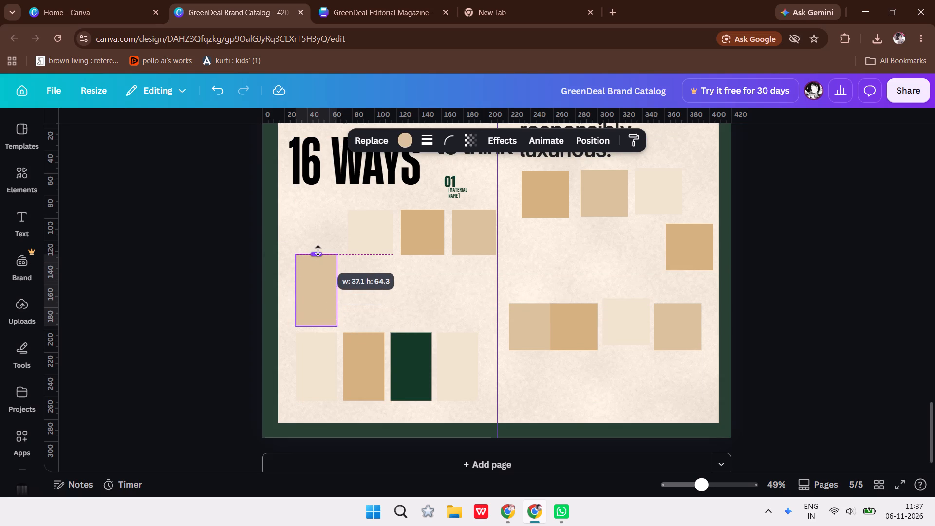
Check the size of the cream rectangle below, and shorten the tan rectangle from its top edge to about 60 high.
{"action": "left_click", "coordinate": [320, 372]}
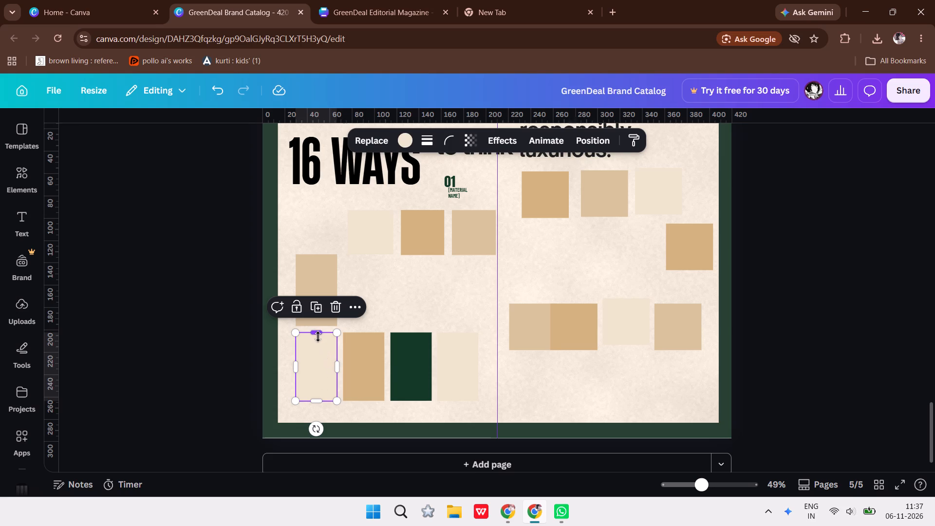
{"action": "left_click", "coordinate": [318, 337]}
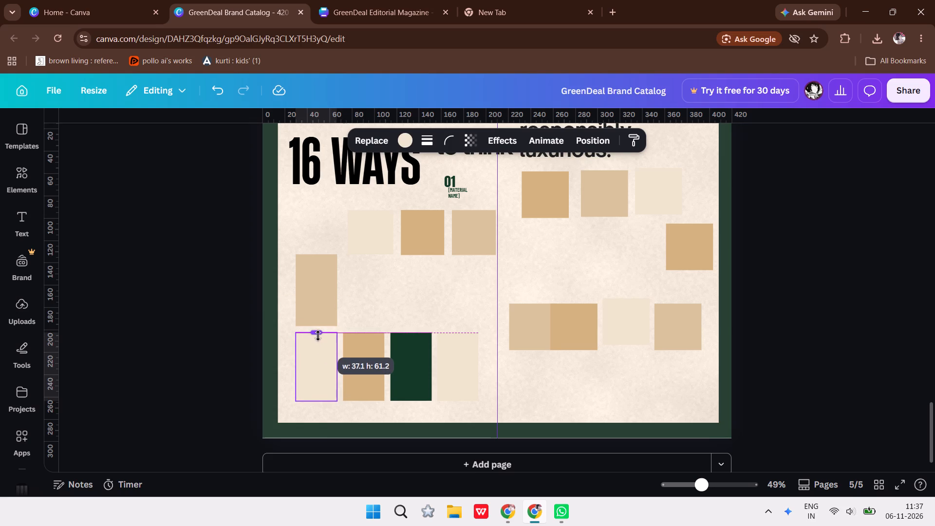
{"action": "left_click", "coordinate": [318, 268]}
{"action": "left_click", "coordinate": [316, 254]}
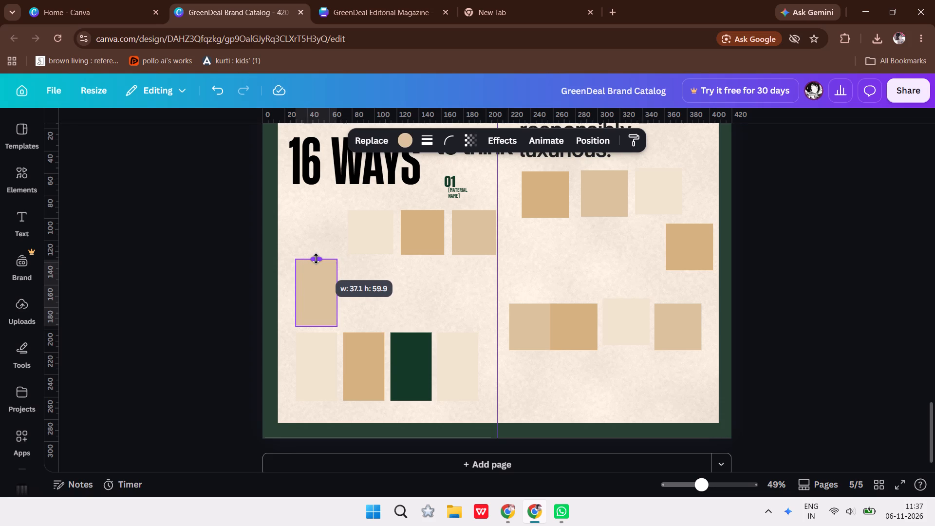
{"action": "left_click", "coordinate": [327, 376]}
{"action": "double_click", "coordinate": [327, 367]}
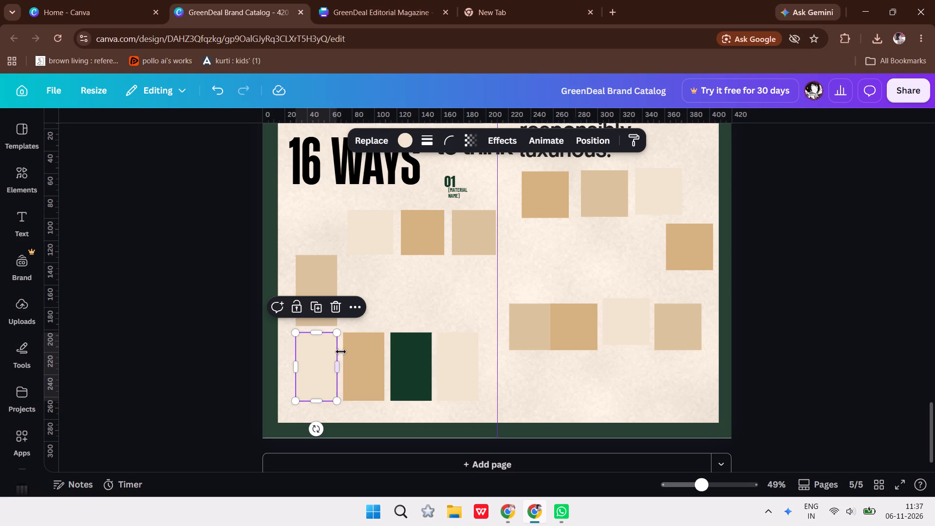
{"action": "left_click", "coordinate": [317, 333]}
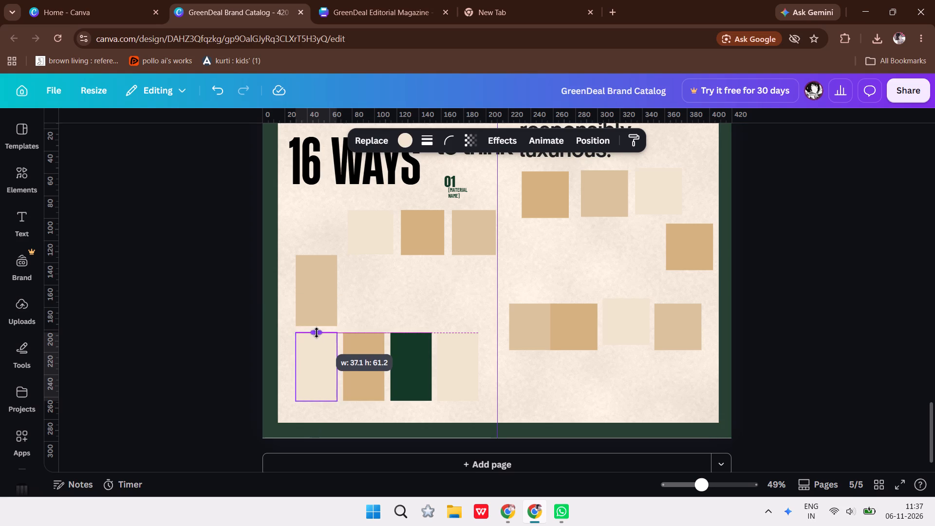
{"action": "left_click", "coordinate": [313, 268]}
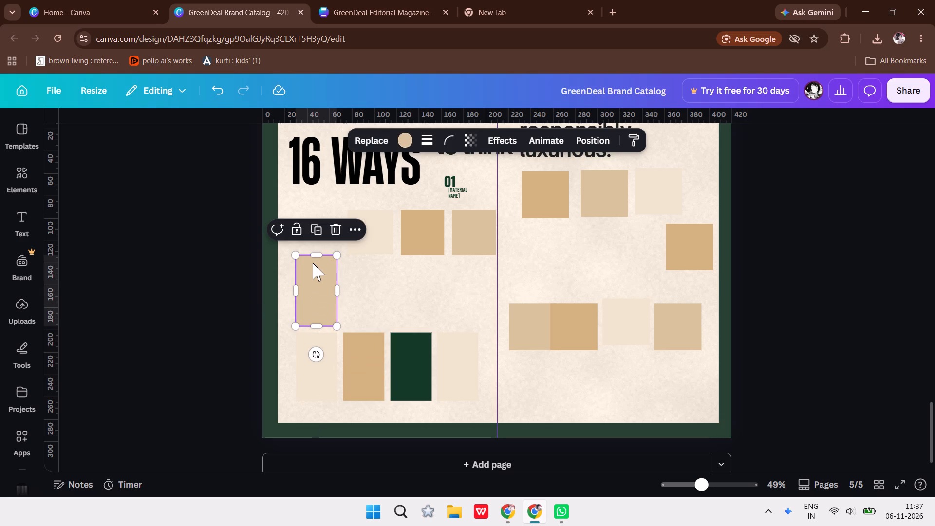
{"action": "left_click", "coordinate": [313, 259]}
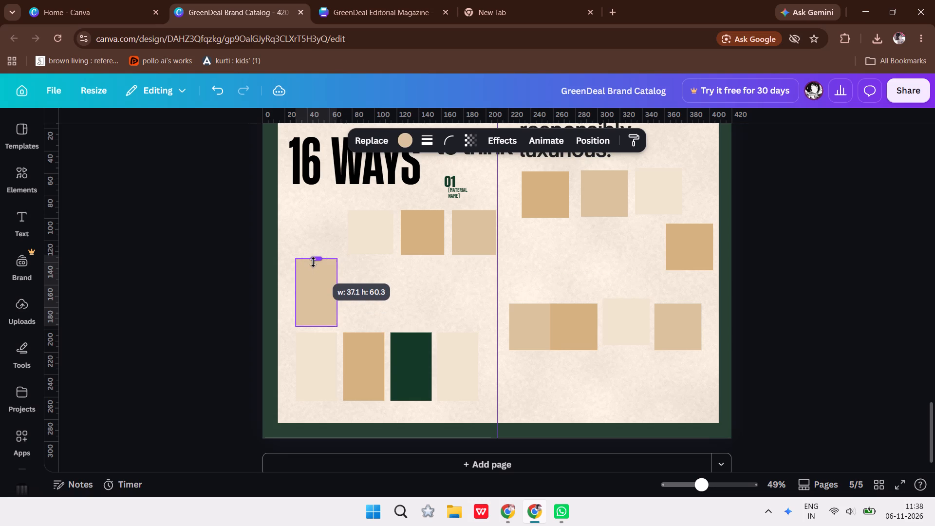
{"action": "left_click", "coordinate": [215, 316]}
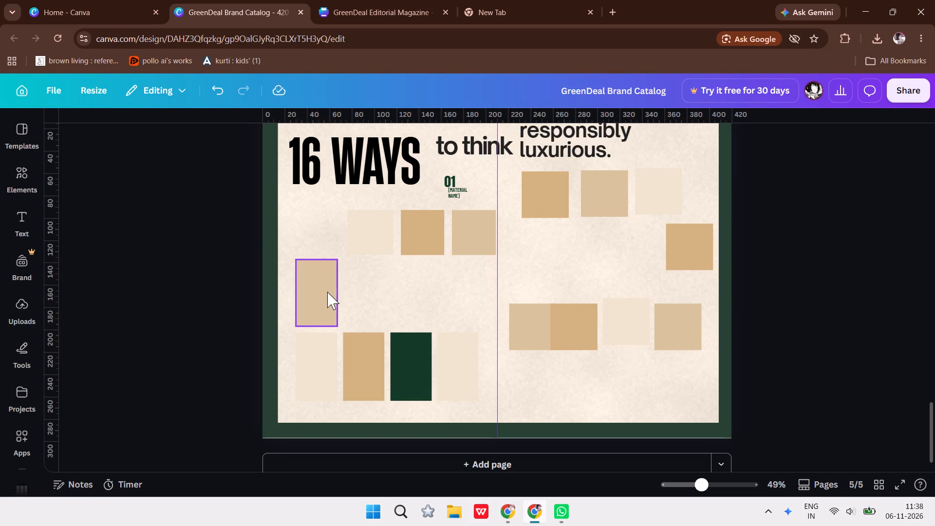
Raise the tan rectangle's bottom edge to widen the gap below, and extend its top edge to make it about 37 by 60.
{"action": "left_click", "coordinate": [327, 292]}
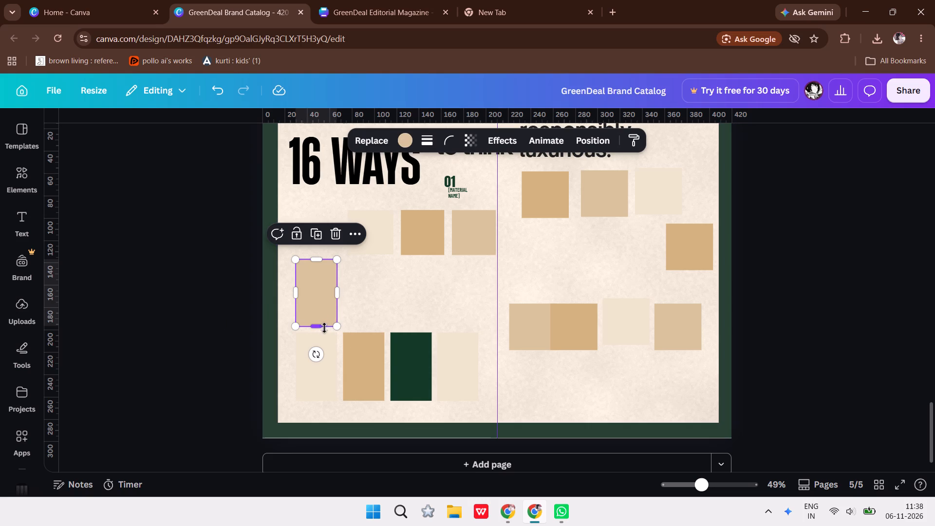
{"action": "left_click", "coordinate": [338, 294]}
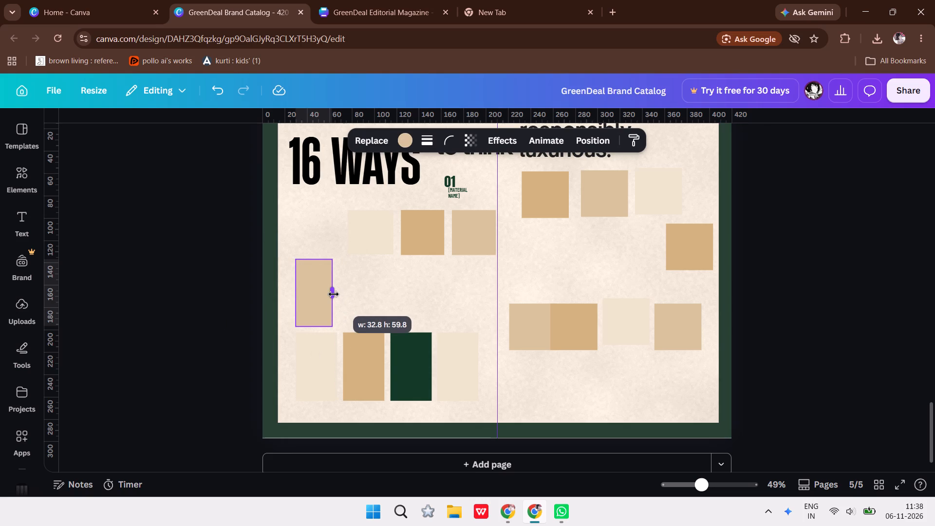
{"action": "left_click", "coordinate": [299, 294]}
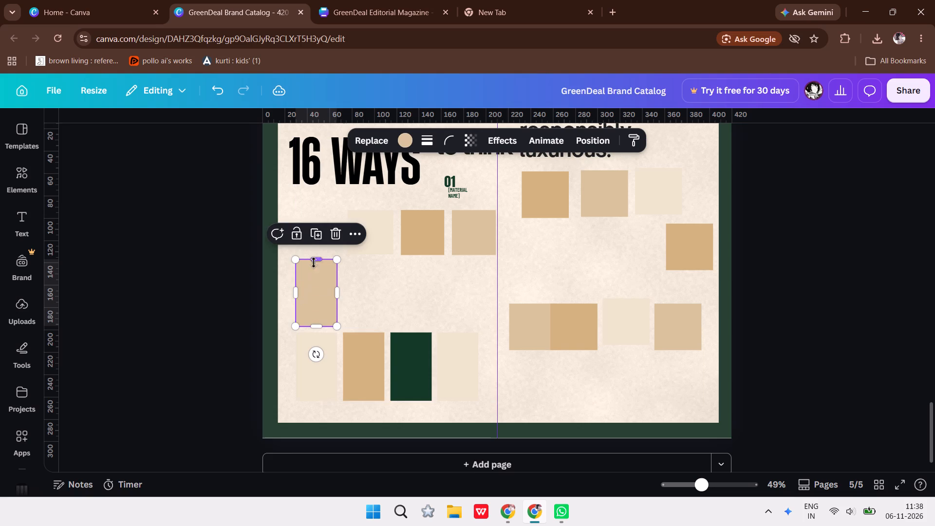
{"action": "left_click", "coordinate": [317, 327]}
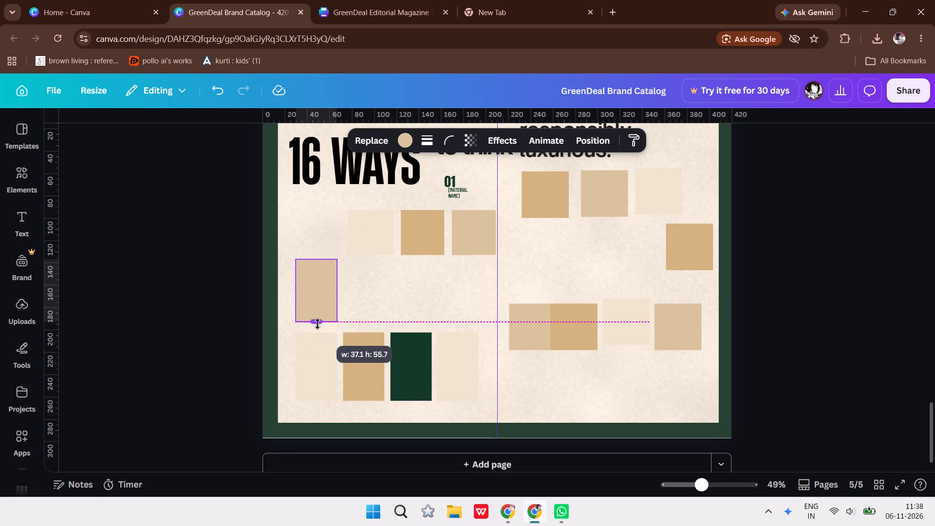
{"action": "left_click_drag", "start_coordinate": [314, 258], "coordinate": [314, 250]}
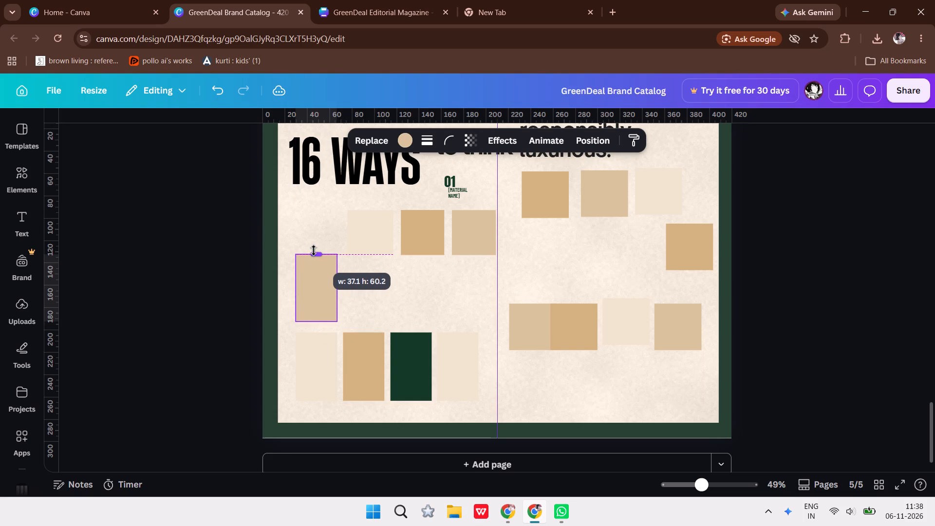
{"action": "left_click_drag", "start_coordinate": [314, 250], "coordinate": [314, 250]}
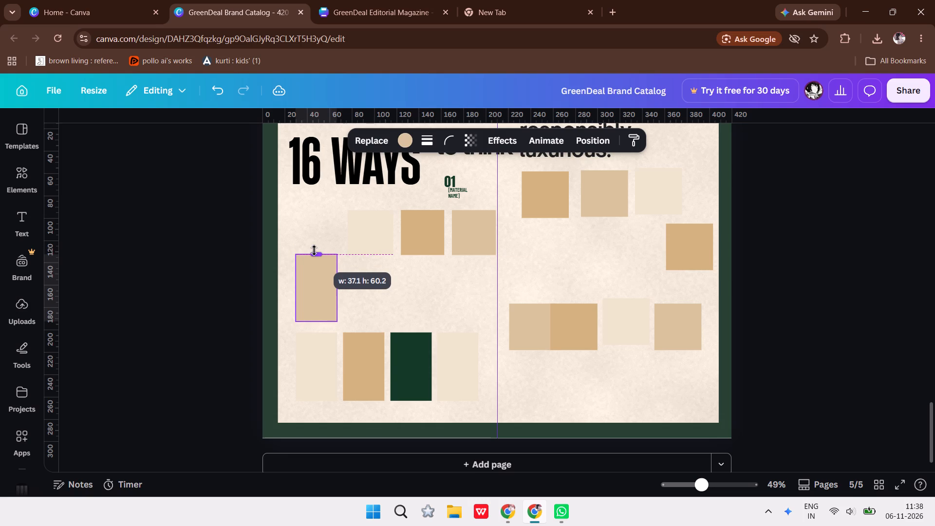
{"action": "left_click_drag", "start_coordinate": [314, 250], "coordinate": [315, 251]}
Move the tan rectangle onto the bottom row's first cream rectangle, aligning their tops and left edges to compare sizes.
{"action": "left_click_drag", "start_coordinate": [315, 294], "coordinate": [316, 350]}
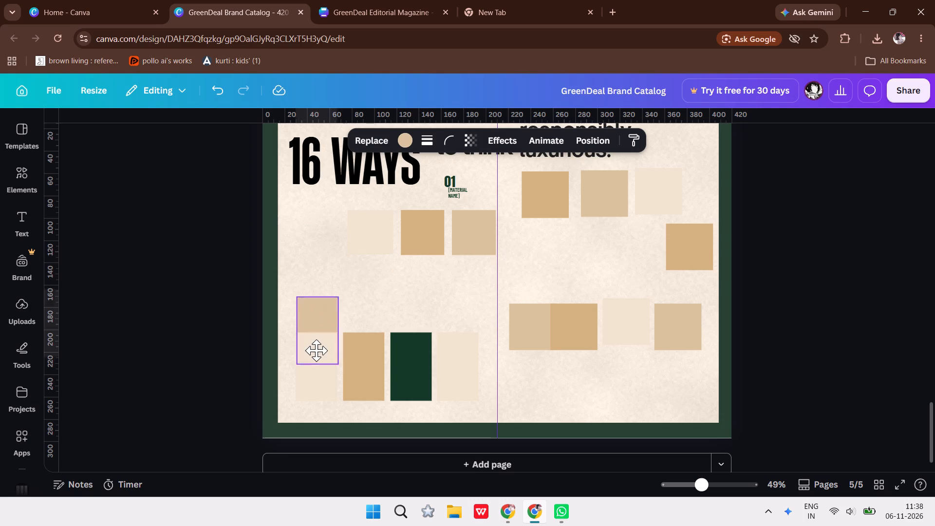
{"action": "left_click_drag", "start_coordinate": [316, 350], "coordinate": [317, 370]}
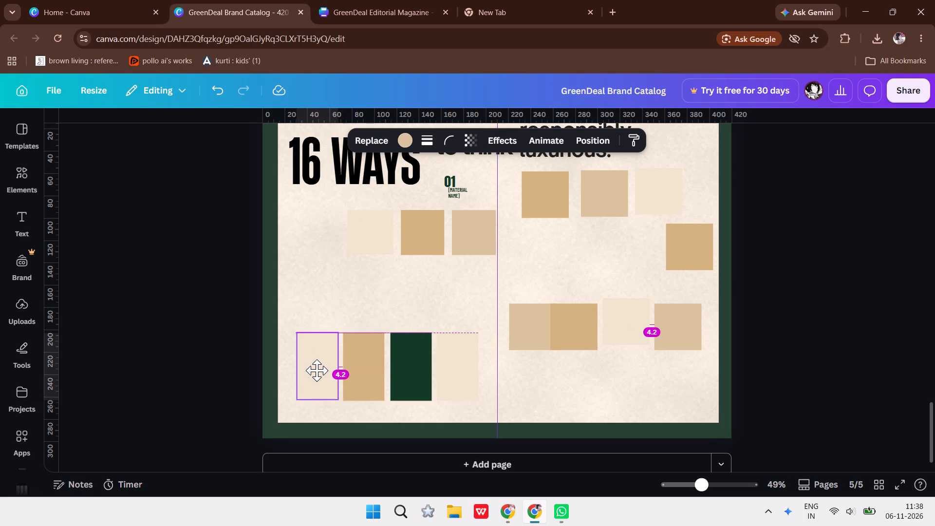
{"action": "left_click_drag", "start_coordinate": [317, 370], "coordinate": [313, 370]}
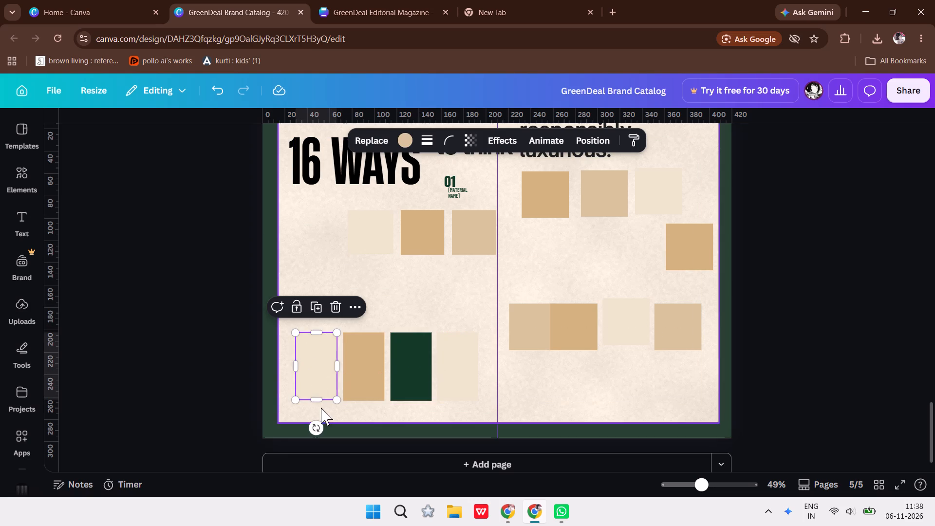
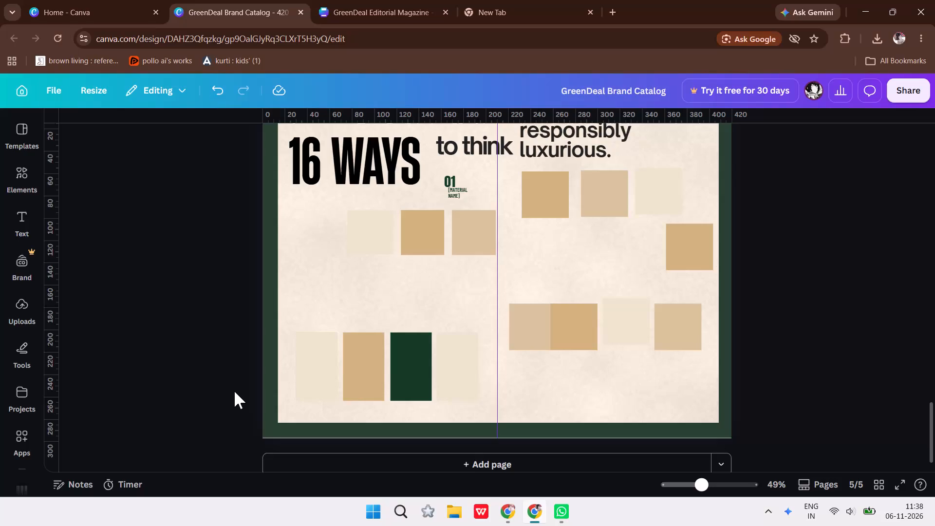
Send the bottom row's first cream rectangle backward, behind the tan rectangle that overlaps it.
{"action": "left_click", "coordinate": [315, 391]}
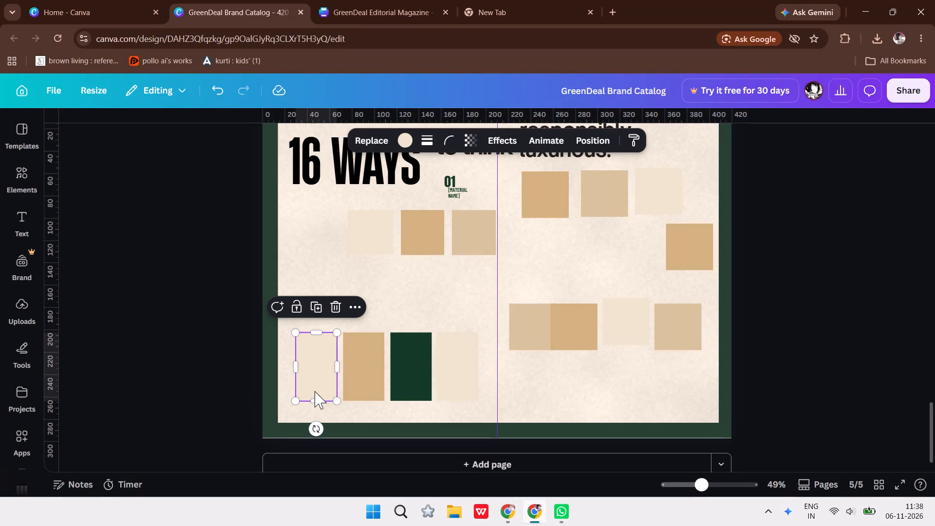
{"action": "left_click", "coordinate": [592, 137]}
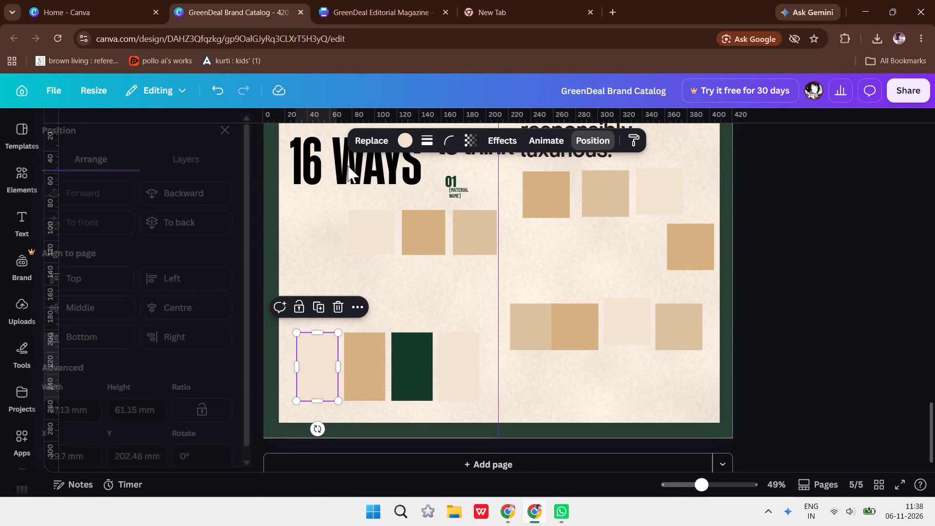
{"action": "left_click", "coordinate": [186, 196]}
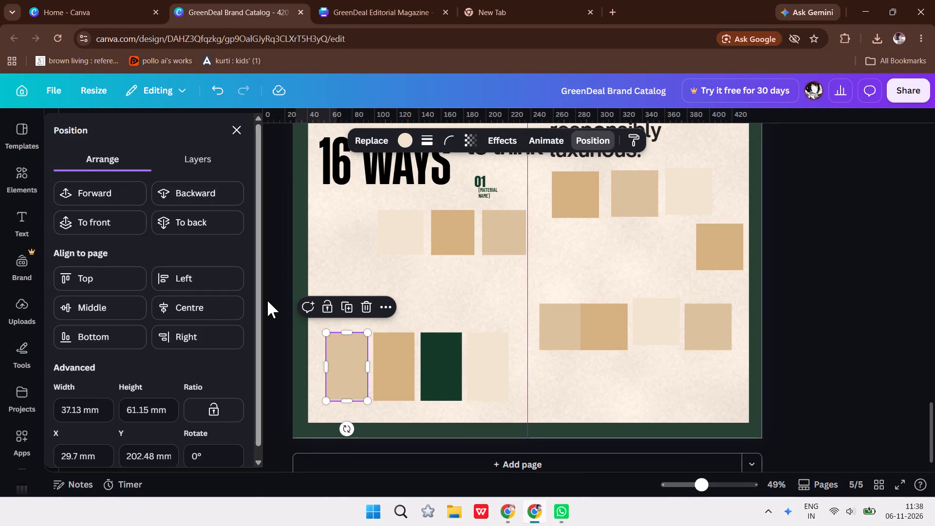
{"action": "left_click", "coordinate": [267, 301]}
{"action": "left_click", "coordinate": [267, 301]}
Extend the tan rectangle's bottom edge slightly to match the height of the cream rectangle behind it.
{"action": "left_click", "coordinate": [323, 371]}
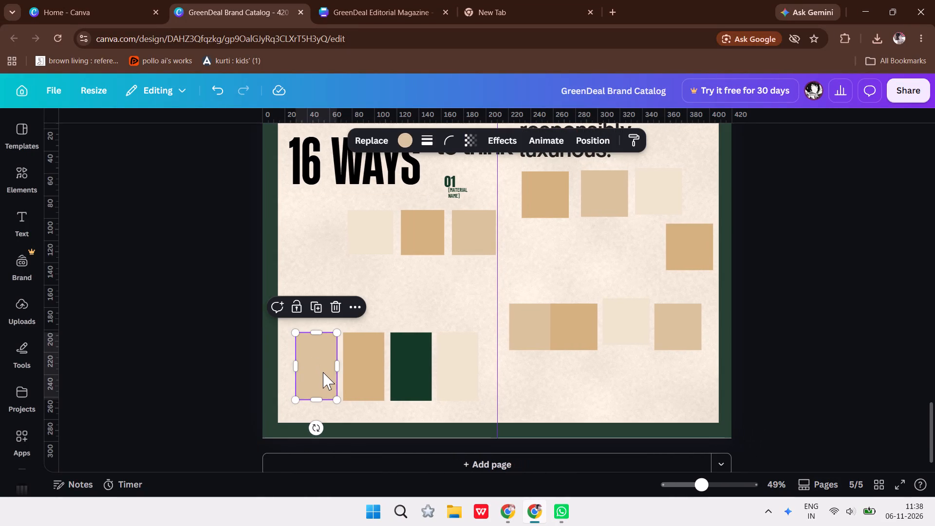
{"action": "left_click", "coordinate": [316, 399]}
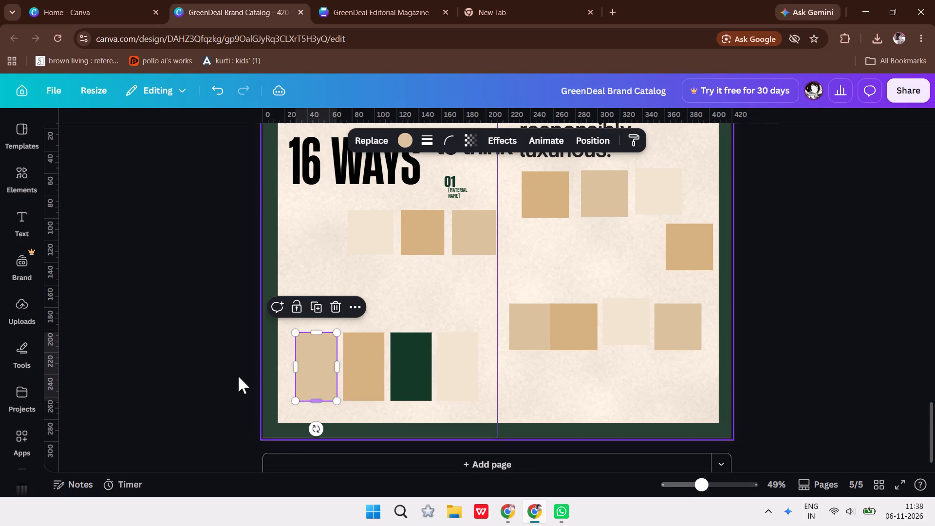
{"action": "left_click", "coordinate": [221, 368]}
Move the tan rectangle straight up to sit above the bottom row's first cream rectangle, leaving a small gap between them.
{"action": "left_click", "coordinate": [297, 361]}
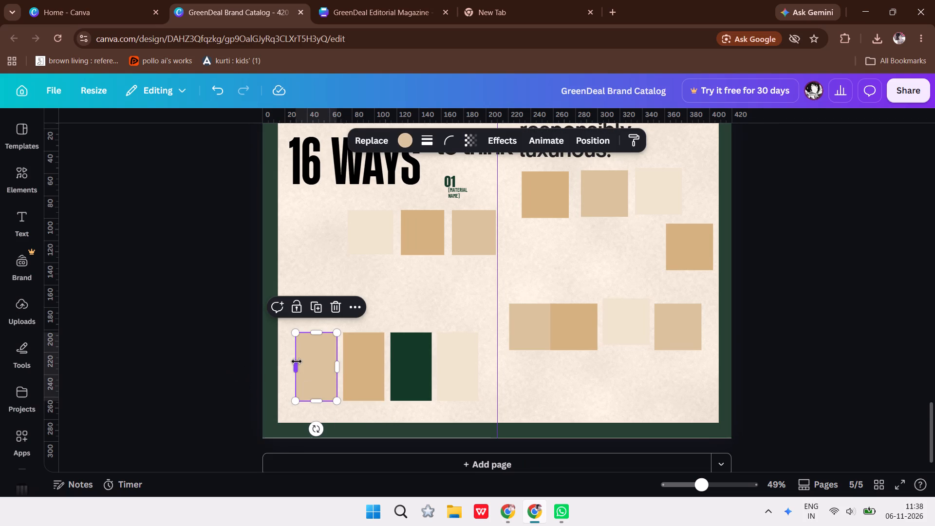
{"action": "key", "text": "Up"}
{"action": "key", "text": "Down"}
{"action": "key", "text": "Up"}
{"action": "key", "text": "Up"}
{"action": "key", "text": "Up"}
{"action": "key", "text": "Up"}
{"action": "key", "text": "Up"}
{"action": "key", "text": "Up"}
{"action": "key", "text": "Up"}
{"action": "key", "text": "Up"}
{"action": "key", "text": "Up"}
{"action": "key", "text": "Up"}
{"action": "key", "text": "Up"}
{"action": "key", "text": "Up"}
{"action": "key", "text": "Up"}
{"action": "key", "text": "Up"}
{"action": "key", "text": "Up"}
{"action": "key", "text": "Up"}
{"action": "key", "text": "Up"}
{"action": "key", "text": "Up"}
{"action": "key", "text": "Up"}
{"action": "key", "text": "Up"}
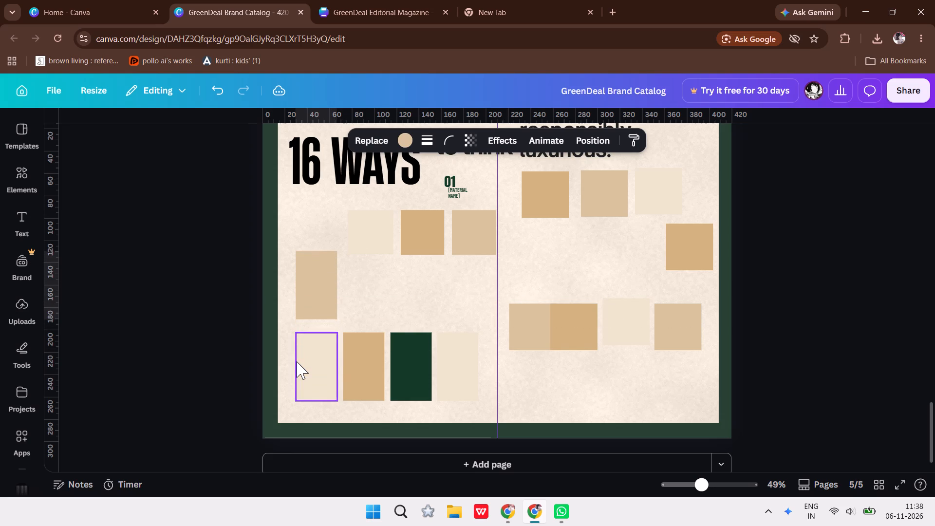
{"action": "key", "text": "Down"}
{"action": "key", "text": "Down"}
{"action": "key", "text": "Down"}
{"action": "key", "text": "Up"}
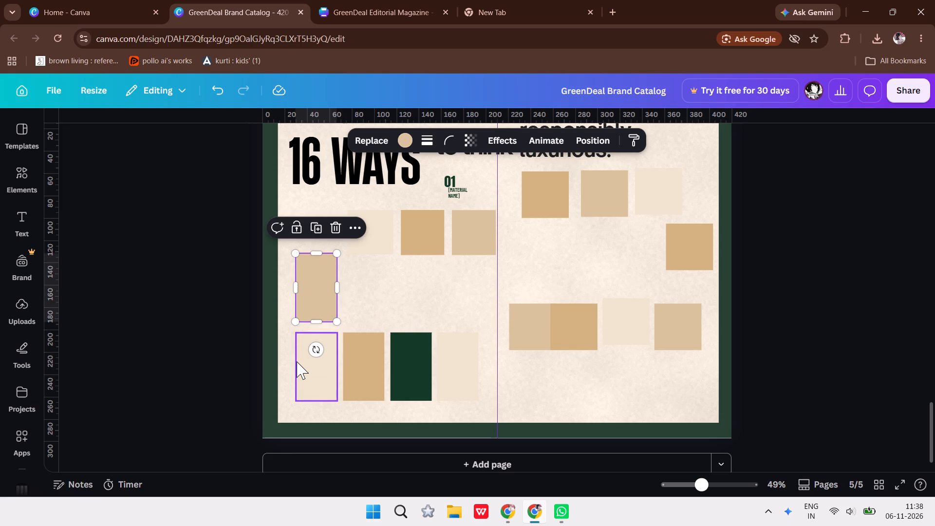
Place the cream square over the upper tan rectangle, narrow it to about 37 wide and stretch it down to the same height.
{"action": "left_click", "coordinate": [361, 248]}
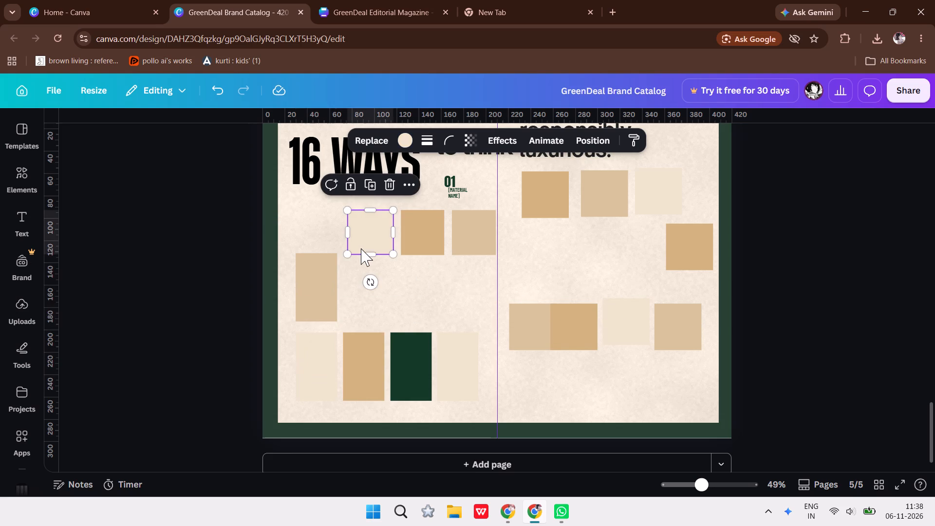
{"action": "left_click_drag", "start_coordinate": [361, 248], "coordinate": [309, 291]}
{"action": "left_click_drag", "start_coordinate": [339, 276], "coordinate": [334, 276]}
{"action": "left_click_drag", "start_coordinate": [310, 296], "coordinate": [308, 314]}
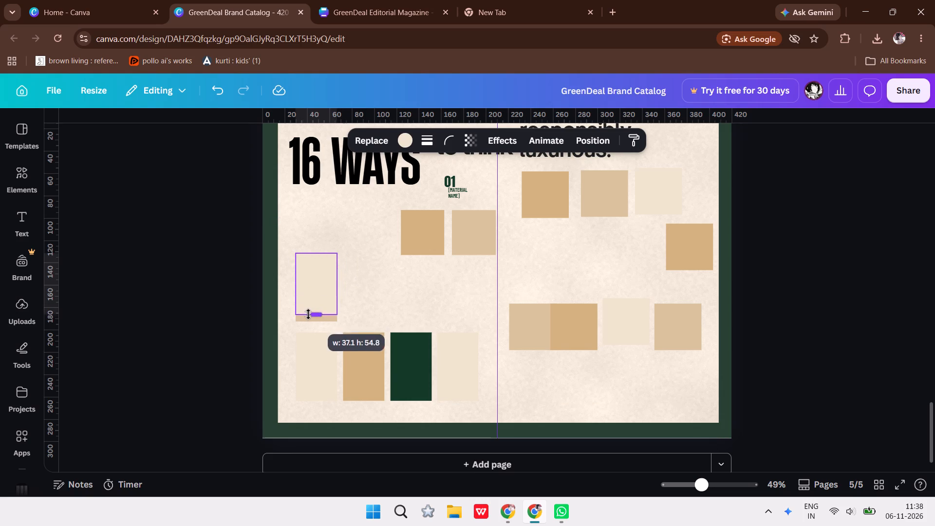
{"action": "left_click_drag", "start_coordinate": [308, 314], "coordinate": [308, 317]}
{"action": "left_click", "coordinate": [223, 299]}
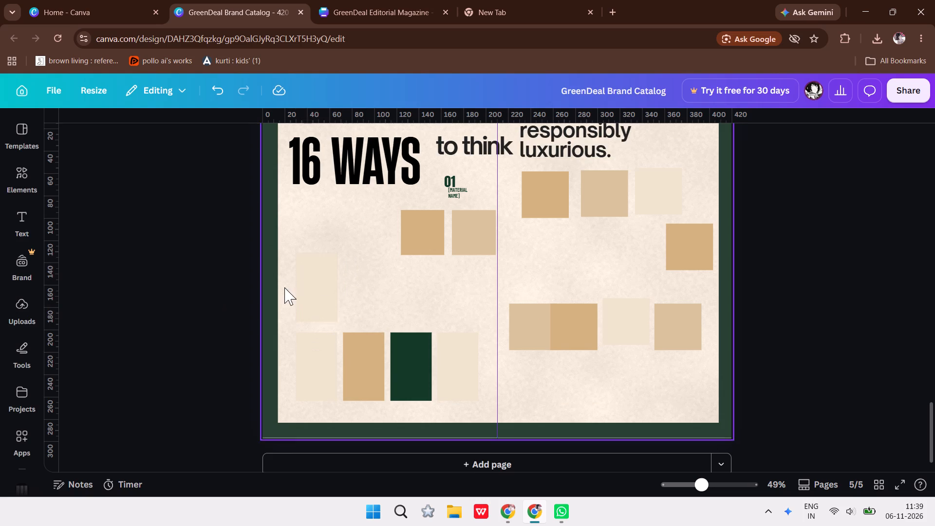
Move the resized cream rectangle beside the upper tan rectangle, aligned with it and above the bottom row's second rectangle.
{"action": "left_click", "coordinate": [298, 288]}
{"action": "key", "text": "Right"}
{"action": "key", "text": "Right"}
{"action": "key", "text": "Right"}
{"action": "key", "text": "Right"}
{"action": "key", "text": "Right"}
{"action": "key", "text": "Right"}
{"action": "key", "text": "Right"}
{"action": "key", "text": "Right"}
{"action": "key", "text": "Right"}
{"action": "key", "text": "Right"}
{"action": "key", "text": "Right"}
{"action": "key", "text": "Right"}
{"action": "key", "text": "Right"}
{"action": "key", "text": "Right"}
{"action": "key", "text": "Right"}
{"action": "key", "text": "Right"}
{"action": "key", "text": "Right"}
{"action": "key", "text": "Right"}
{"action": "key", "text": "Right"}
{"action": "key", "text": "Right"}
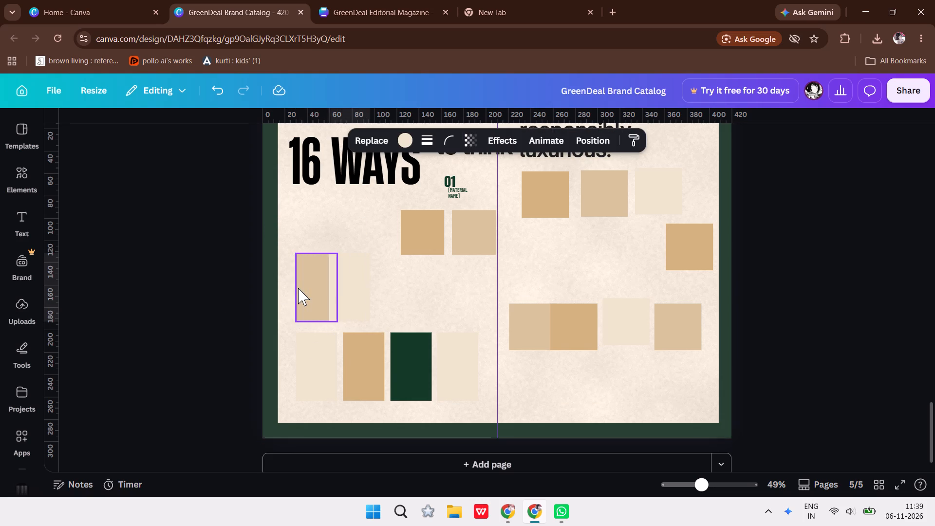
{"action": "left_click", "coordinate": [371, 283]}
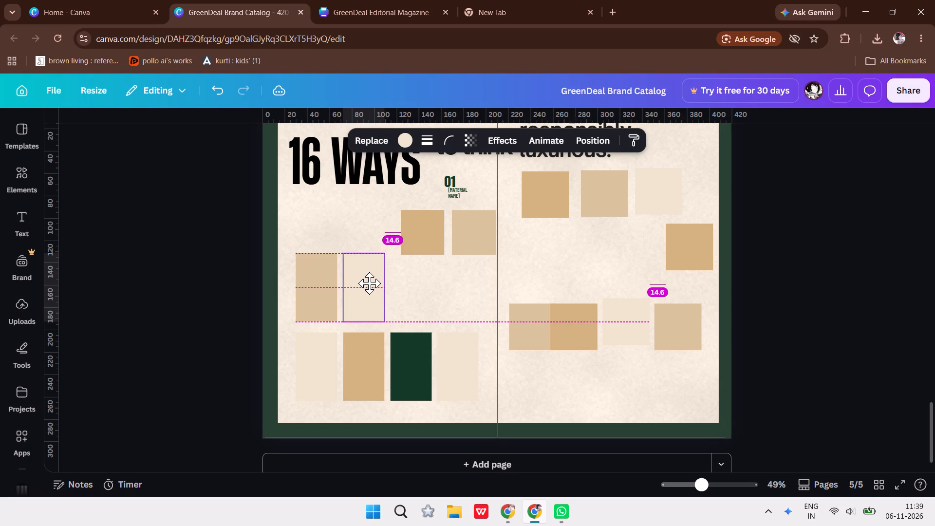
{"action": "left_click", "coordinate": [370, 284]}
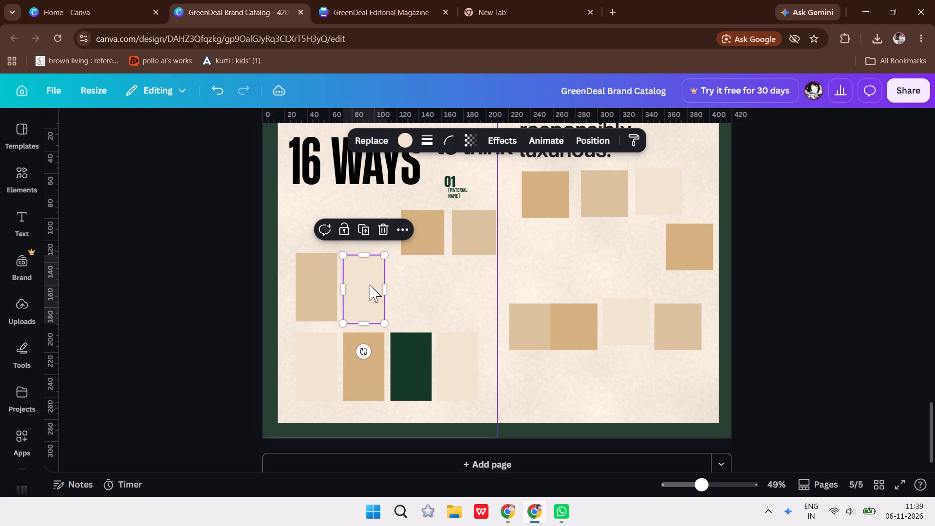
{"action": "left_click", "coordinate": [298, 284]}
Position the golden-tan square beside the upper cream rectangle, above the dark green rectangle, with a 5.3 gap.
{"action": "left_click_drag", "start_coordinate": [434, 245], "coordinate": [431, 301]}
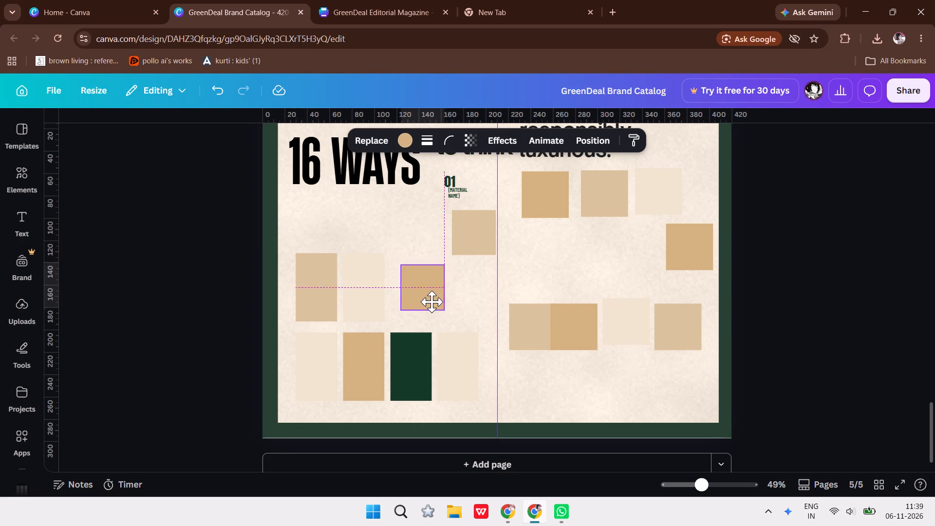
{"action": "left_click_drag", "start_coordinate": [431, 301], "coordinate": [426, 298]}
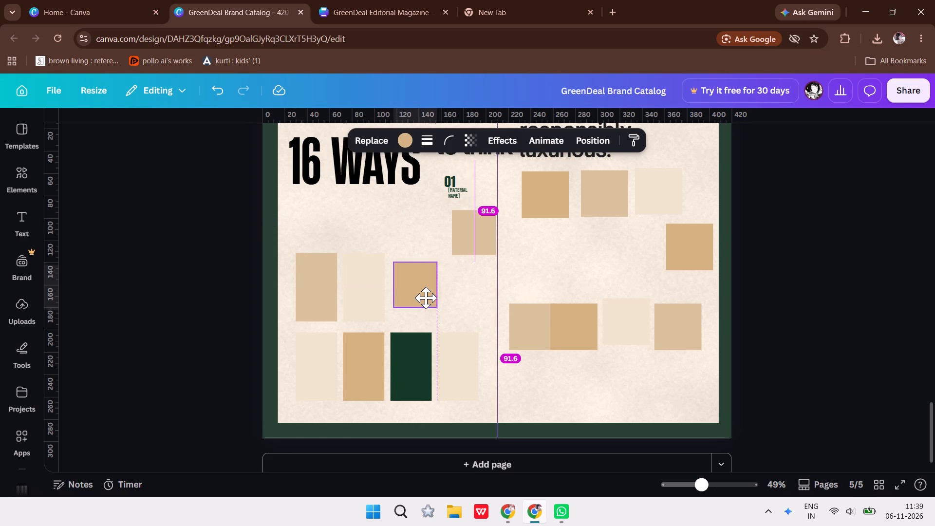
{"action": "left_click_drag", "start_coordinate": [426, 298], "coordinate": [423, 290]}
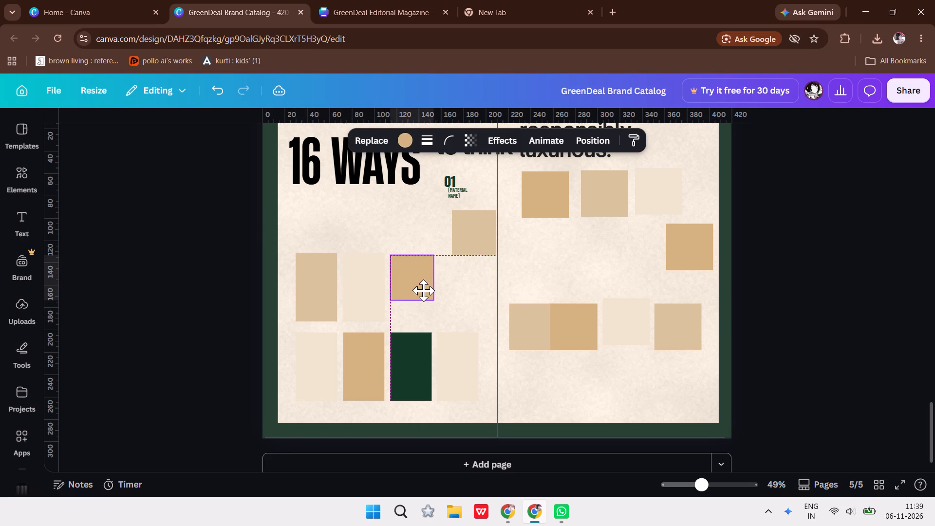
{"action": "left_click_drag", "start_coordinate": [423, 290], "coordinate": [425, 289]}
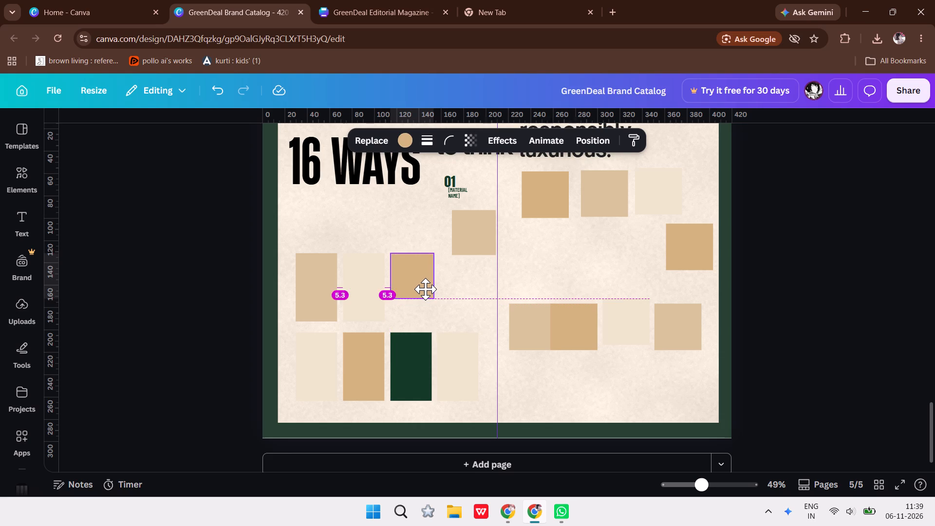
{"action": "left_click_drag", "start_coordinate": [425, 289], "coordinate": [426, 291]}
Overlay the golden-tan square on the upper row's first rectangle, and resize it to match, about 37 wide and equally high.
{"action": "left_click_drag", "start_coordinate": [426, 291], "coordinate": [398, 291]}
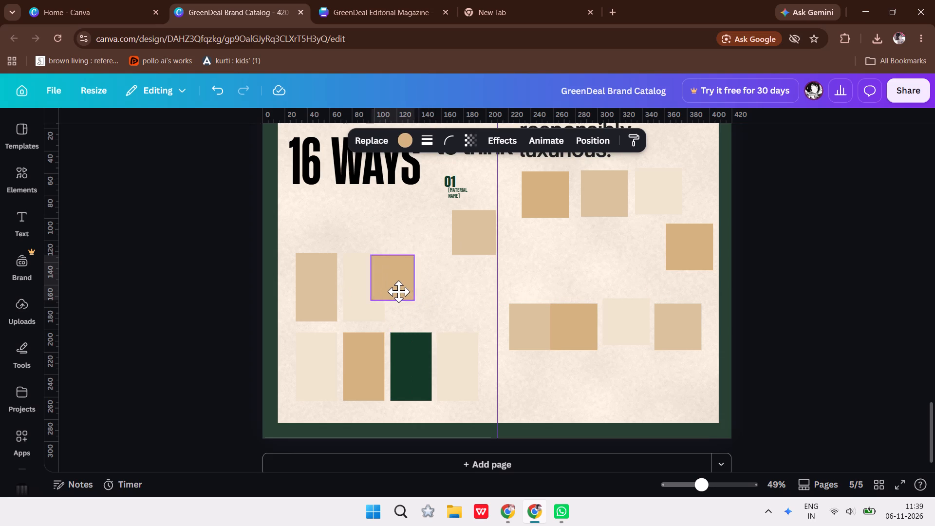
{"action": "left_click_drag", "start_coordinate": [398, 291], "coordinate": [335, 290]}
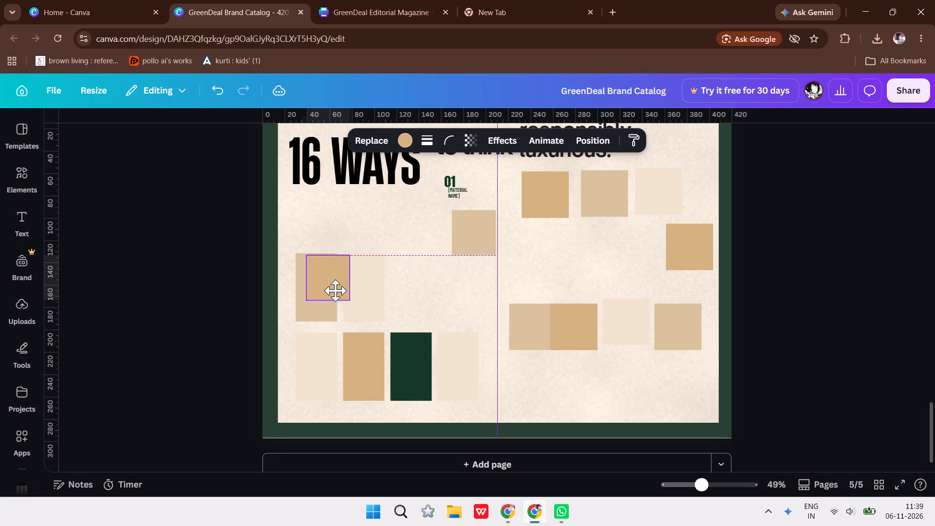
{"action": "left_click_drag", "start_coordinate": [335, 290], "coordinate": [330, 290]}
{"action": "left_click", "coordinate": [330, 290]}
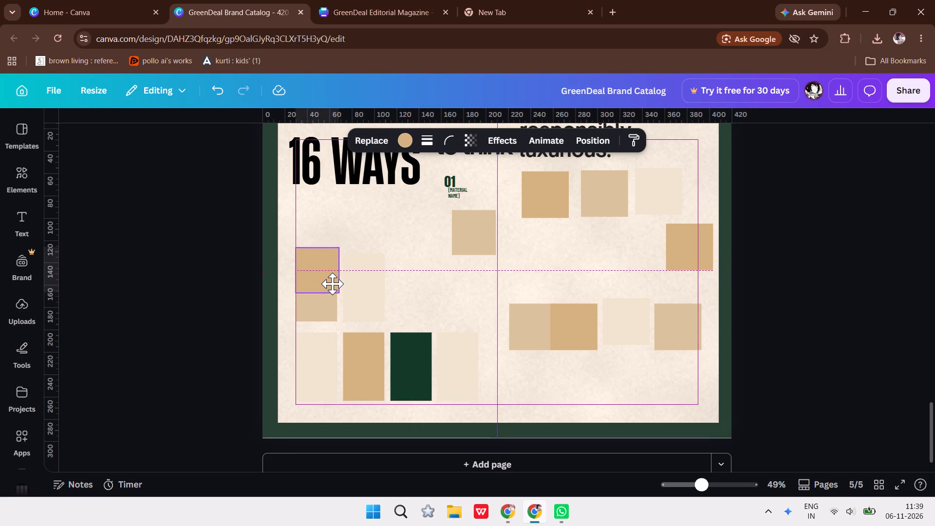
{"action": "left_click", "coordinate": [332, 288]}
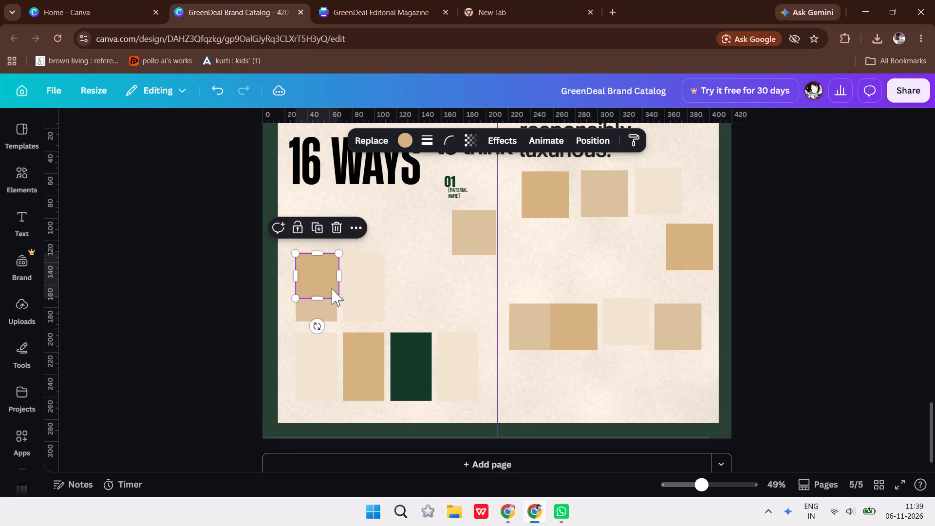
{"action": "key", "text": "Down"}
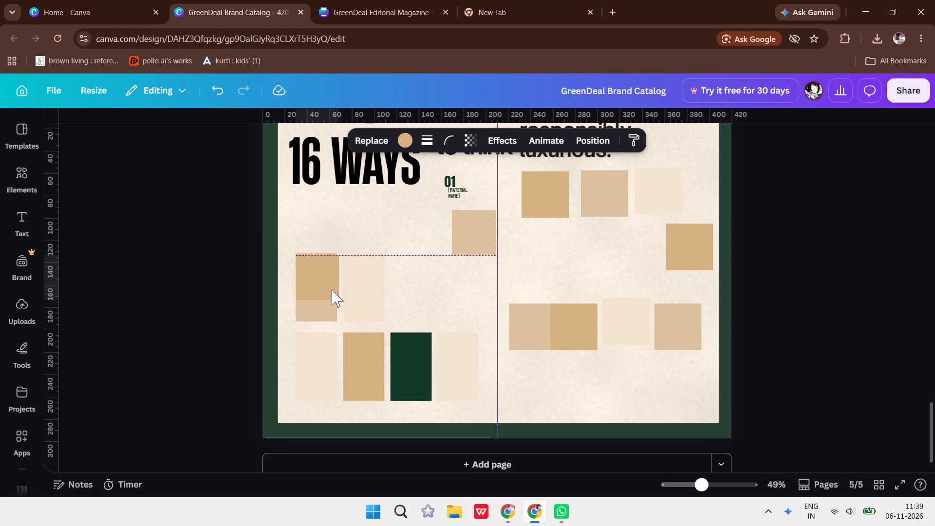
{"action": "key", "text": "Up"}
{"action": "key", "text": "Up"}
{"action": "left_click", "coordinate": [340, 281]}
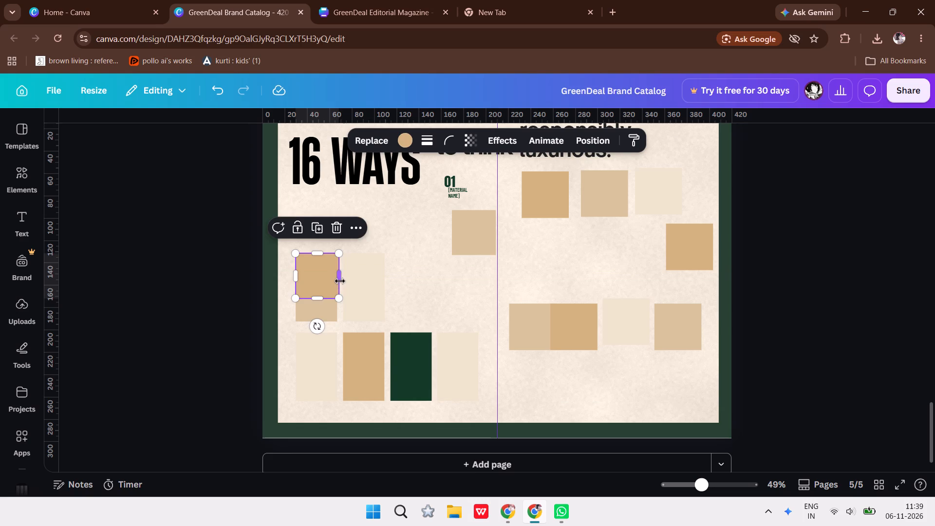
{"action": "left_click_drag", "start_coordinate": [312, 301], "coordinate": [311, 315]}
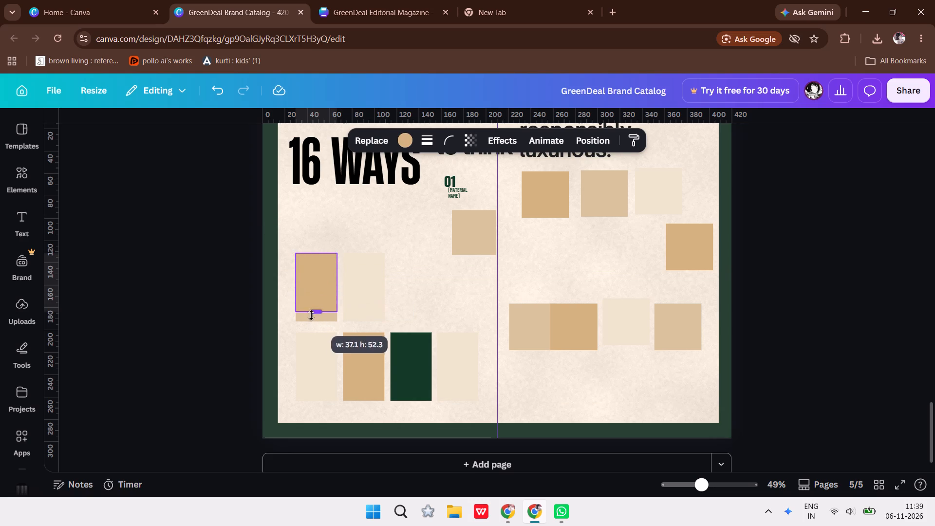
{"action": "left_click_drag", "start_coordinate": [311, 315], "coordinate": [311, 325]}
Move the golden-tan rectangle into the upper row's third place, with a 5.3 side gap and 9.8 above the dark green rectangle.
{"action": "left_click_drag", "start_coordinate": [311, 277], "coordinate": [392, 283]}
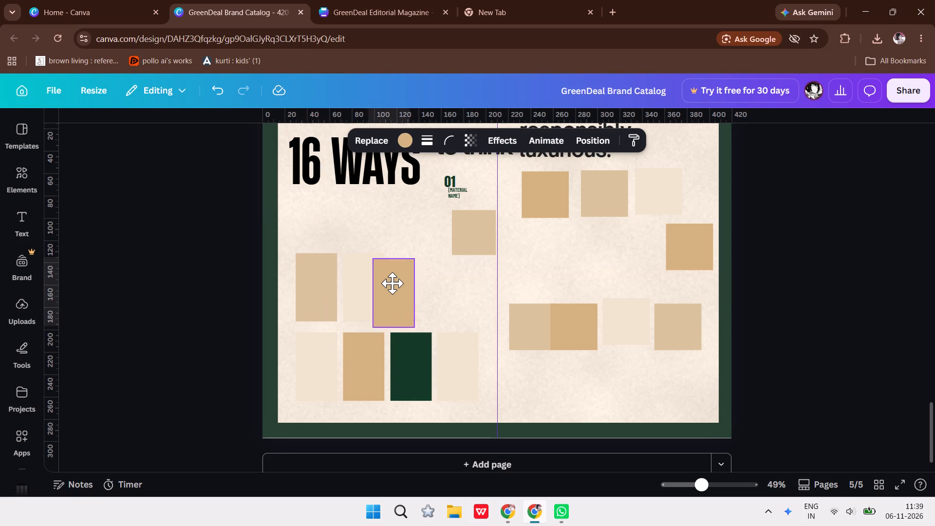
{"action": "left_click_drag", "start_coordinate": [392, 283], "coordinate": [406, 278]}
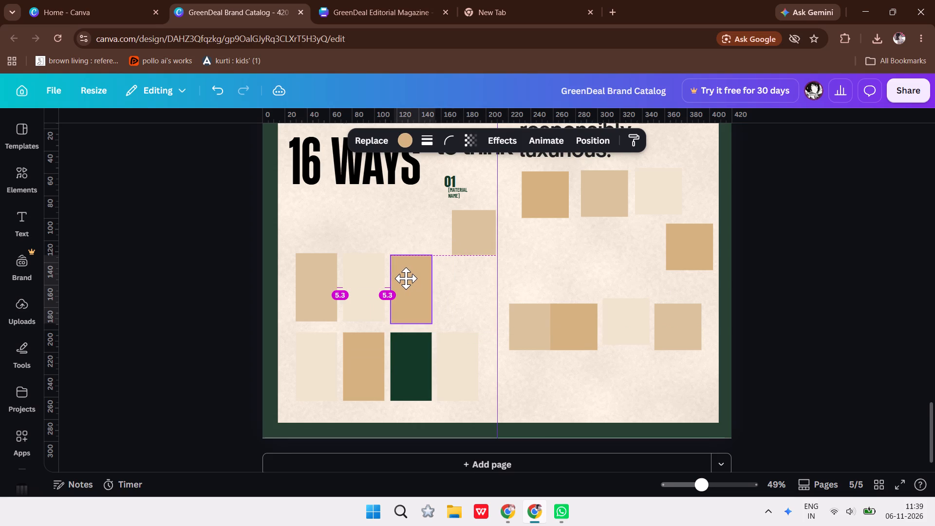
{"action": "left_click_drag", "start_coordinate": [406, 278], "coordinate": [406, 276]}
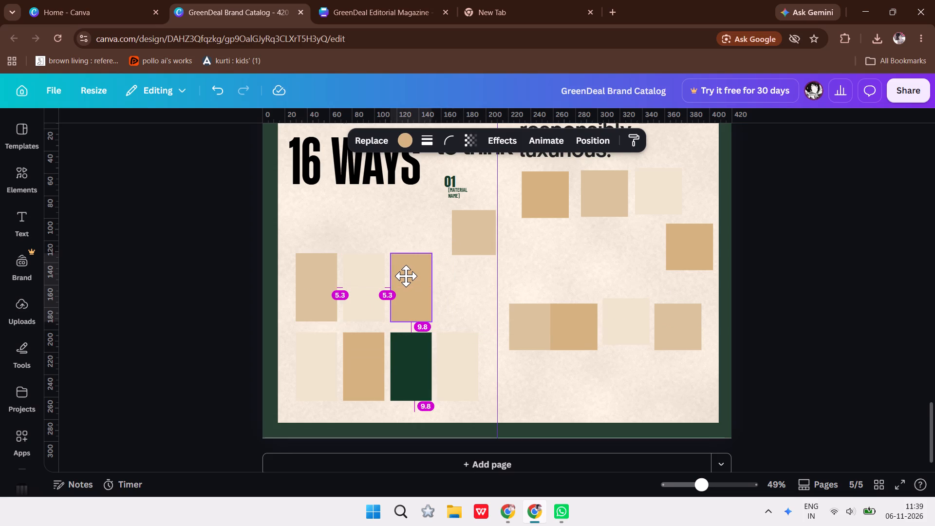
{"action": "left_click_drag", "start_coordinate": [406, 276], "coordinate": [406, 278]}
{"action": "key", "text": "Up"}
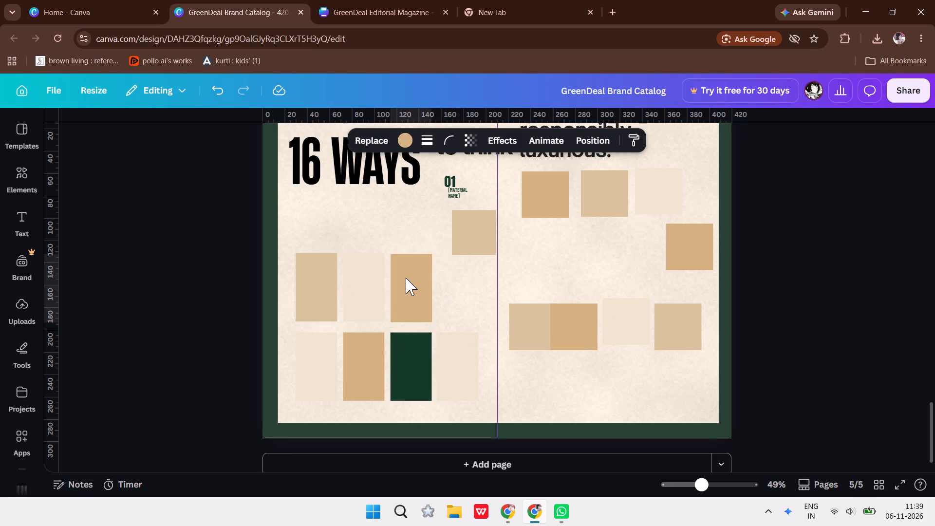
{"action": "key", "text": "Up"}
{"action": "key", "text": "Up"}
{"action": "key", "text": "Up"}
{"action": "key", "text": "Up"}
{"action": "key", "text": "Down"}
{"action": "key", "text": "Down"}
{"action": "key", "text": "Down"}
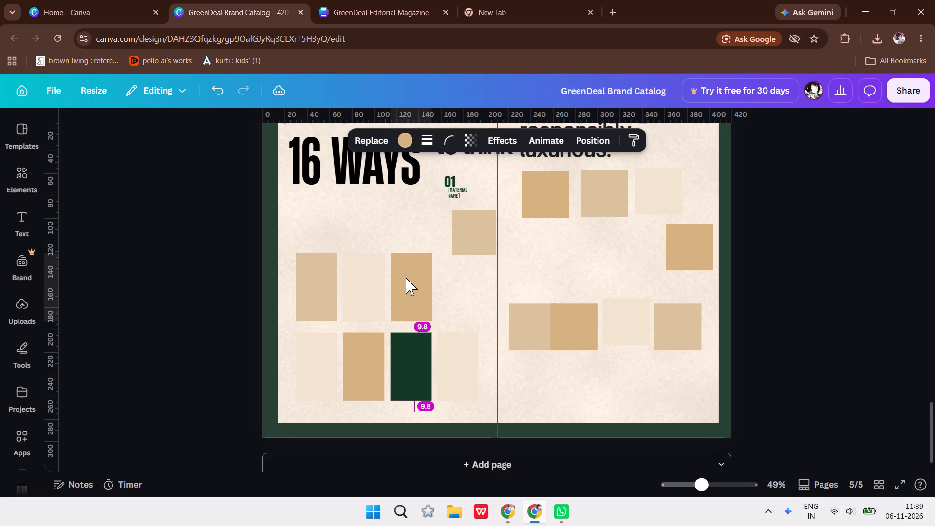
{"action": "left_click", "coordinate": [406, 278]}
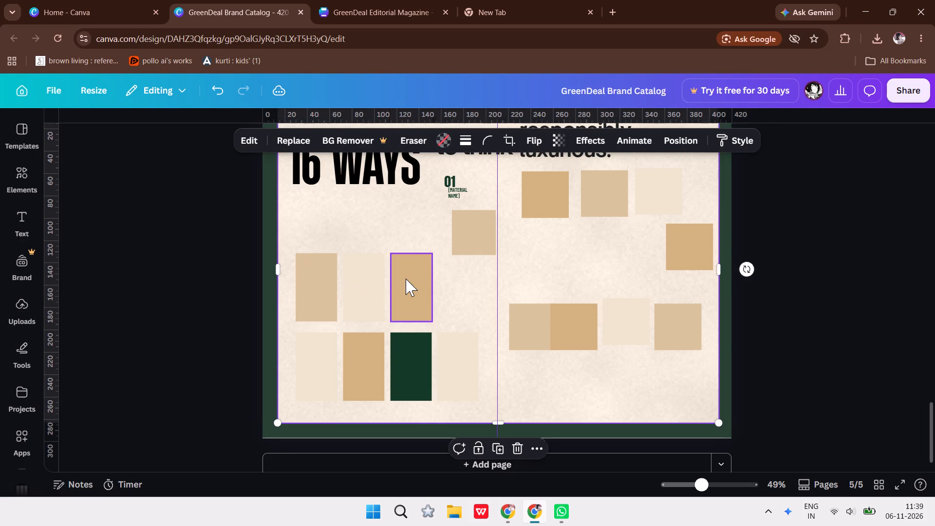
{"action": "left_click", "coordinate": [192, 339]}
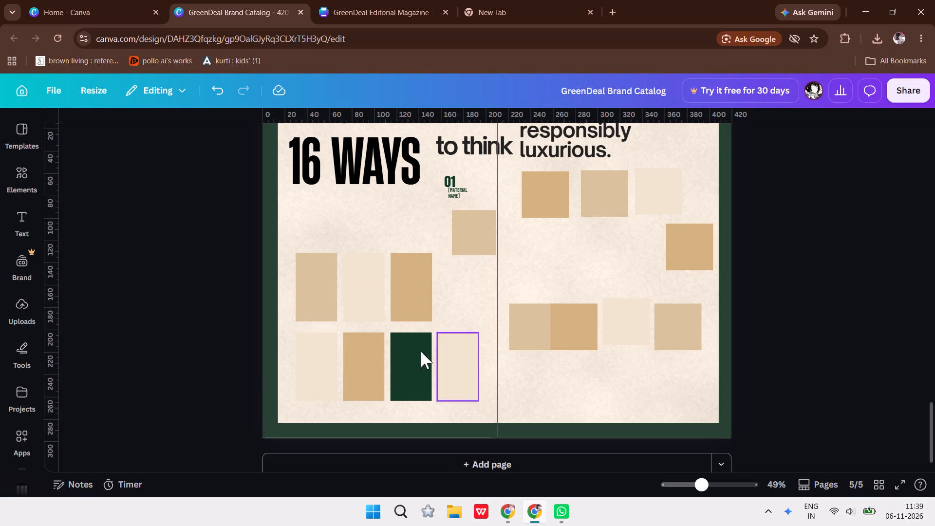
Move the tan square below the 01 label into the upper row's fourth place, with a 5.3 side gap and 9.8 below.
{"action": "left_click_drag", "start_coordinate": [487, 246], "coordinate": [486, 271]}
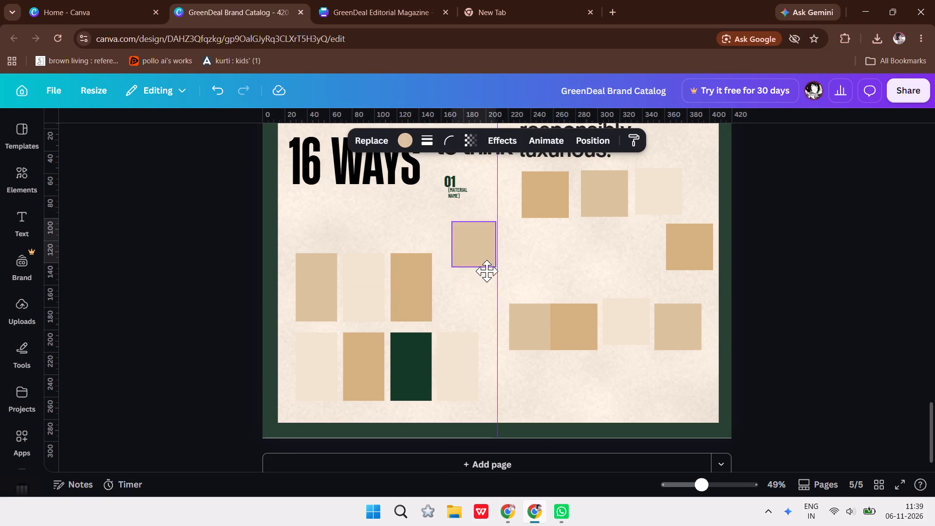
{"action": "left_click_drag", "start_coordinate": [486, 271], "coordinate": [474, 311]}
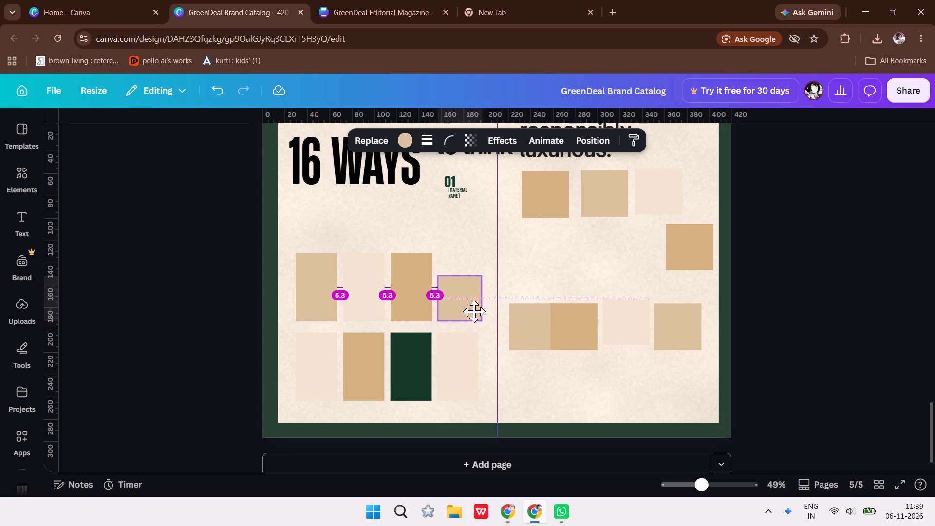
{"action": "left_click_drag", "start_coordinate": [474, 311], "coordinate": [472, 315]}
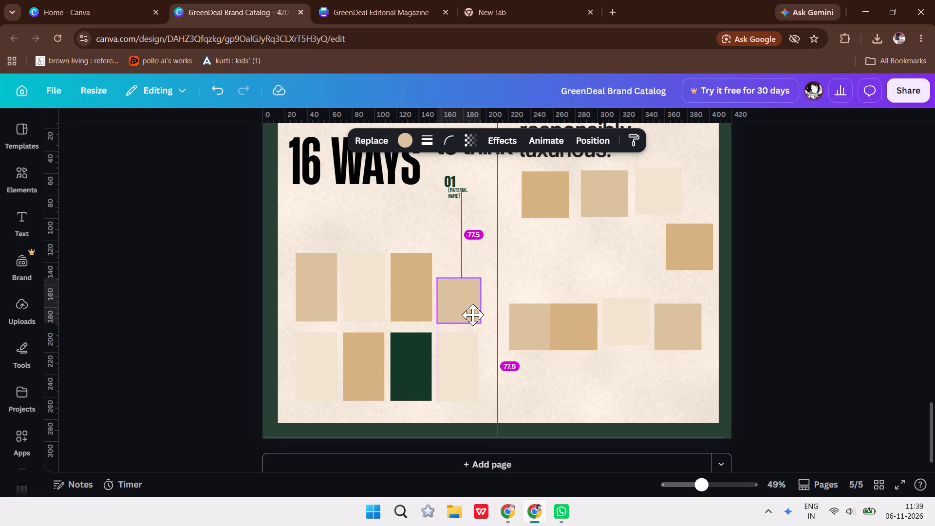
{"action": "left_click_drag", "start_coordinate": [472, 315], "coordinate": [473, 313]}
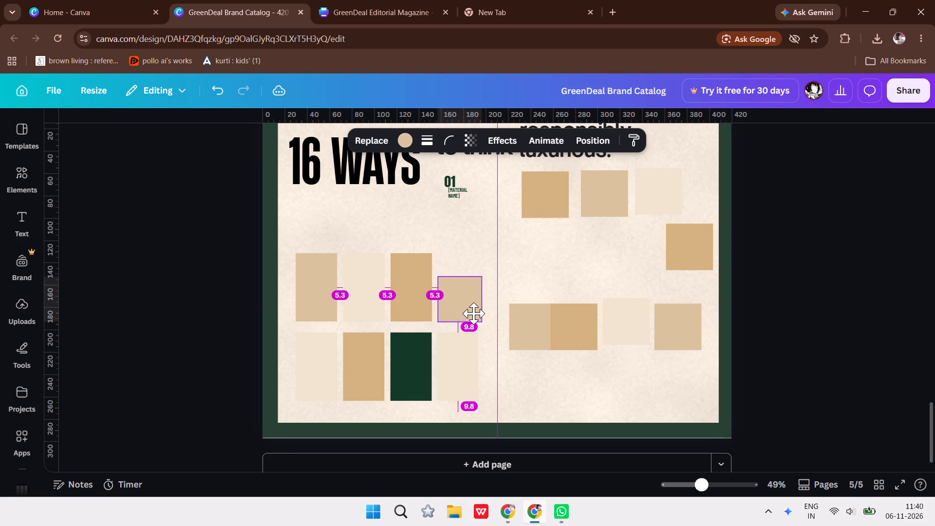
{"action": "left_click_drag", "start_coordinate": [473, 313], "coordinate": [472, 313]}
{"action": "key", "text": "Right"}
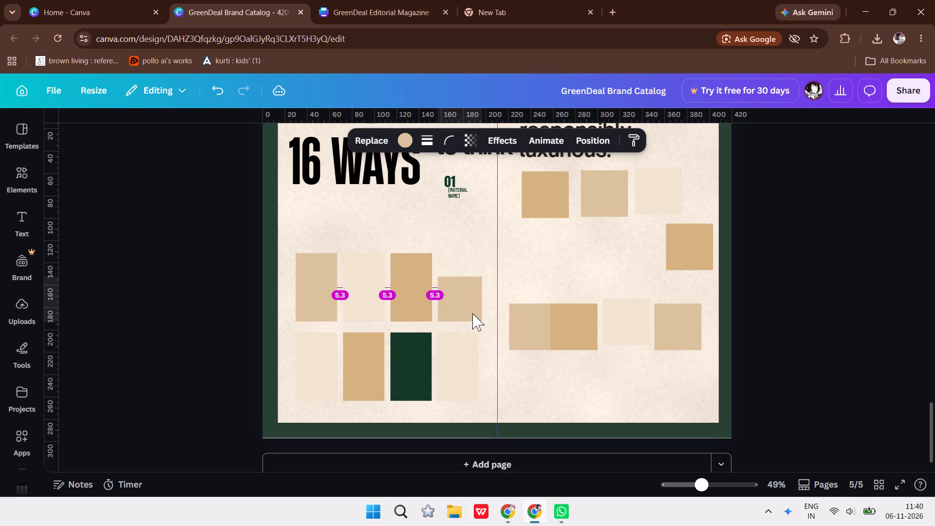
{"action": "left_click", "coordinate": [472, 313]}
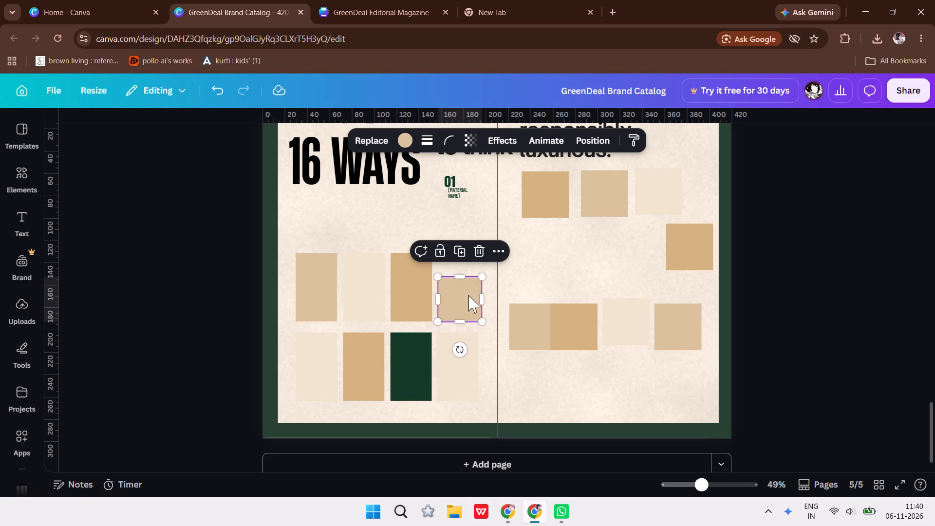
Resize the upper row's fourth tan square into an upright rectangle about 36.2 wide and 61.2 high.
{"action": "left_click_drag", "start_coordinate": [461, 277], "coordinate": [463, 257]}
{"action": "left_click", "coordinate": [484, 287]}
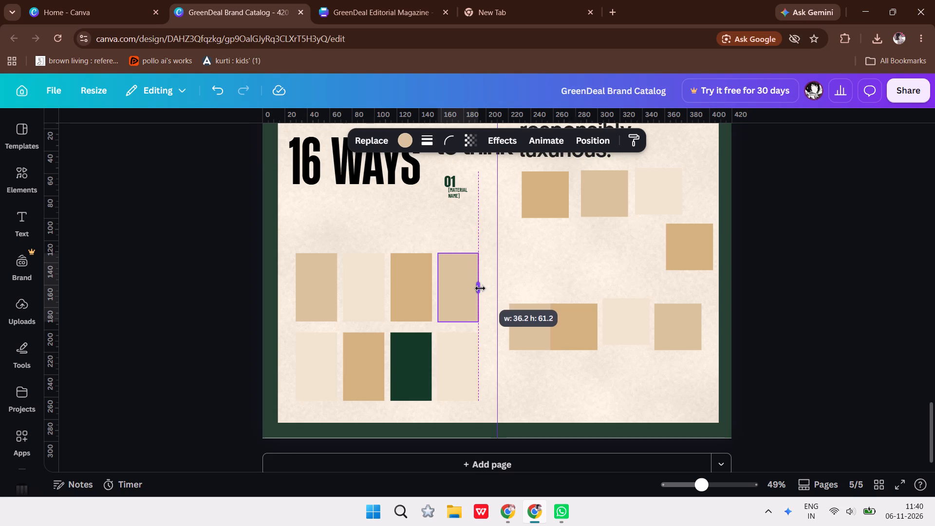
Nudge the bottom row's rectangles into alignment with each other and with the rectangles directly above them.
{"action": "left_click", "coordinate": [472, 344]}
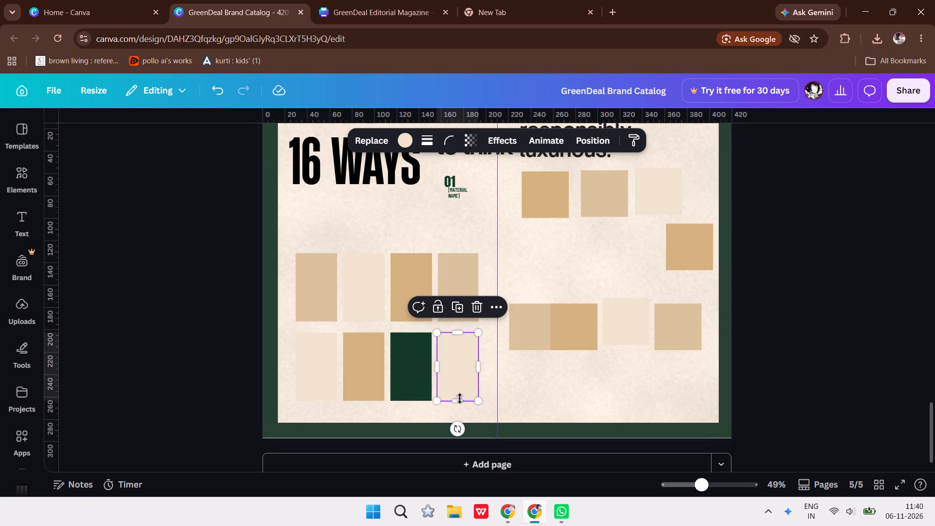
{"action": "left_click", "coordinate": [455, 366]}
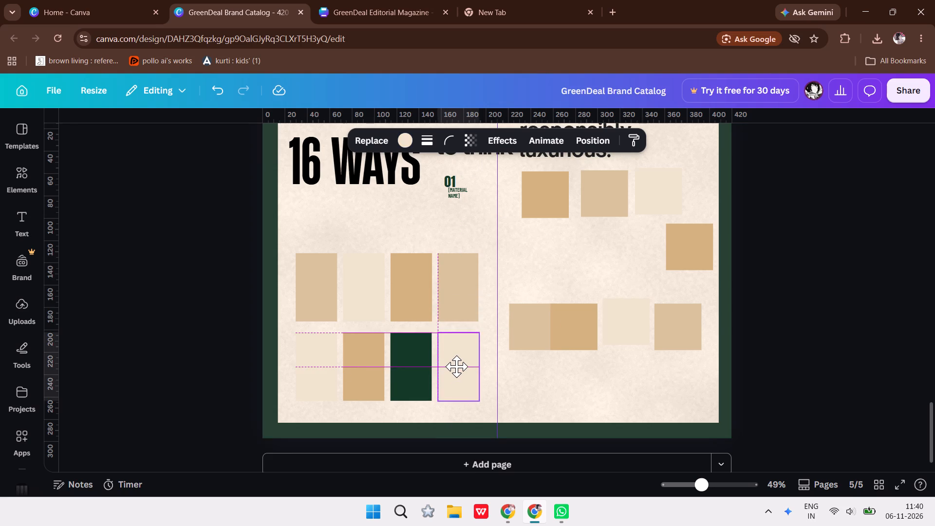
{"action": "left_click", "coordinate": [421, 366]}
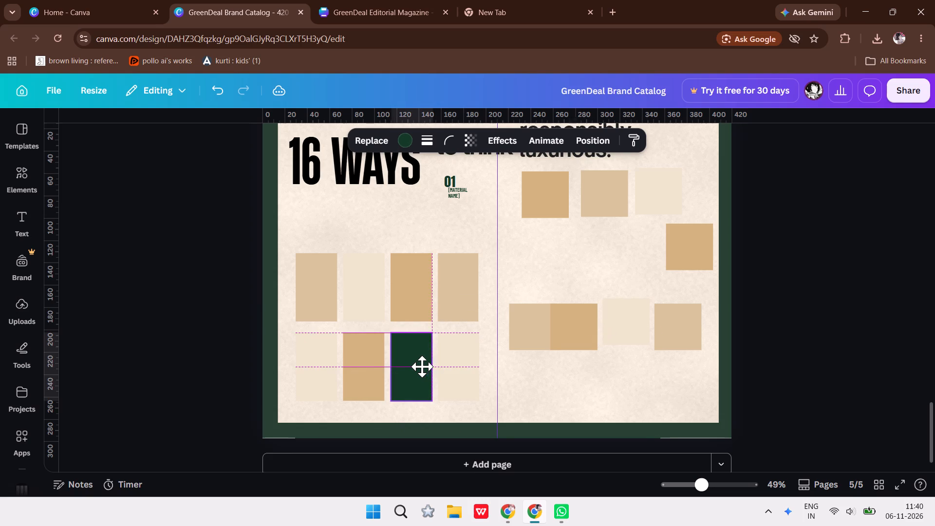
{"action": "left_click", "coordinate": [392, 367]}
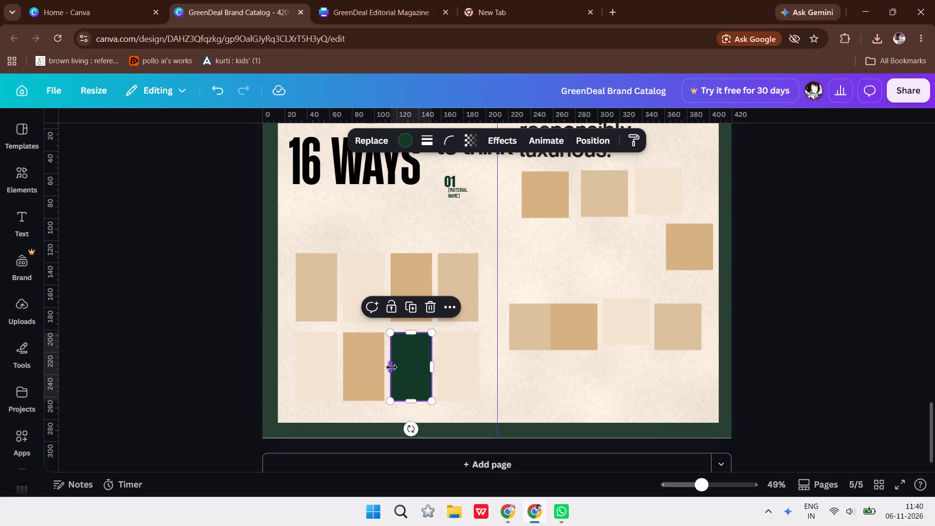
{"action": "double_click", "coordinate": [371, 364]}
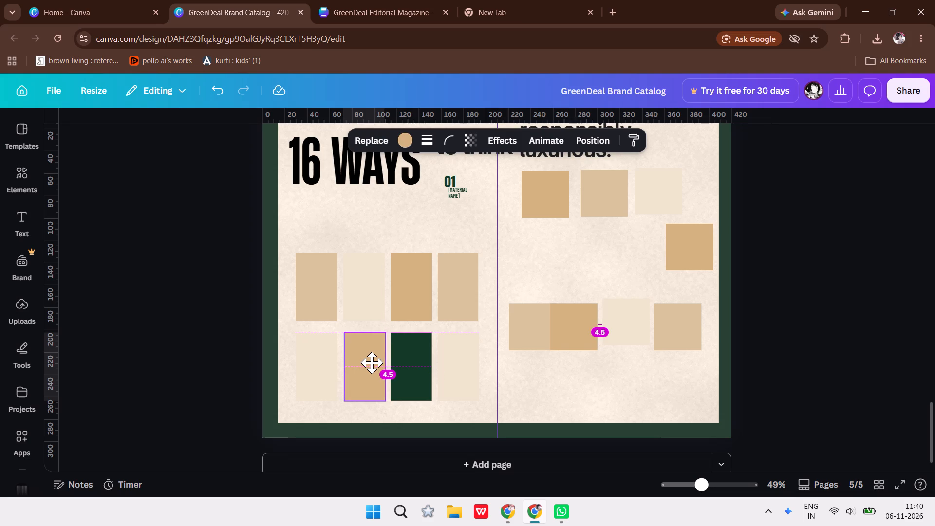
{"action": "left_click", "coordinate": [346, 367]}
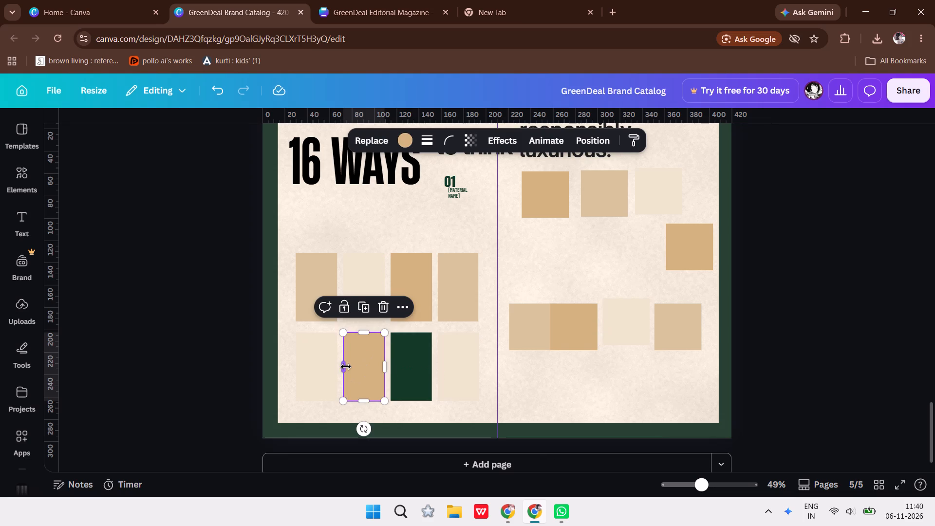
{"action": "left_click", "coordinate": [315, 367]}
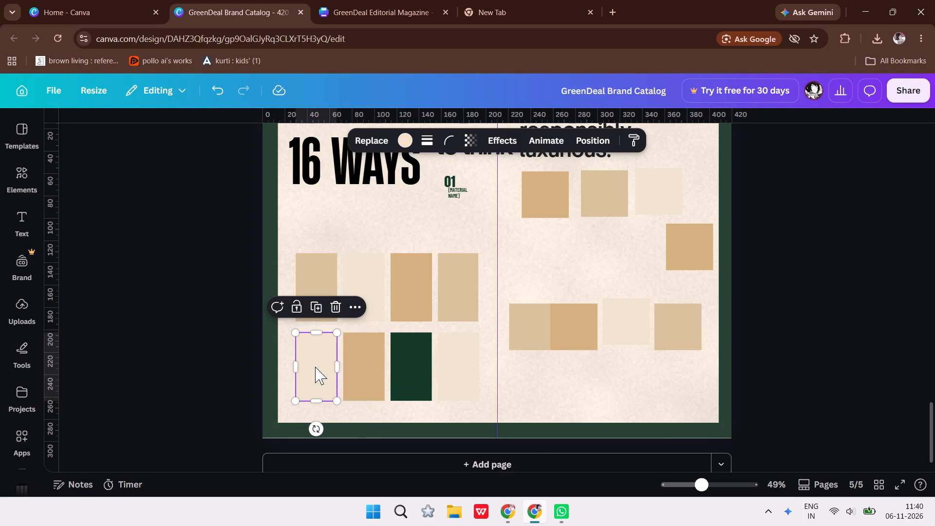
{"action": "left_click", "coordinate": [323, 368]}
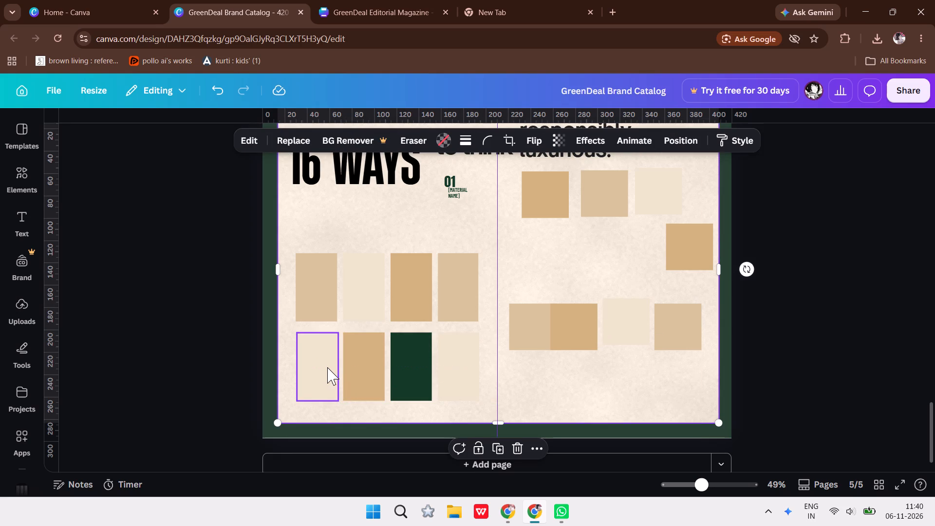
{"action": "left_click", "coordinate": [324, 367]}
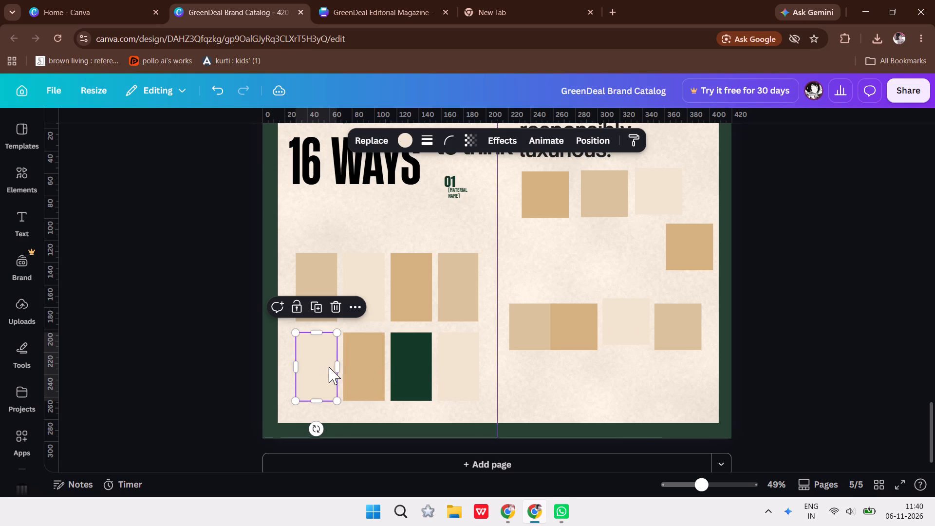
Adjust the width of the bottom row's first cream rectangle to 37.1, in line with the tan rectangle above.
{"action": "left_click_drag", "start_coordinate": [335, 367], "coordinate": [327, 369]}
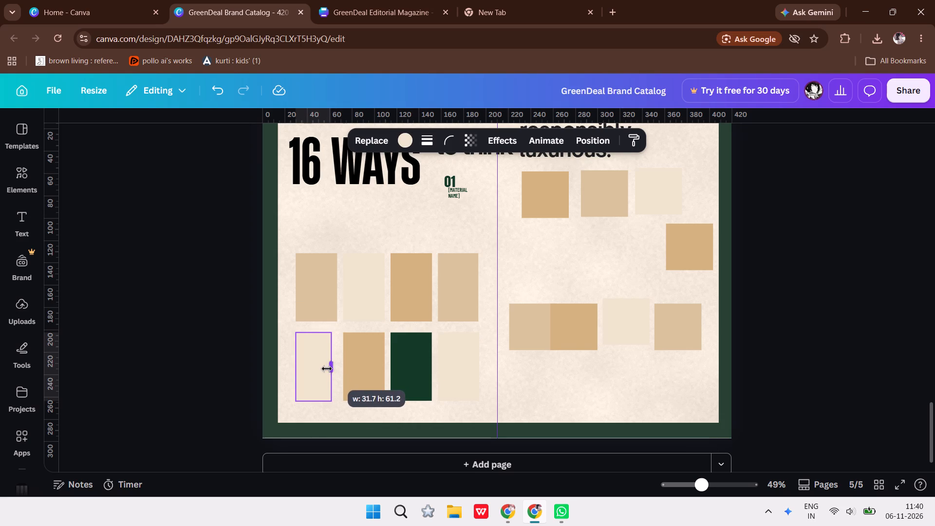
{"action": "left_click_drag", "start_coordinate": [327, 369], "coordinate": [336, 370]}
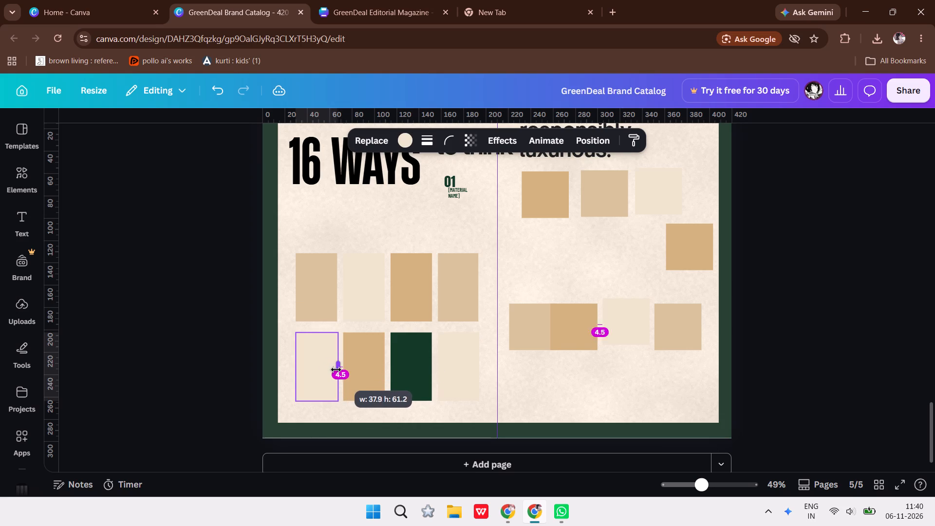
{"action": "left_click_drag", "start_coordinate": [336, 370], "coordinate": [330, 369]}
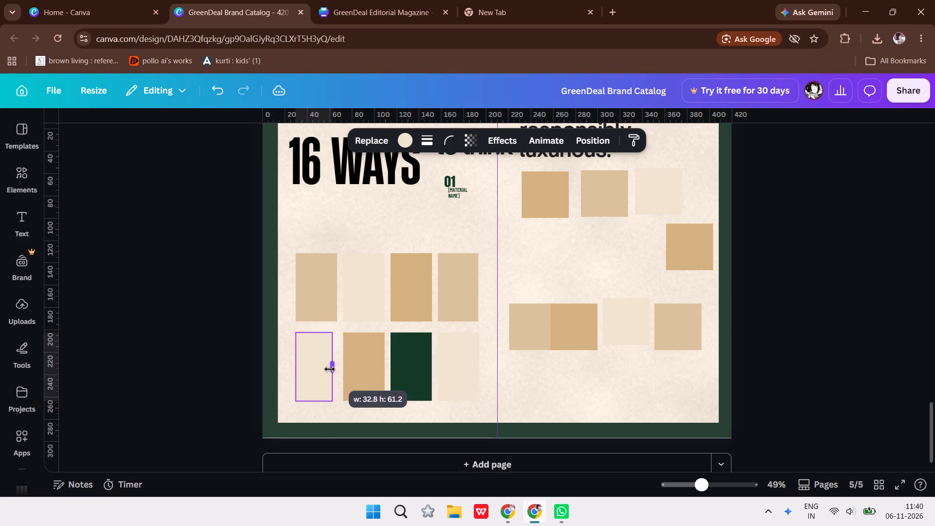
{"action": "left_click_drag", "start_coordinate": [330, 369], "coordinate": [330, 370]}
{"action": "left_click", "coordinate": [314, 369]}
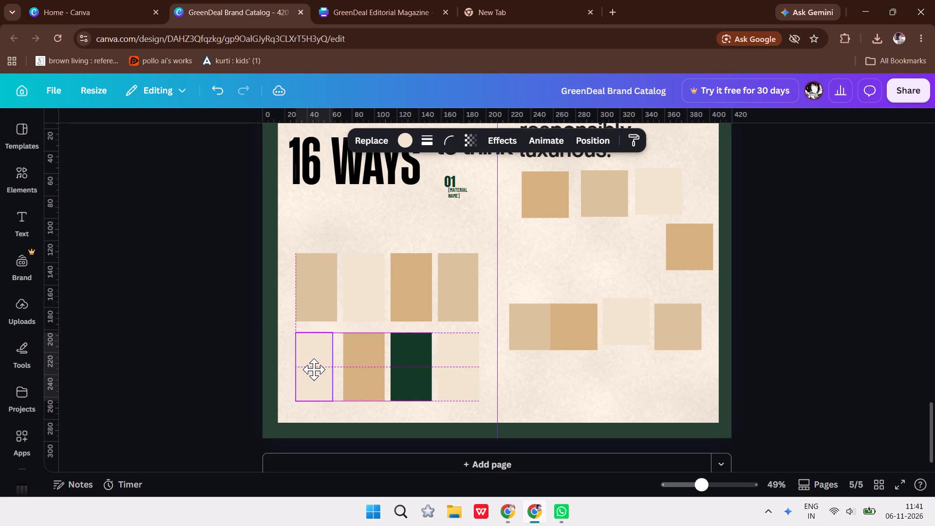
{"action": "left_click_drag", "start_coordinate": [330, 368], "coordinate": [335, 366]}
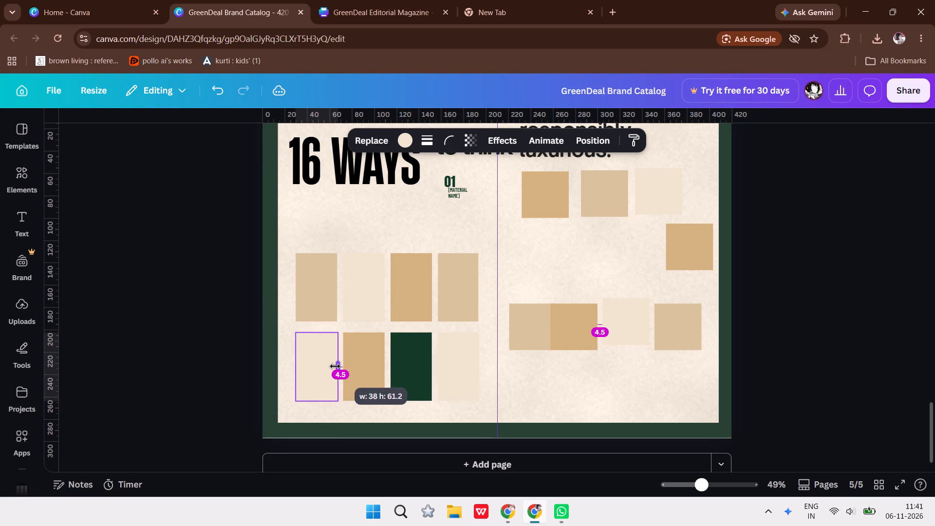
{"action": "left_click_drag", "start_coordinate": [335, 366], "coordinate": [334, 366]}
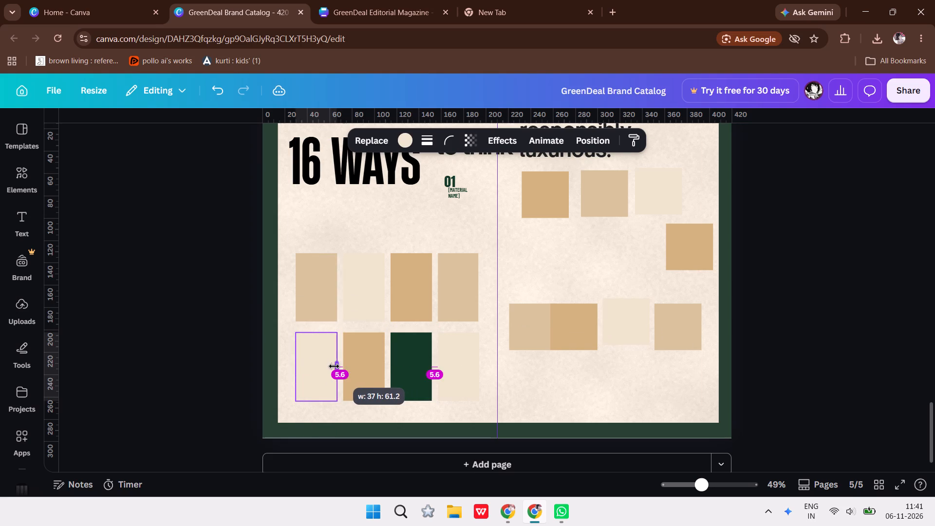
{"action": "left_click_drag", "start_coordinate": [334, 366], "coordinate": [335, 367]}
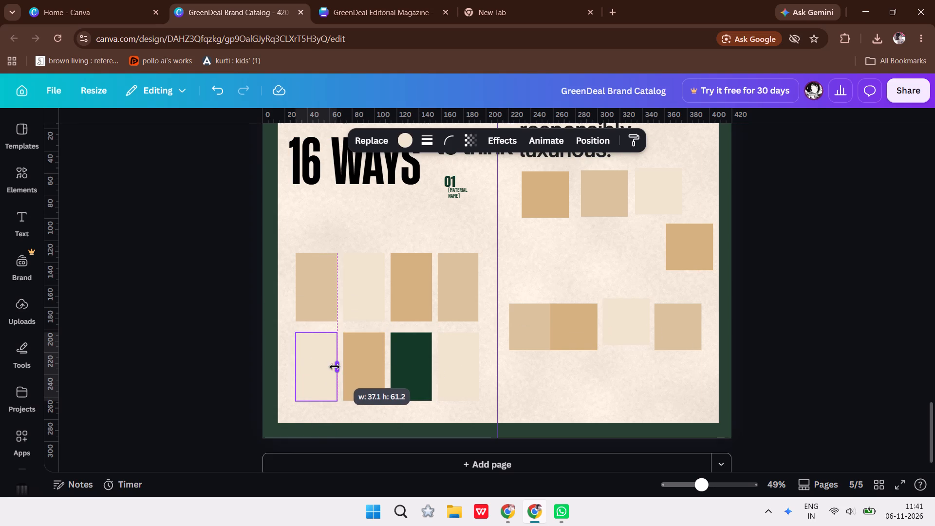
{"action": "left_click_drag", "start_coordinate": [335, 367], "coordinate": [335, 367]}
{"action": "left_click", "coordinate": [198, 342]}
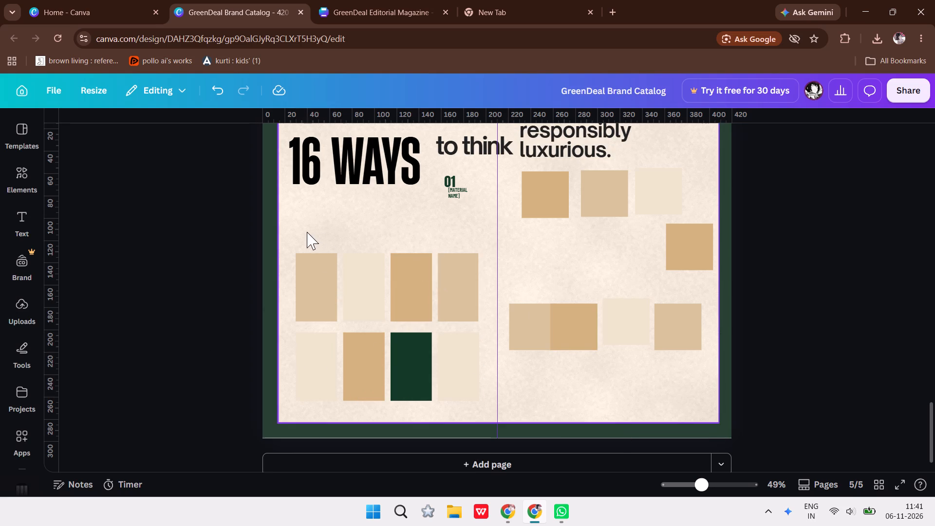
Recolour the upper row's second cream rectangle grey-beige, after trying the tan frame colour.
{"action": "left_click", "coordinate": [350, 281]}
{"action": "left_click", "coordinate": [406, 139]}
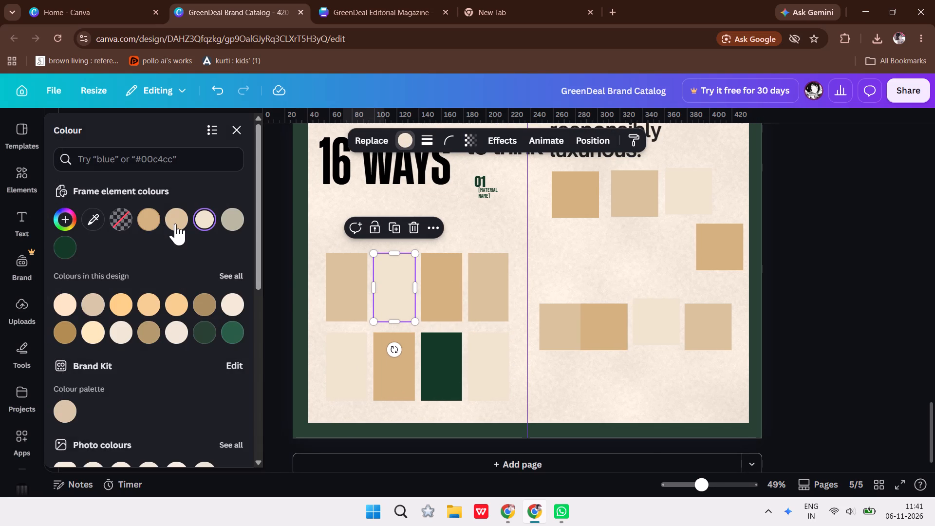
{"action": "left_click", "coordinate": [175, 224]}
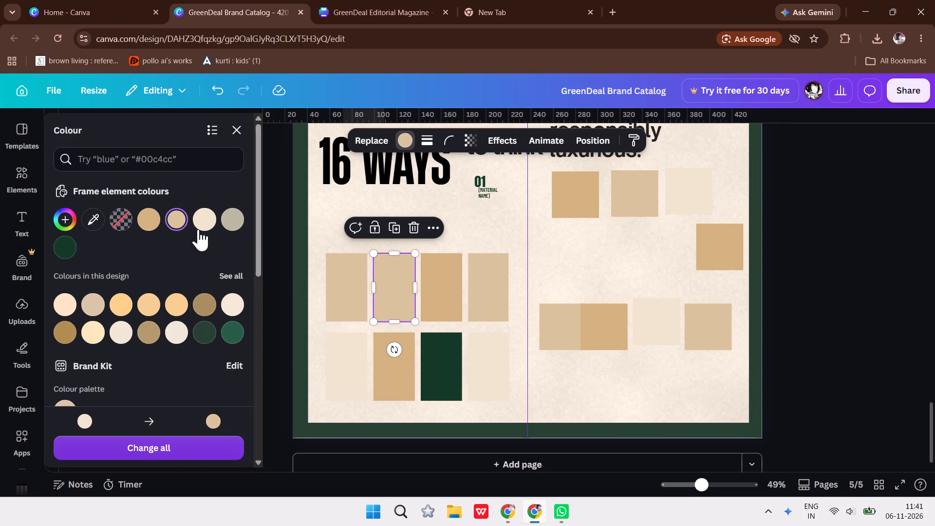
{"action": "left_click", "coordinate": [198, 229]}
{"action": "left_click", "coordinate": [234, 224]}
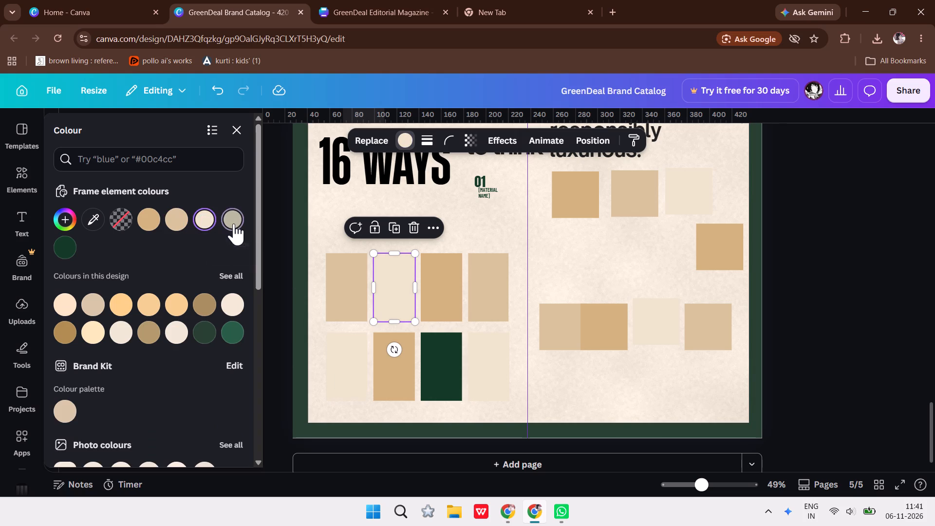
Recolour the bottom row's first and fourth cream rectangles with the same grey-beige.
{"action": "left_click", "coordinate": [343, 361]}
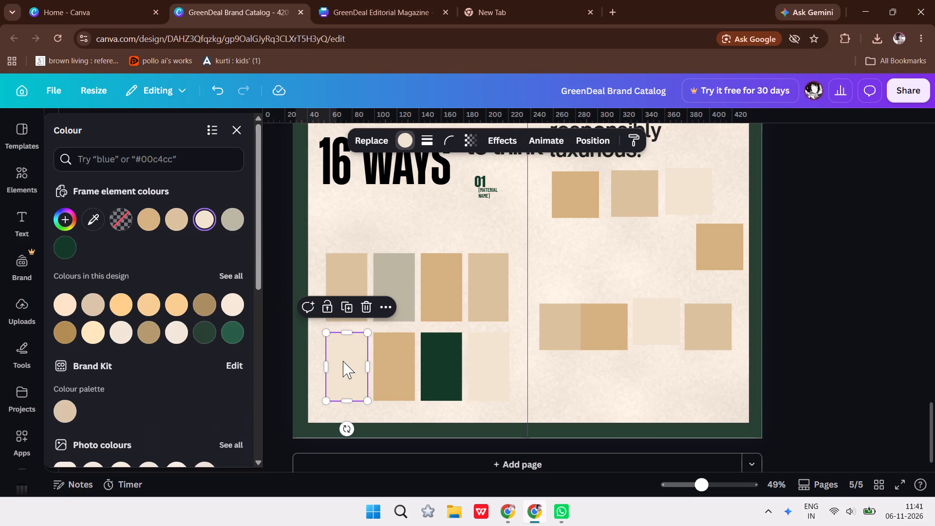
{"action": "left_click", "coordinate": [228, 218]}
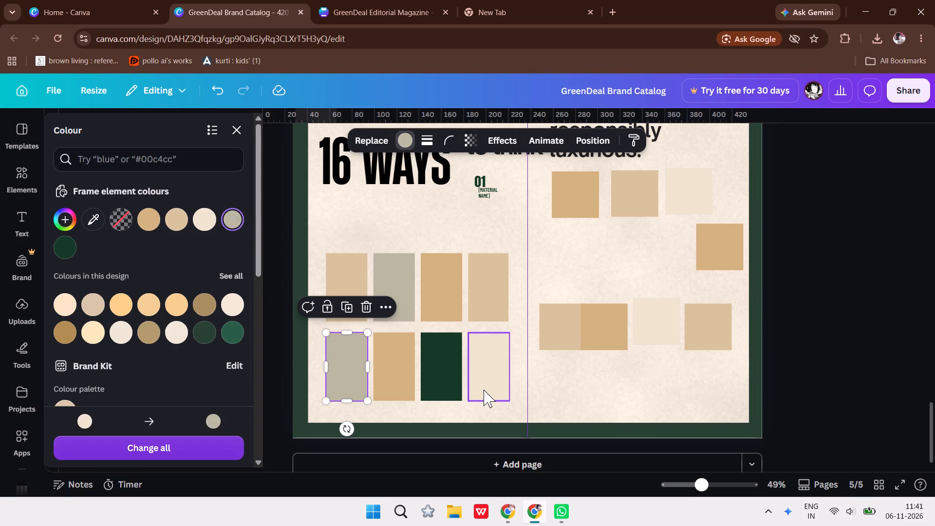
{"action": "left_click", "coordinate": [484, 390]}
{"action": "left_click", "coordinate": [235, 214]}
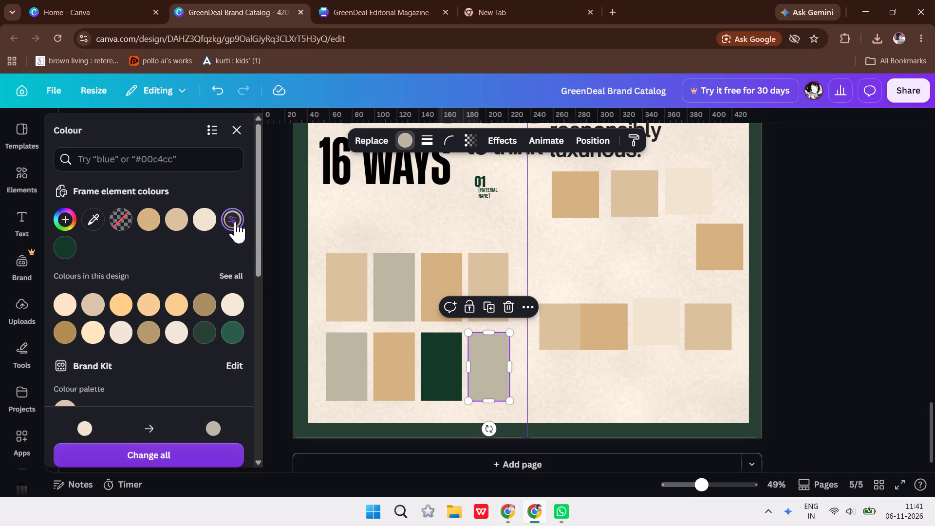
Try other design colours on the bottom row's fourth rectangle, and recolour it and the row's first rectangle light orange #ffe4c4.
{"action": "left_click", "coordinate": [177, 304]}
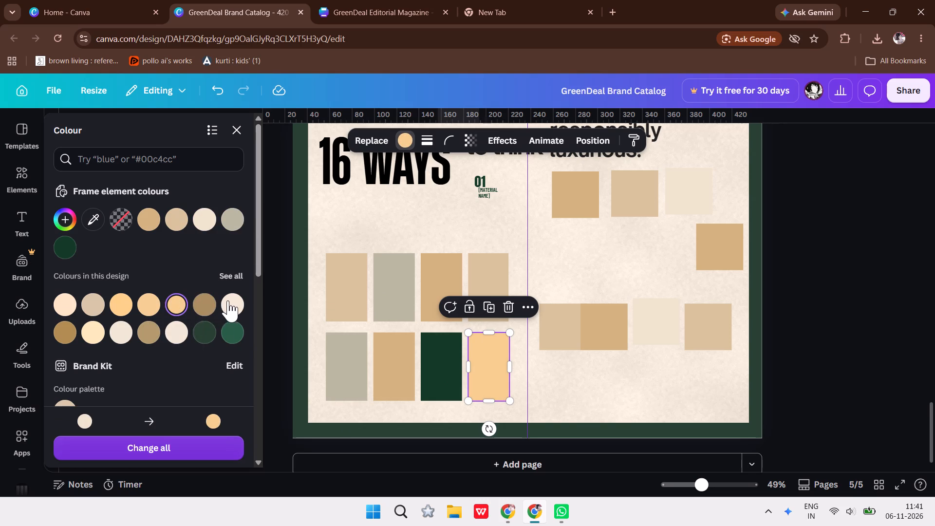
{"action": "left_click", "coordinate": [233, 301]}
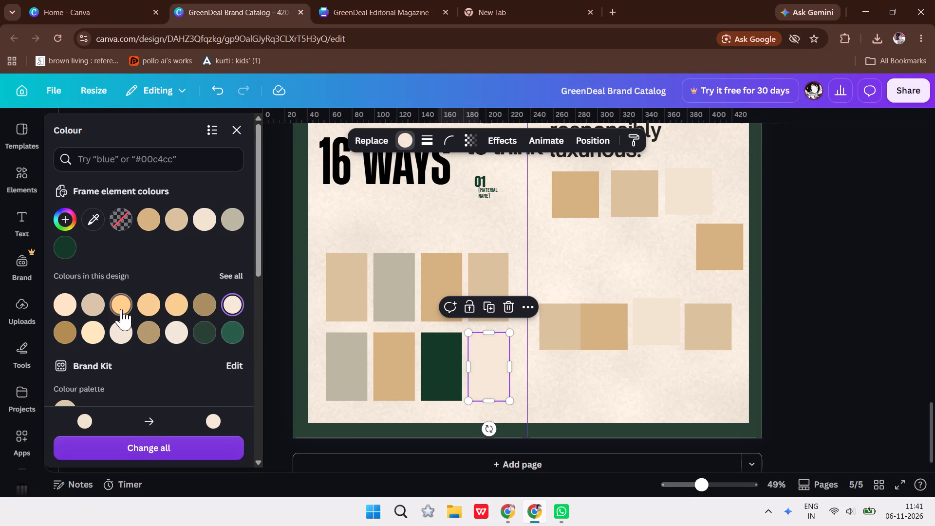
{"action": "left_click", "coordinate": [69, 312]}
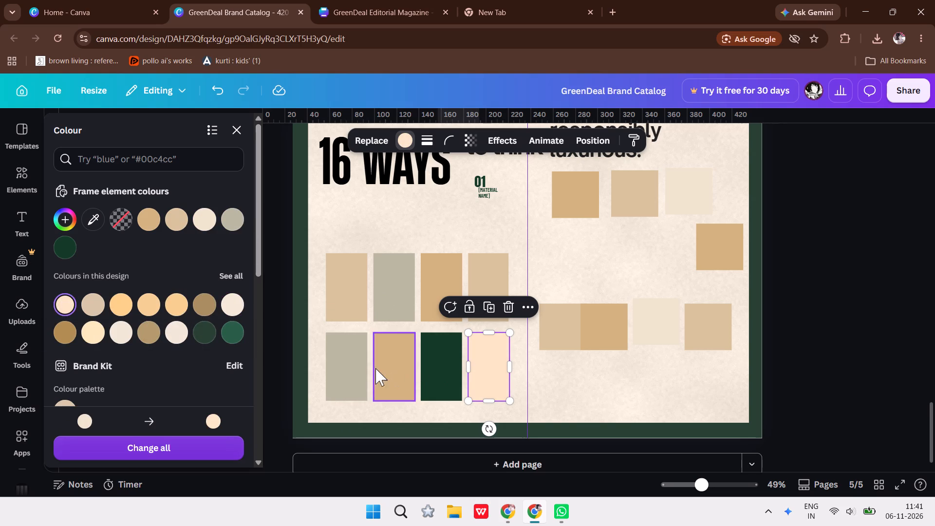
{"action": "left_click", "coordinate": [368, 368]}
{"action": "left_click", "coordinate": [359, 368]}
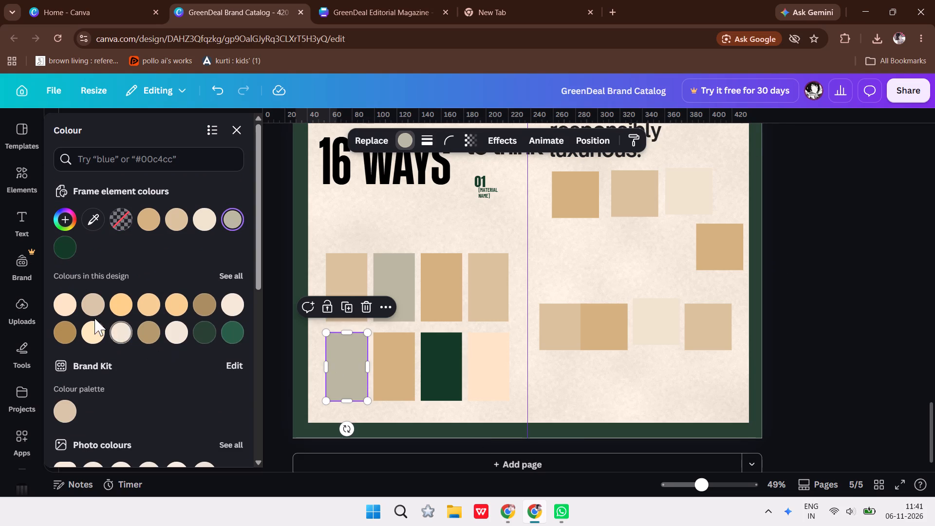
{"action": "left_click", "coordinate": [72, 303]}
Recolour the upper row's second rectangle light orange #ffe4c4 and the bottom row's first rectangle grey-beige.
{"action": "left_click", "coordinate": [377, 289]}
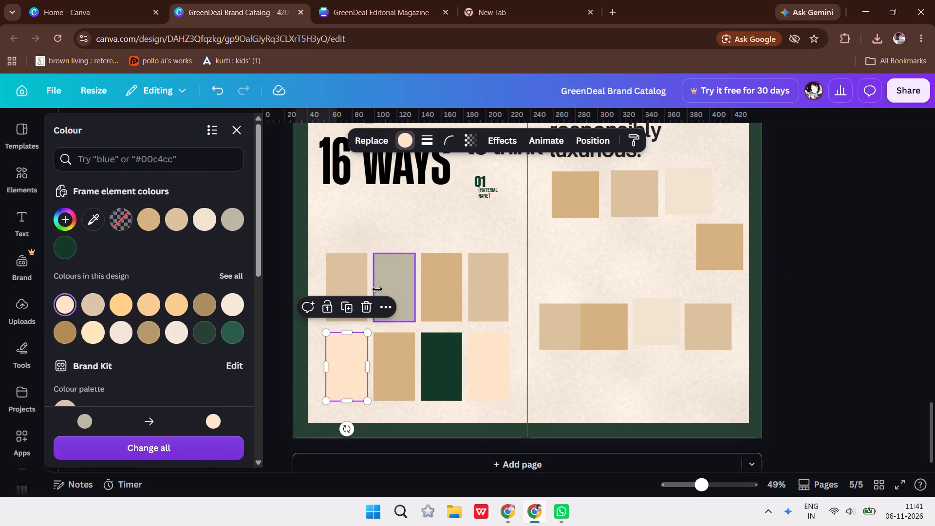
{"action": "left_click", "coordinate": [69, 301]}
{"action": "left_click", "coordinate": [327, 385]}
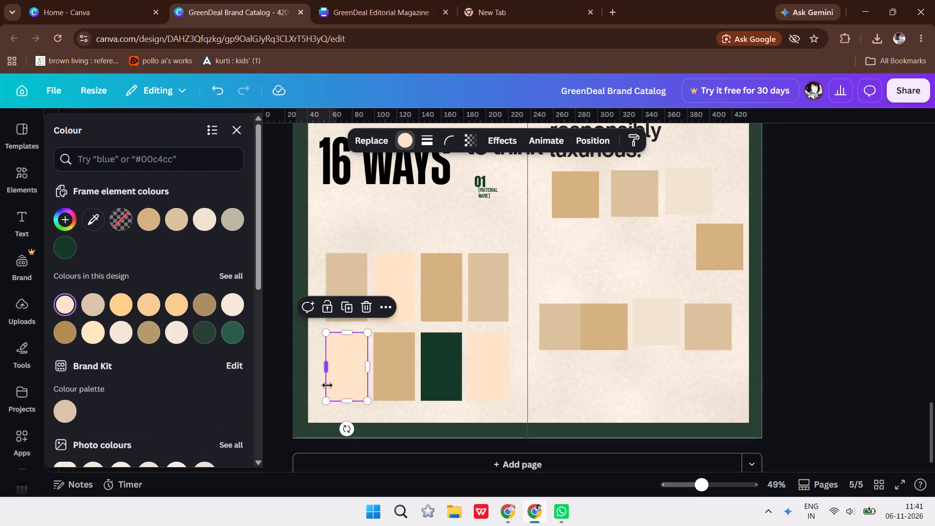
{"action": "left_click", "coordinate": [232, 230]}
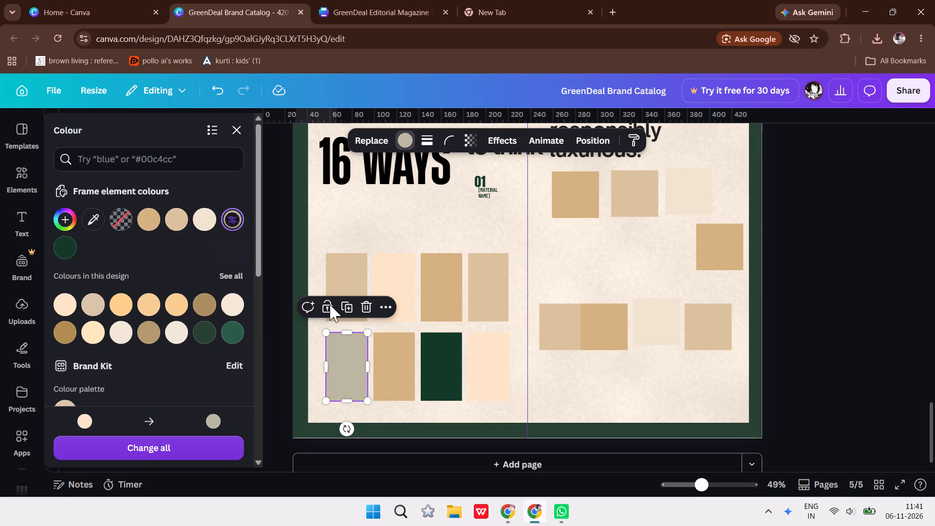
{"action": "left_click", "coordinate": [274, 357]}
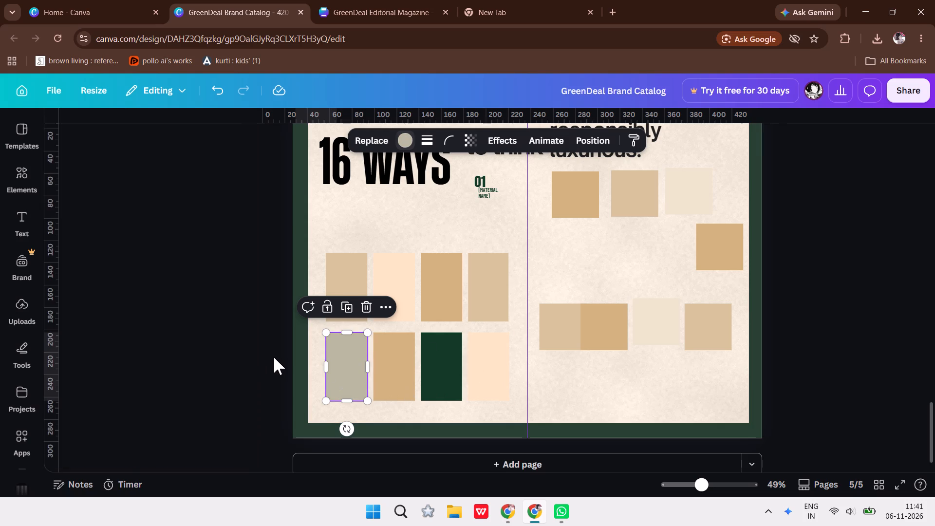
{"action": "left_click", "coordinate": [274, 357]}
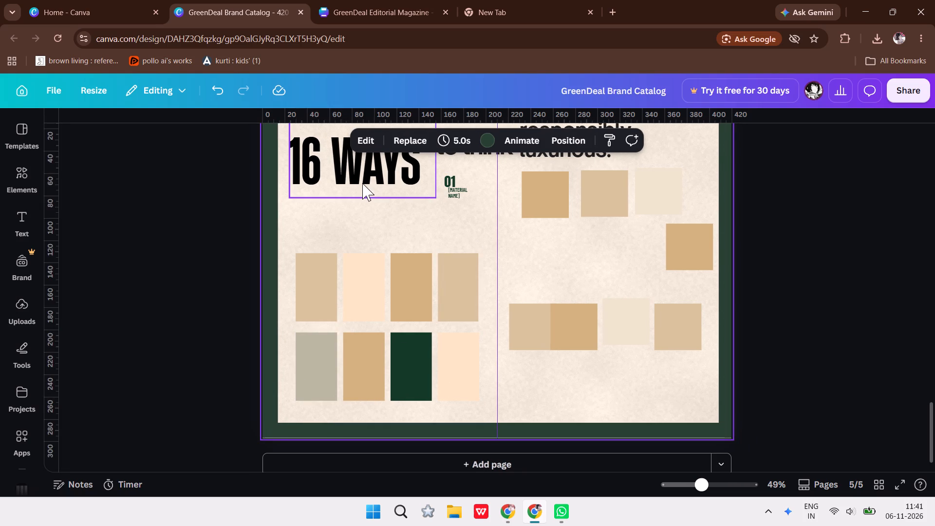
Try the "16 WAYS" heading at size 210, and scale it down to a more compact headline above the rectangles.
{"action": "left_click_drag", "start_coordinate": [362, 183], "coordinate": [363, 196]}
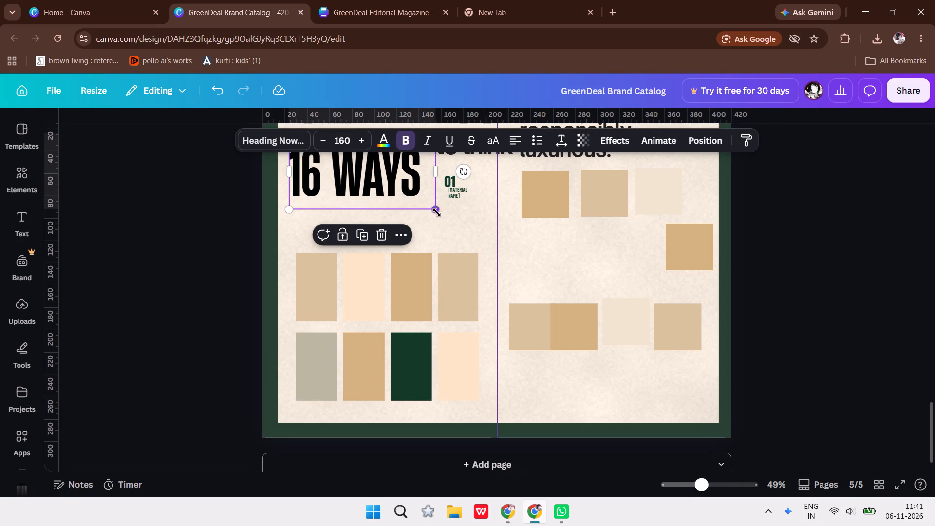
{"action": "left_click_drag", "start_coordinate": [436, 210], "coordinate": [476, 251]}
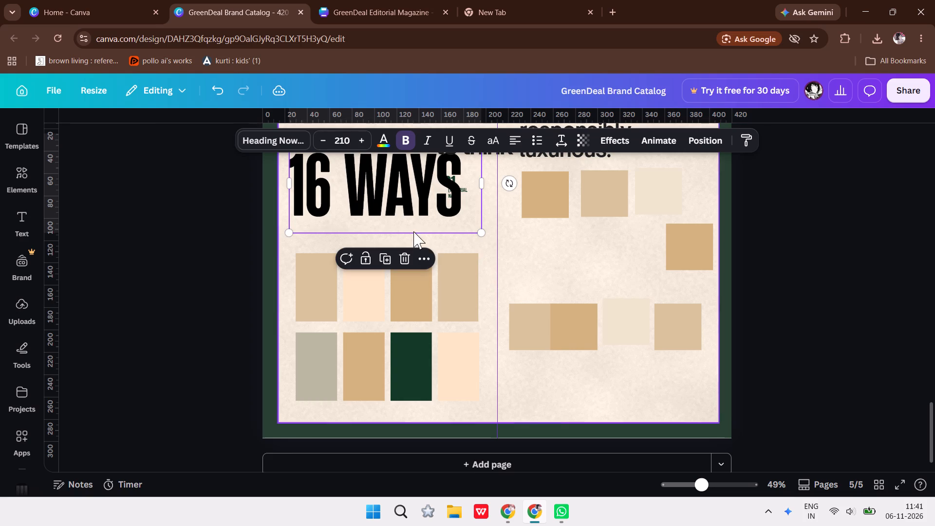
{"action": "left_click", "coordinate": [144, 240]}
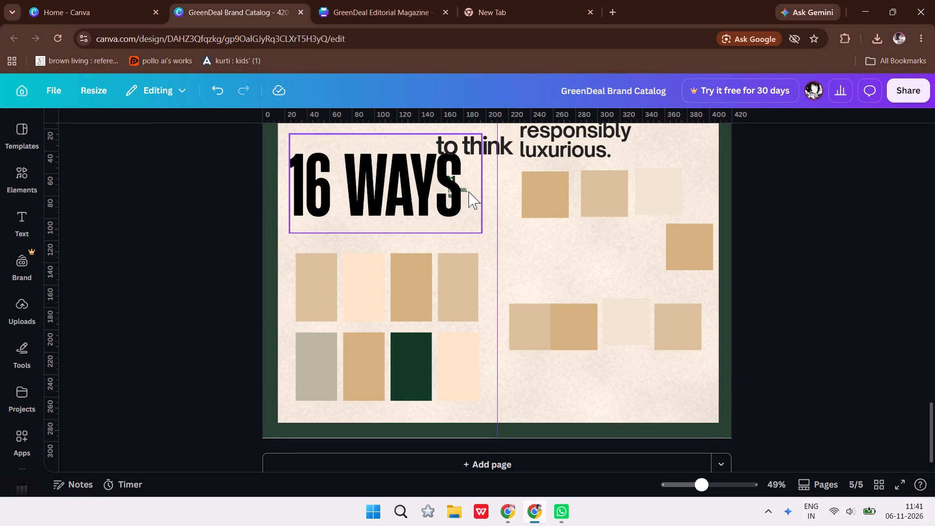
{"action": "left_click", "coordinate": [462, 222]}
{"action": "left_click_drag", "start_coordinate": [483, 234], "coordinate": [420, 192]}
Move the "01" number and the "[MATERIAL NAME]" label onto the upper row's first tan rectangle, with the number above the label.
{"action": "left_click_drag", "start_coordinate": [454, 182], "coordinate": [368, 251]}
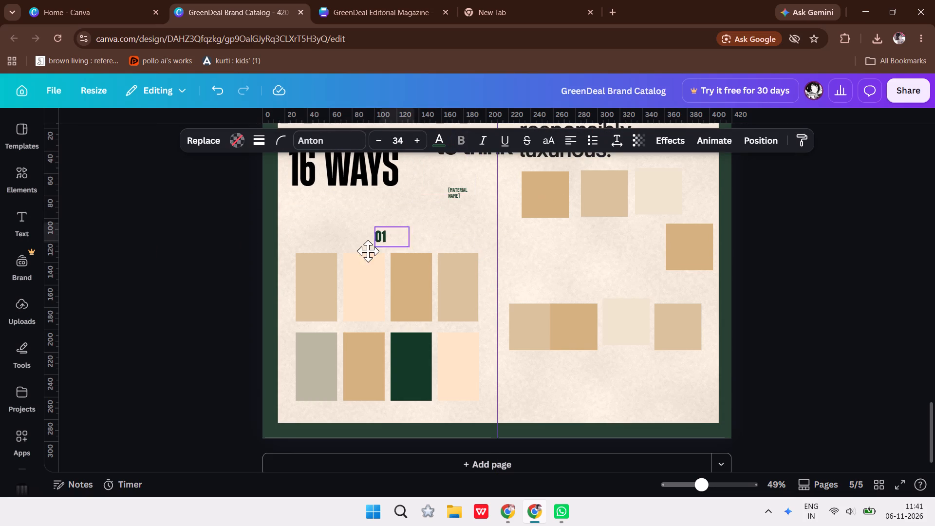
{"action": "left_click_drag", "start_coordinate": [368, 251], "coordinate": [308, 269]}
{"action": "left_click", "coordinate": [308, 269]}
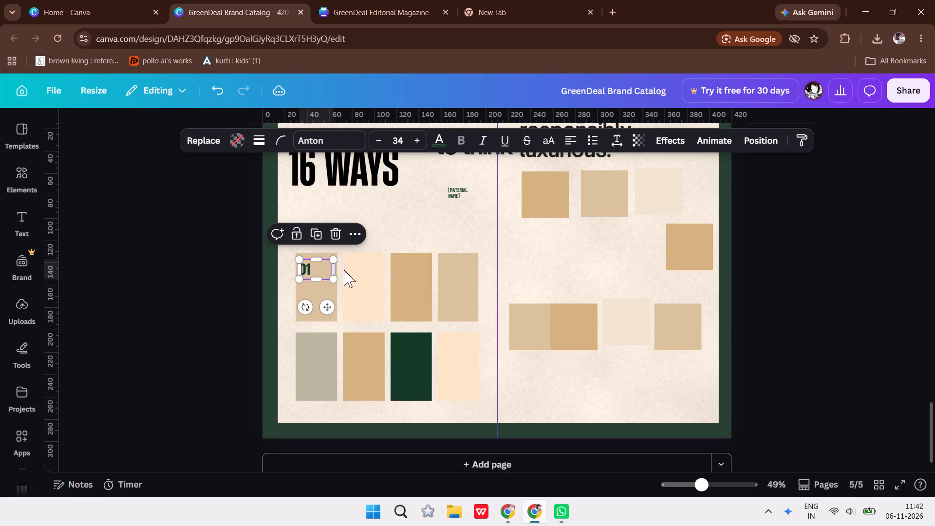
{"action": "left_click_drag", "start_coordinate": [458, 189], "coordinate": [313, 288]}
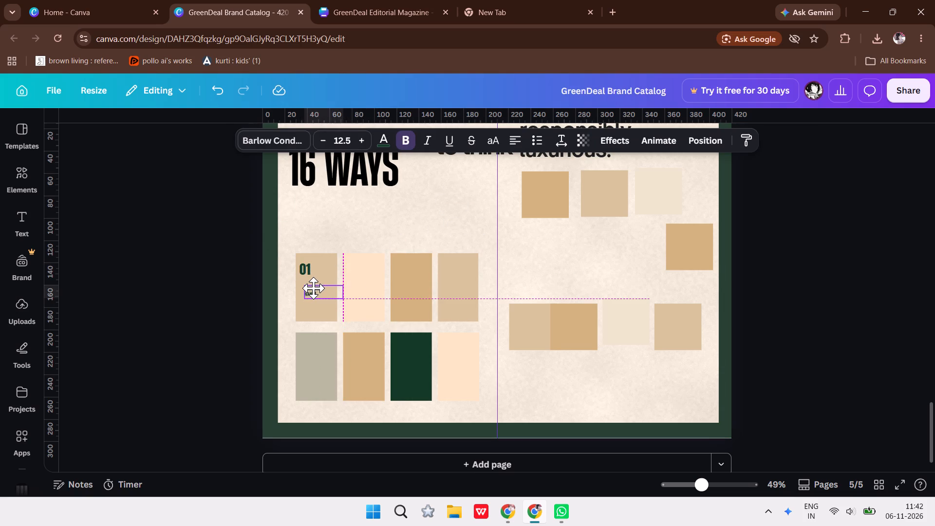
{"action": "left_click_drag", "start_coordinate": [313, 288], "coordinate": [314, 288]}
Inset the "01" number slightly from the first rectangle's left edge and narrow its text box to fit the digits.
{"action": "double_click", "coordinate": [307, 277]}
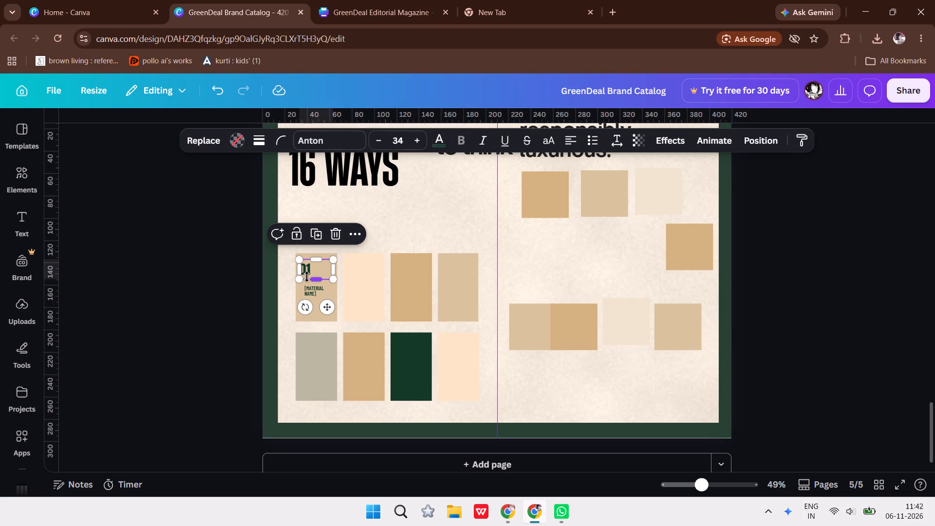
{"action": "left_click", "coordinate": [307, 277]}
{"action": "left_click", "coordinate": [309, 272]}
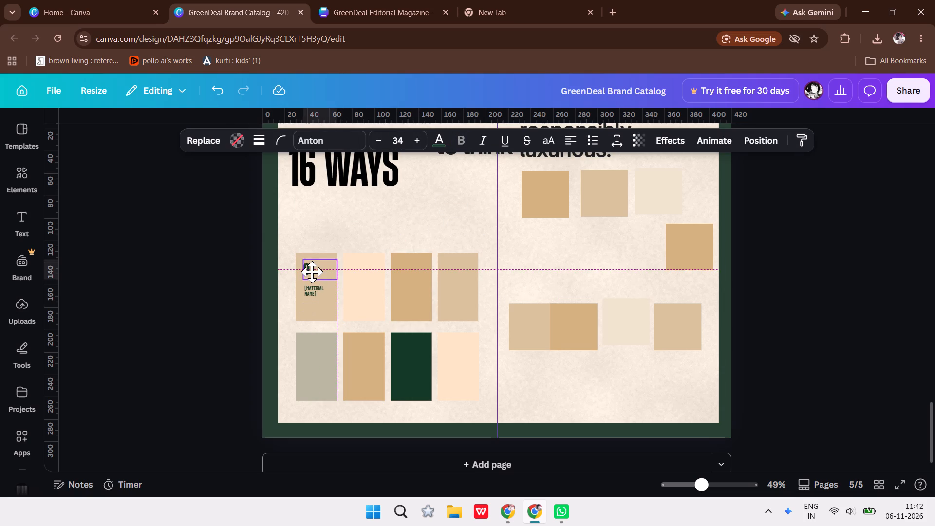
{"action": "left_click_drag", "start_coordinate": [335, 268], "coordinate": [318, 268]}
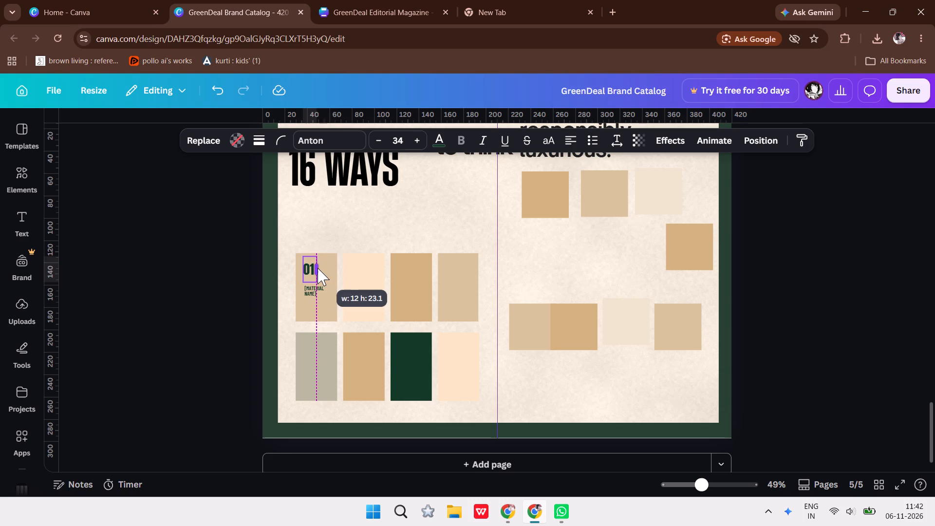
{"action": "left_click_drag", "start_coordinate": [318, 268], "coordinate": [318, 268]}
Left-align the "[MATERIAL NAME]" label with the number near the first rectangle's bottom edge, and narrow its text box to fit inside.
{"action": "left_click", "coordinate": [310, 294]}
{"action": "key", "text": "Left"}
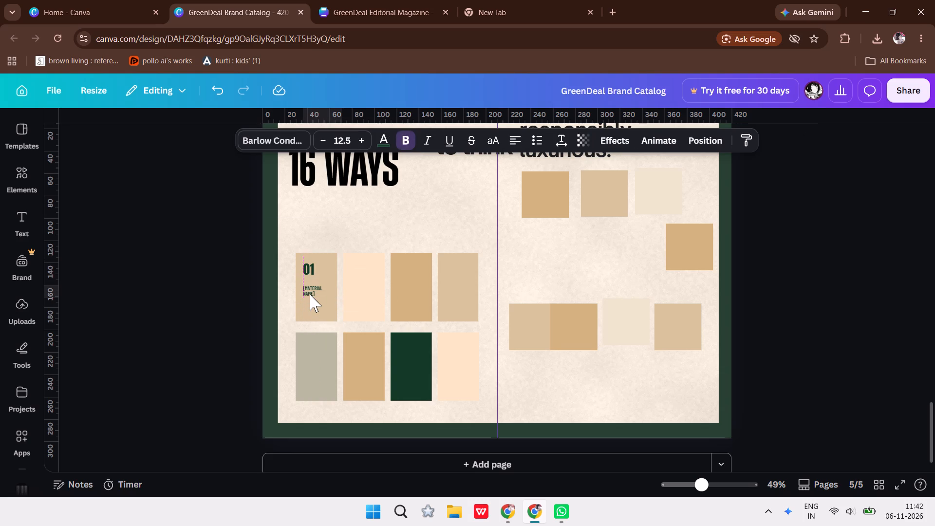
{"action": "key", "text": "Up"}
{"action": "key", "text": "Up"}
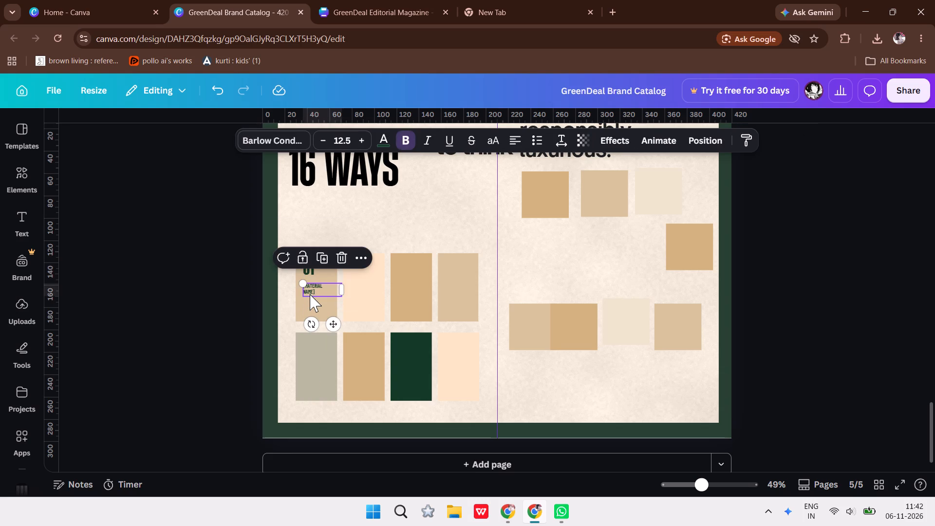
{"action": "key", "text": "Down"}
{"action": "key", "text": "Down"}
{"action": "key", "text": "Down"}
{"action": "key", "text": "Down"}
{"action": "key", "text": "Down"}
{"action": "key", "text": "Down"}
{"action": "key", "text": "Down"}
{"action": "key", "text": "Down"}
{"action": "key", "text": "Down"}
{"action": "key", "text": "Down"}
{"action": "key", "text": "Down"}
{"action": "key", "text": "Down"}
{"action": "key", "text": "Down"}
{"action": "key", "text": "Down"}
{"action": "key", "text": "Down"}
{"action": "key", "text": "Down"}
{"action": "key", "text": "Down"}
{"action": "key", "text": "Down"}
{"action": "key", "text": "Down"}
{"action": "key", "text": "Down"}
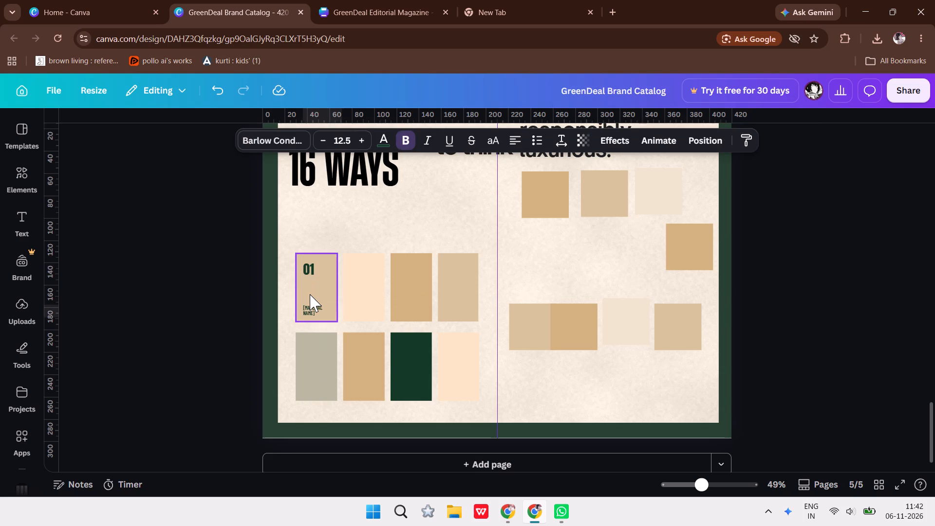
{"action": "key", "text": "Up"}
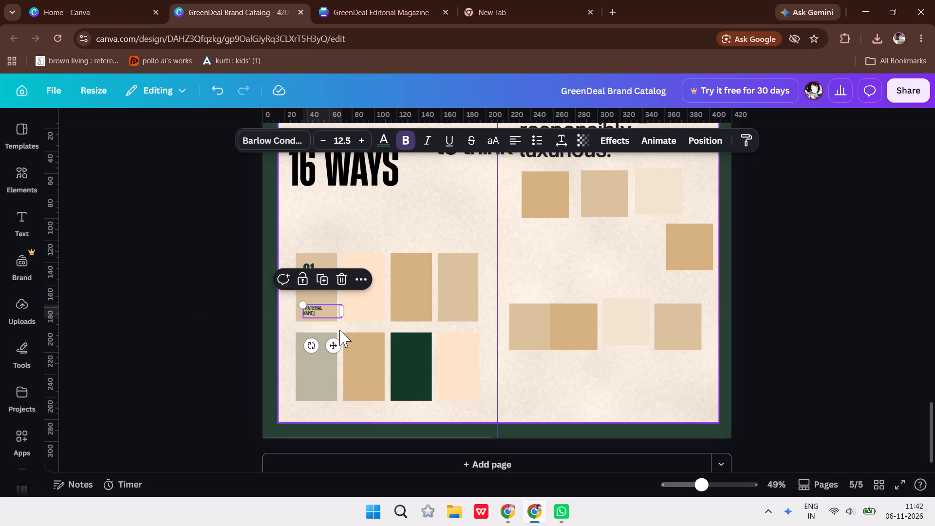
{"action": "left_click_drag", "start_coordinate": [342, 312], "coordinate": [326, 312]}
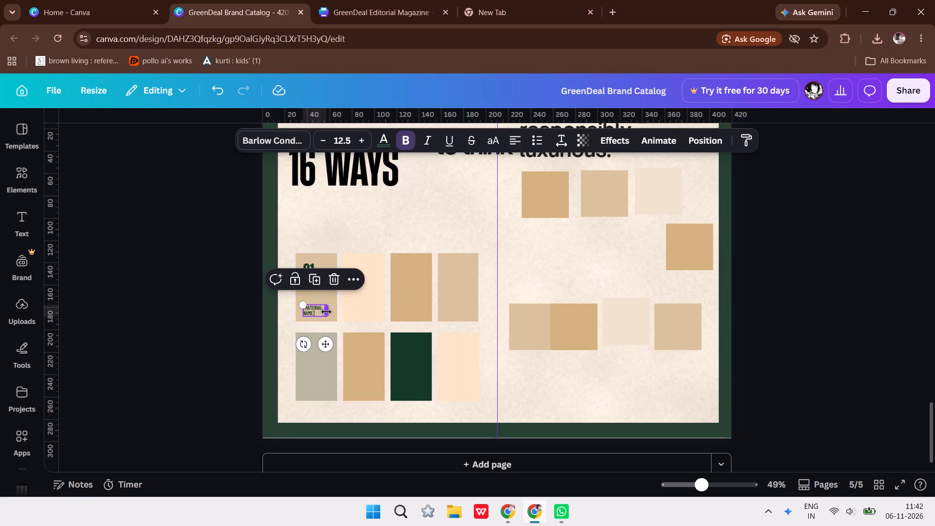
{"action": "left_click", "coordinate": [243, 320]}
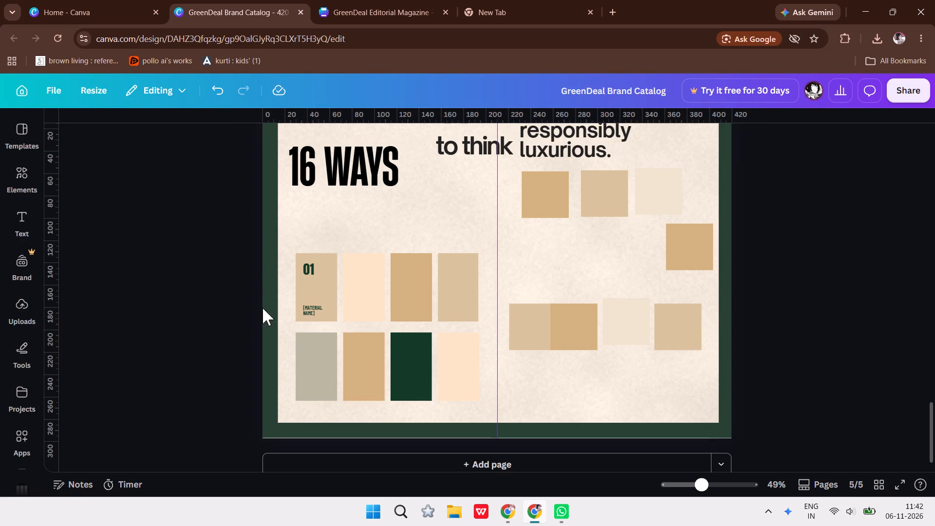
Copy the "01" number and "[MATERIAL NAME]" label together onto the upper row's second rectangle.
{"action": "left_click", "coordinate": [313, 262]}
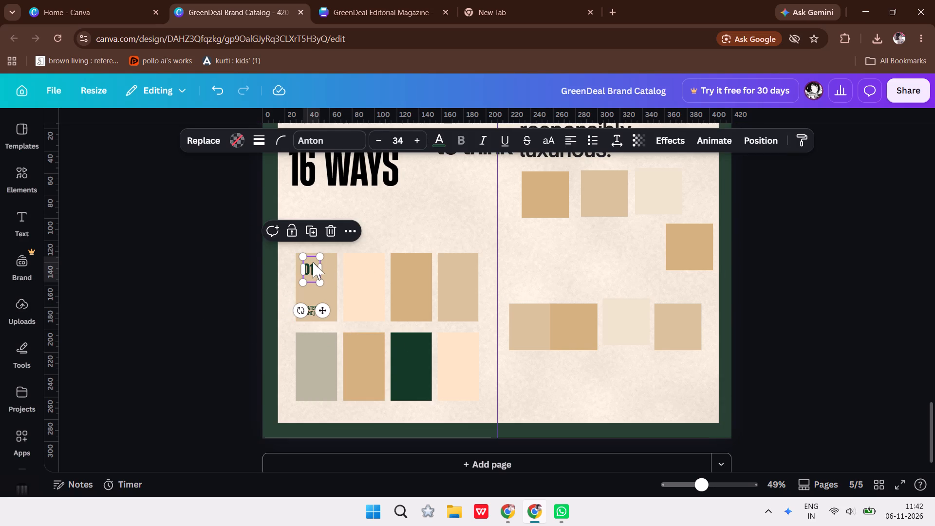
{"action": "left_click", "coordinate": [313, 310], "text": "shift"}
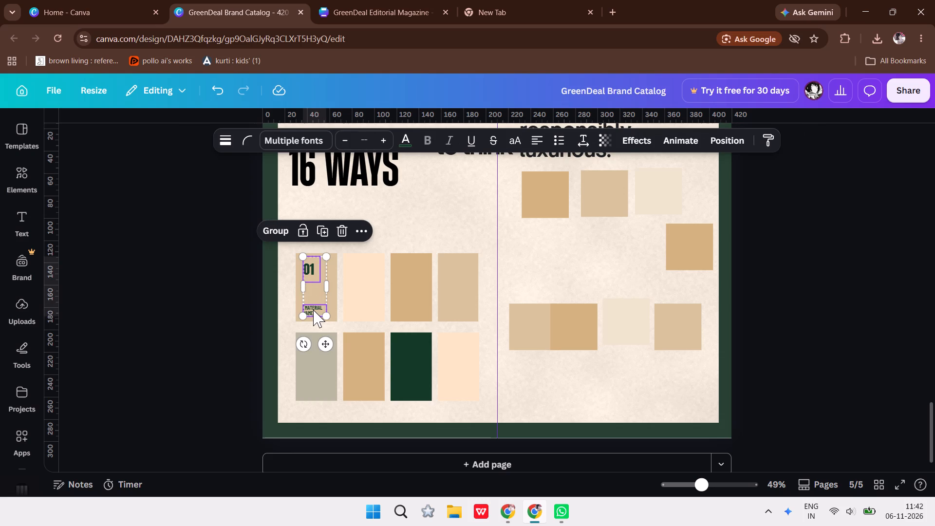
{"action": "key", "text": "ctrl+c"}
{"action": "key", "text": "ctrl+v"}
{"action": "key", "text": "Right"}
{"action": "key", "text": "Right"}
{"action": "key", "text": "Right"}
{"action": "key", "text": "Right"}
{"action": "key", "text": "Right"}
{"action": "key", "text": "Right"}
{"action": "key", "text": "Right"}
{"action": "key", "text": "Right"}
{"action": "key", "text": "Right"}
{"action": "key", "text": "Right"}
{"action": "key", "text": "Right"}
{"action": "key", "text": "Right"}
{"action": "key", "text": "Right"}
{"action": "key", "text": "Right"}
{"action": "key", "text": "Right"}
{"action": "key", "text": "Right"}
{"action": "key", "text": "Right"}
{"action": "key", "text": "Right"}
{"action": "key", "text": "Right"}
{"action": "key", "text": "Right"}
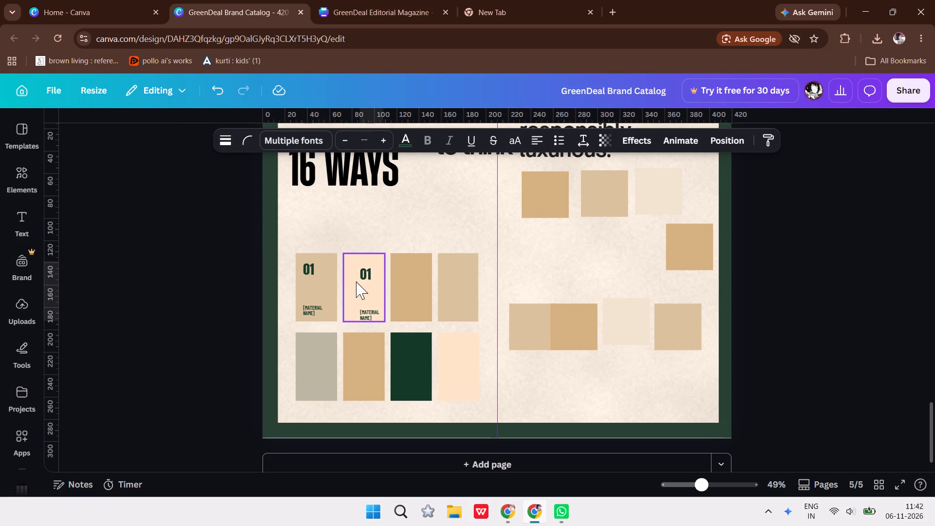
{"action": "left_click_drag", "start_coordinate": [367, 278], "coordinate": [359, 276]}
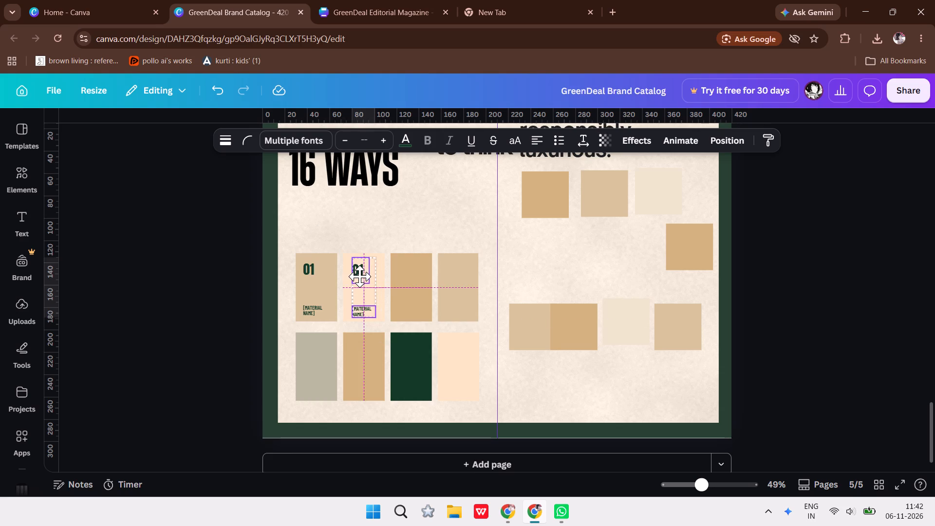
{"action": "left_click_drag", "start_coordinate": [359, 276], "coordinate": [355, 277]}
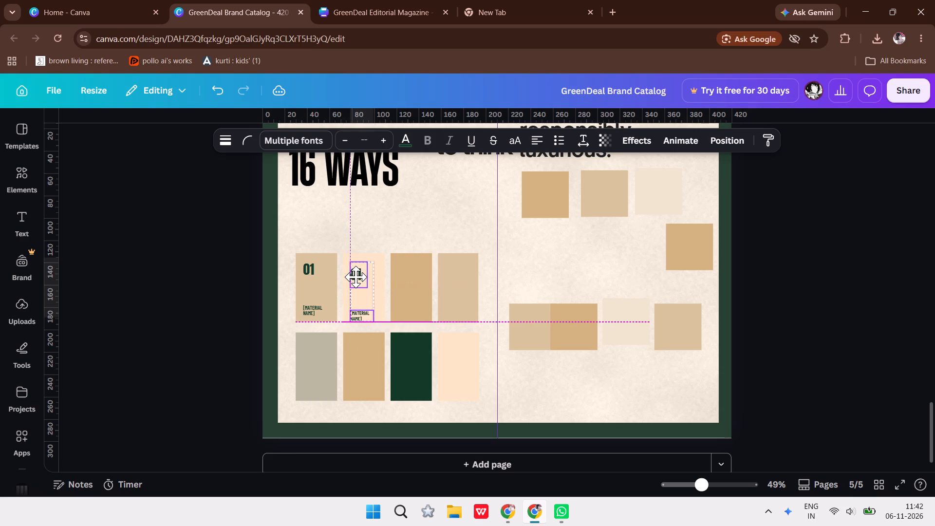
{"action": "left_click_drag", "start_coordinate": [355, 277], "coordinate": [354, 276]}
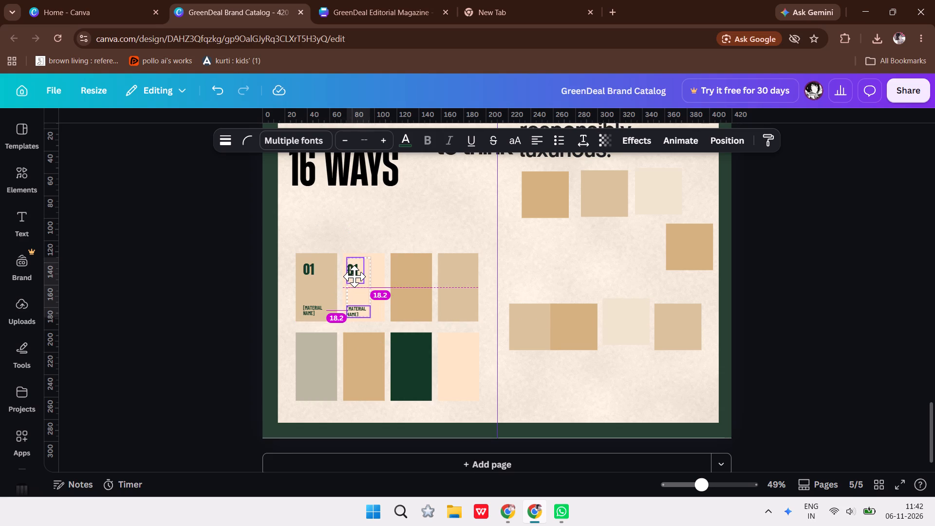
{"action": "left_click_drag", "start_coordinate": [354, 276], "coordinate": [354, 277]}
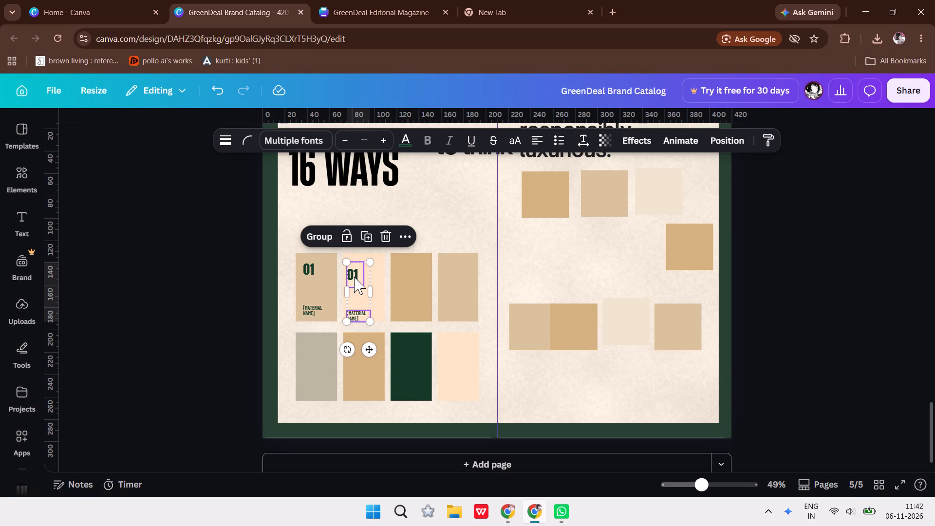
{"action": "left_click", "coordinate": [354, 277]}
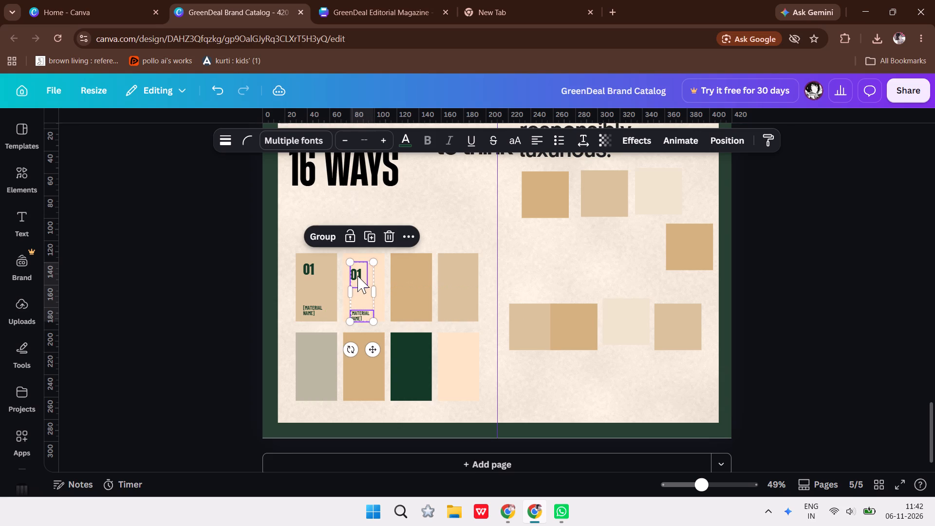
{"action": "left_click", "coordinate": [249, 272]}
Reposition the copied "01" number on the upper row's second rectangle, level with the first rectangle's number.
{"action": "left_click_drag", "start_coordinate": [360, 270], "coordinate": [360, 269]}
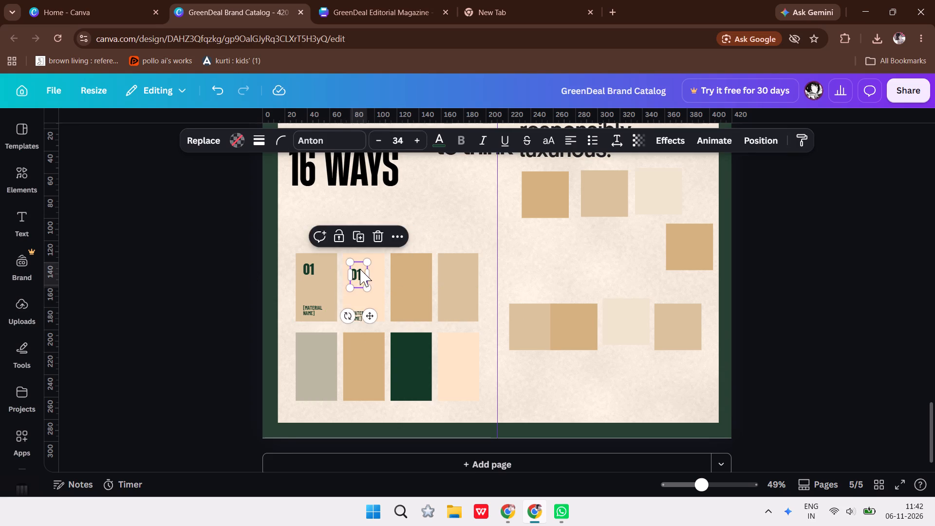
{"action": "left_click_drag", "start_coordinate": [360, 269], "coordinate": [357, 265]}
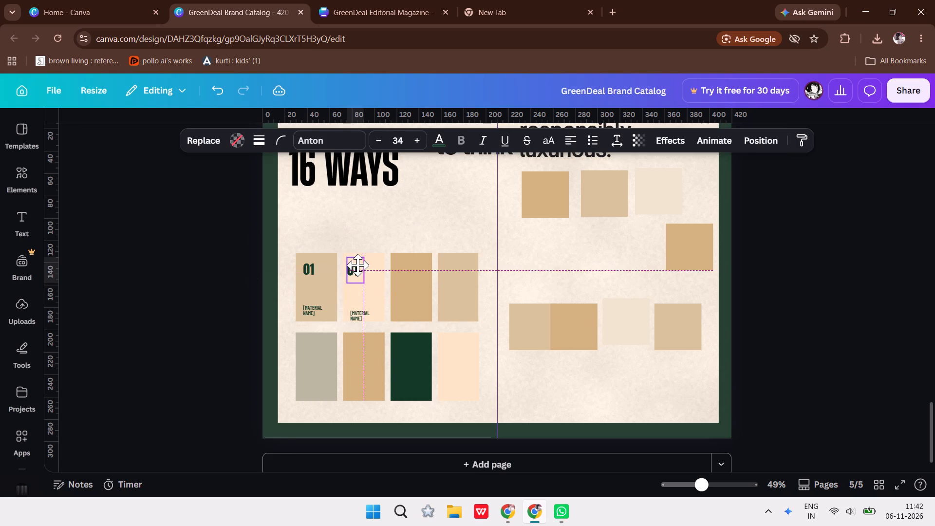
{"action": "left_click_drag", "start_coordinate": [357, 265], "coordinate": [313, 266]}
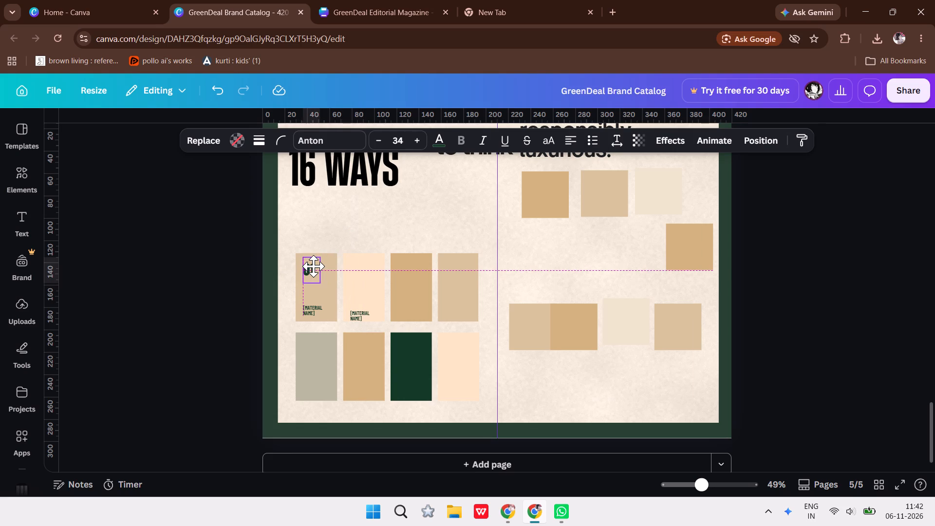
{"action": "left_click_drag", "start_coordinate": [313, 266], "coordinate": [333, 264]}
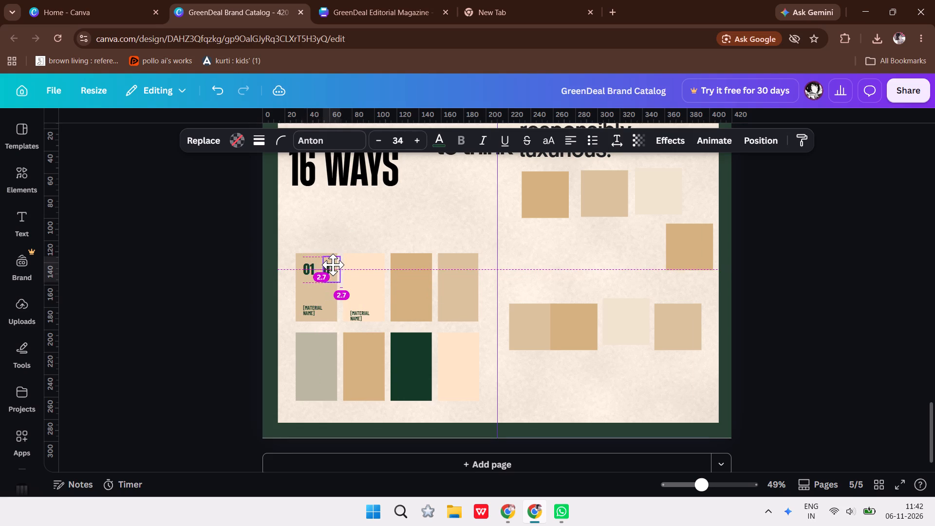
{"action": "left_click_drag", "start_coordinate": [333, 264], "coordinate": [351, 264]}
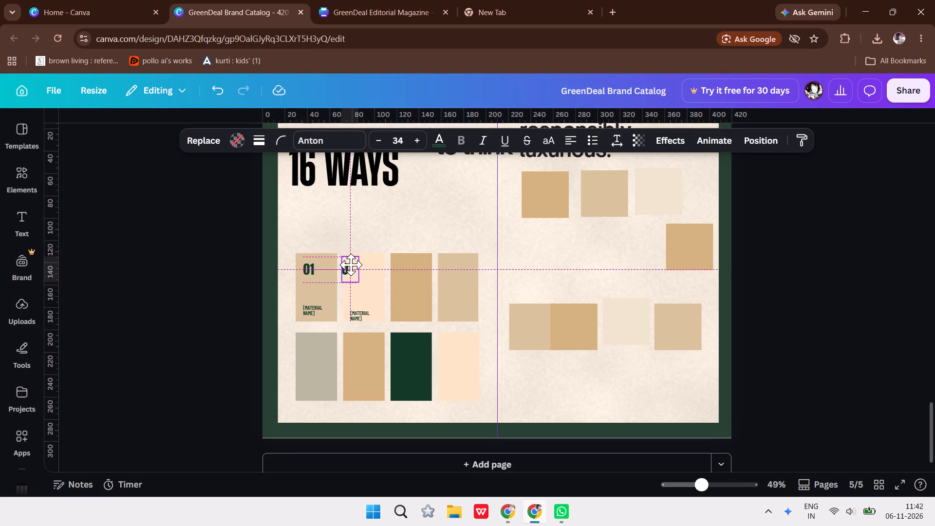
{"action": "left_click_drag", "start_coordinate": [351, 264], "coordinate": [361, 265]}
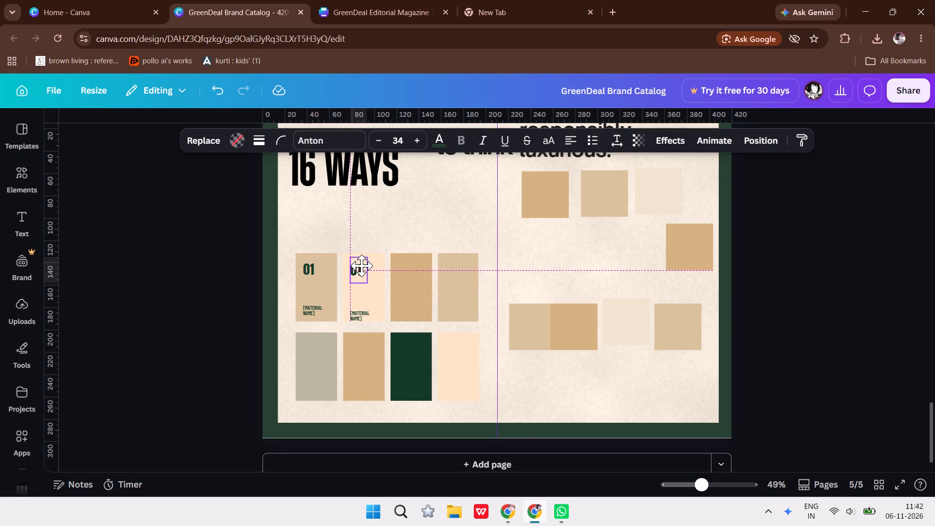
{"action": "left_click_drag", "start_coordinate": [361, 265], "coordinate": [364, 264]}
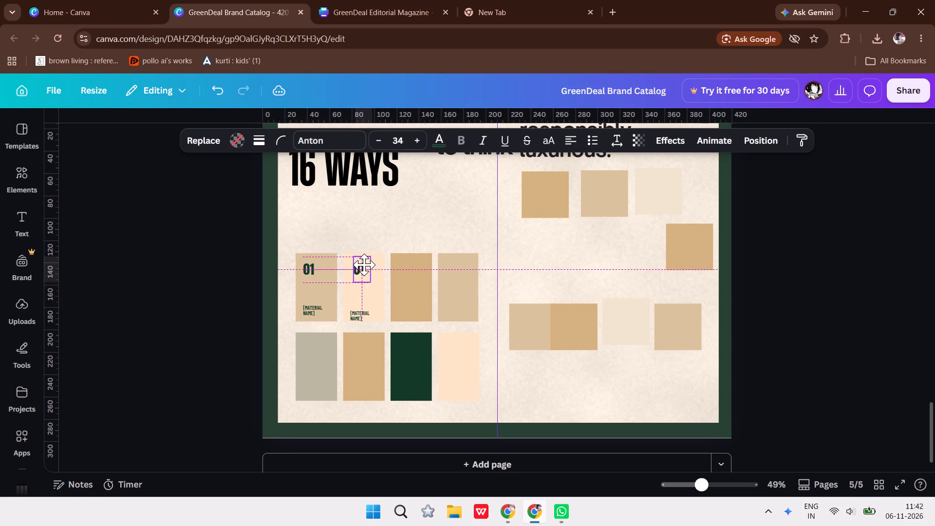
{"action": "left_click_drag", "start_coordinate": [364, 264], "coordinate": [365, 264]}
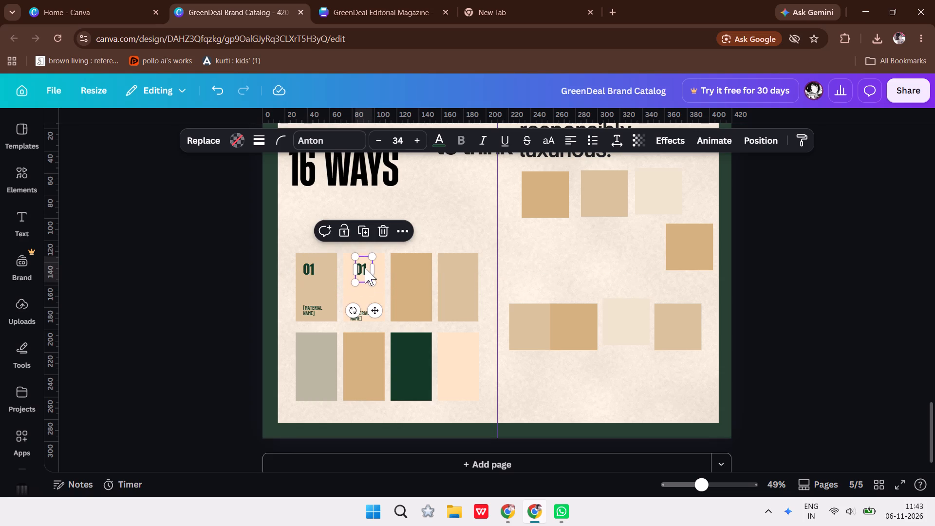
Raise the second rectangle's "[MATERIAL NAME]" label level with the first rectangle's label, and left-align its "01" number with the label.
{"action": "left_click_drag", "start_coordinate": [362, 315], "coordinate": [362, 310]}
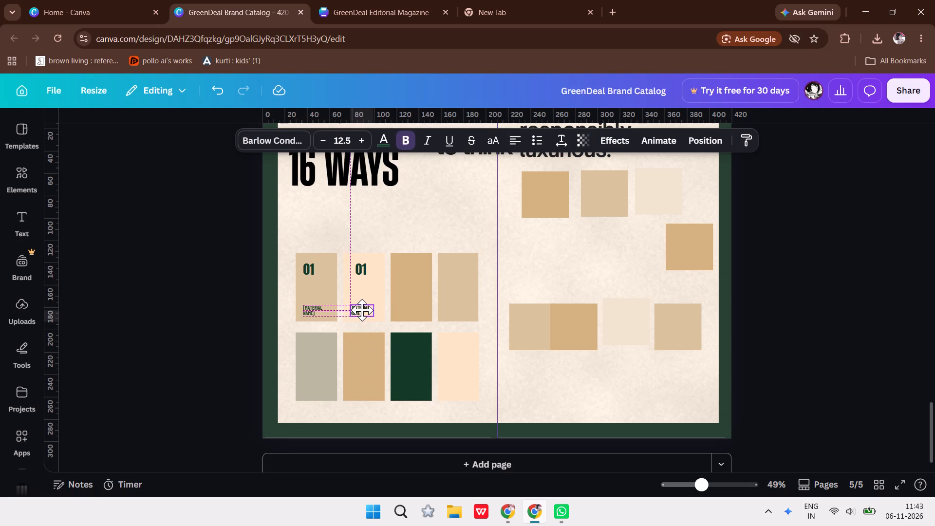
{"action": "left_click_drag", "start_coordinate": [362, 310], "coordinate": [362, 309]}
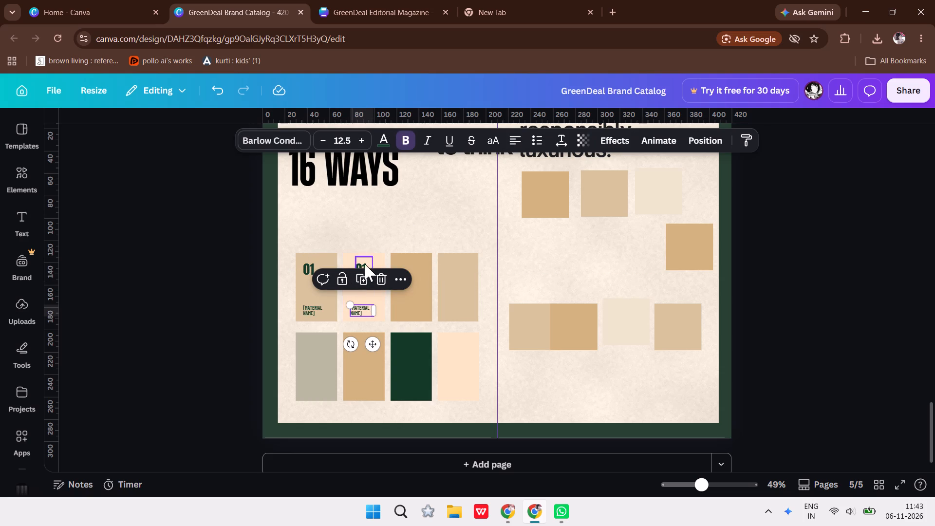
{"action": "left_click", "coordinate": [361, 309]}
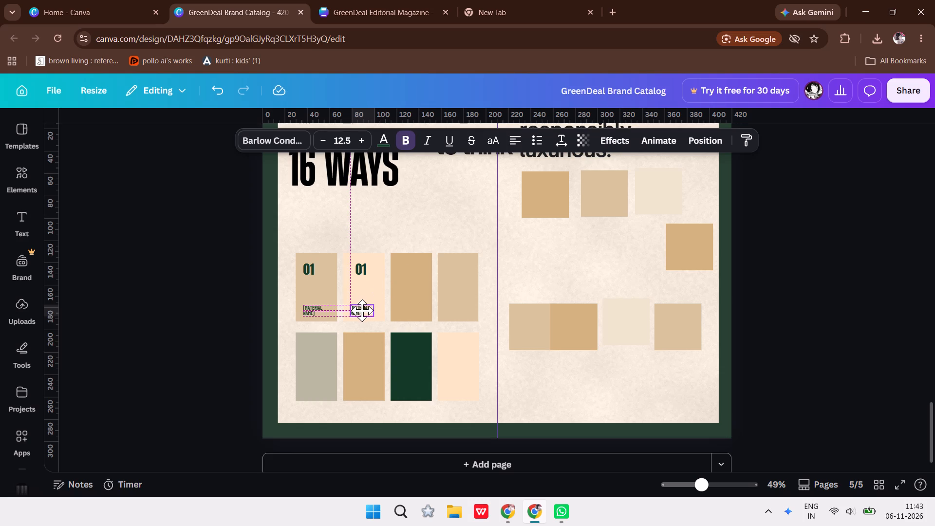
{"action": "left_click", "coordinate": [364, 263]}
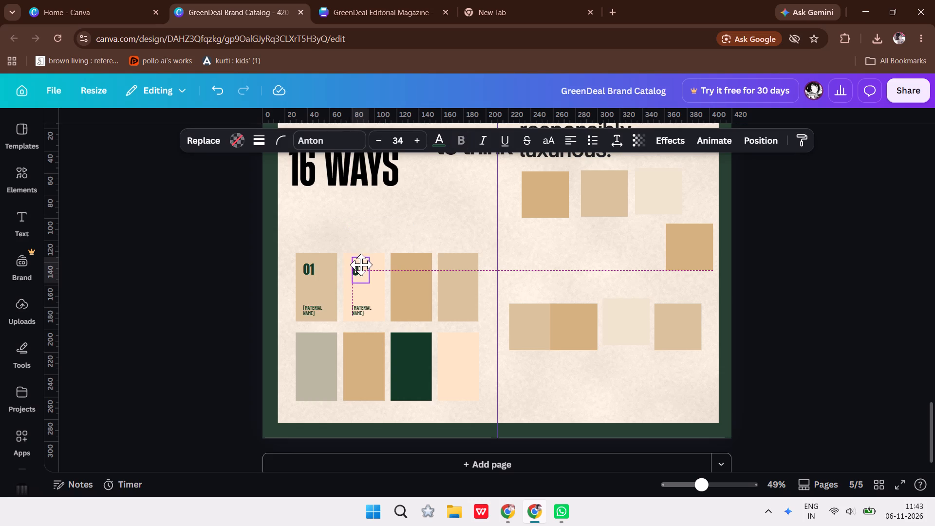
{"action": "left_click", "coordinate": [361, 265]}
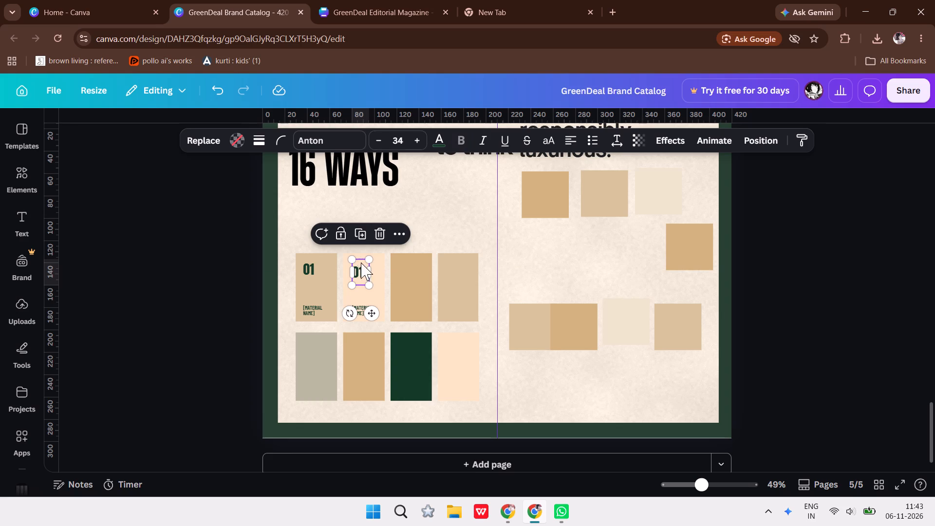
{"action": "left_click", "coordinate": [361, 263]}
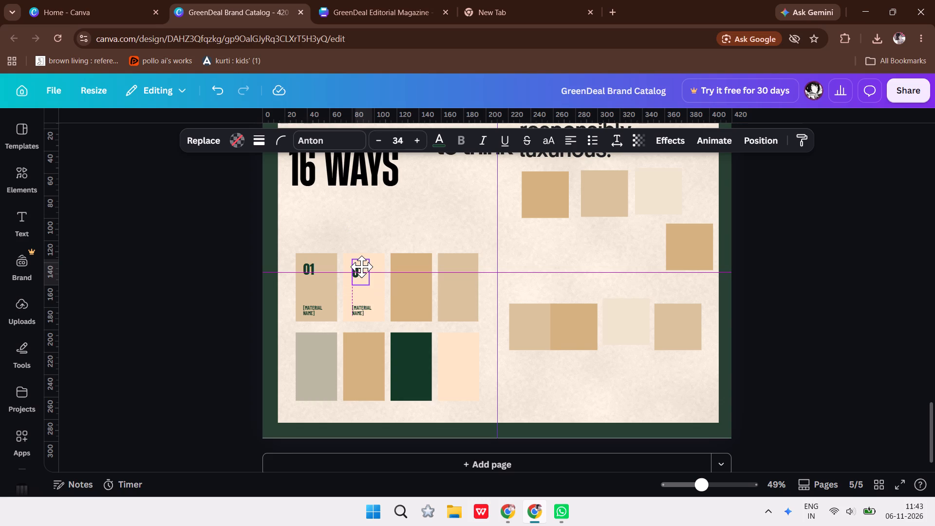
Lower the first rectangle's "01" number slightly to line up with the second rectangle's number, keeping it left-aligned with its label.
{"action": "left_click", "coordinate": [315, 273]}
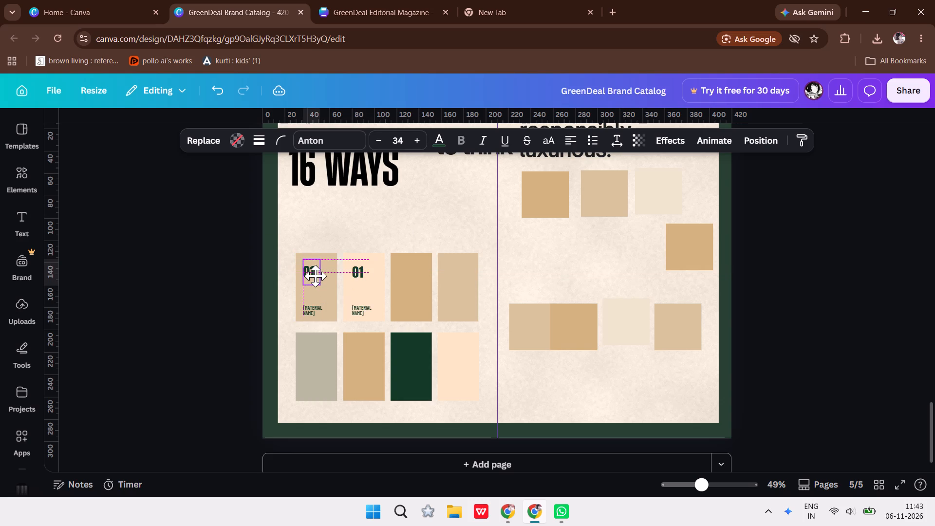
{"action": "left_click_drag", "start_coordinate": [318, 286], "coordinate": [317, 284]}
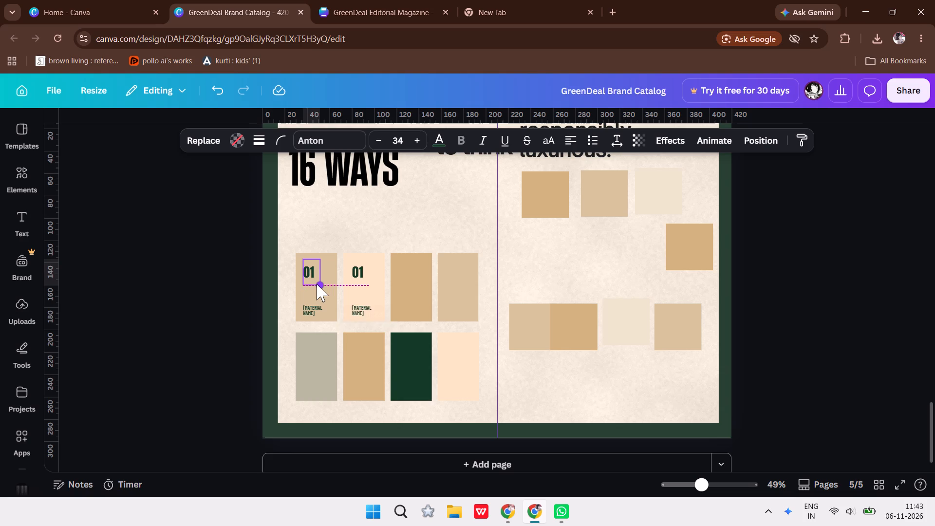
{"action": "left_click_drag", "start_coordinate": [317, 284], "coordinate": [309, 285]}
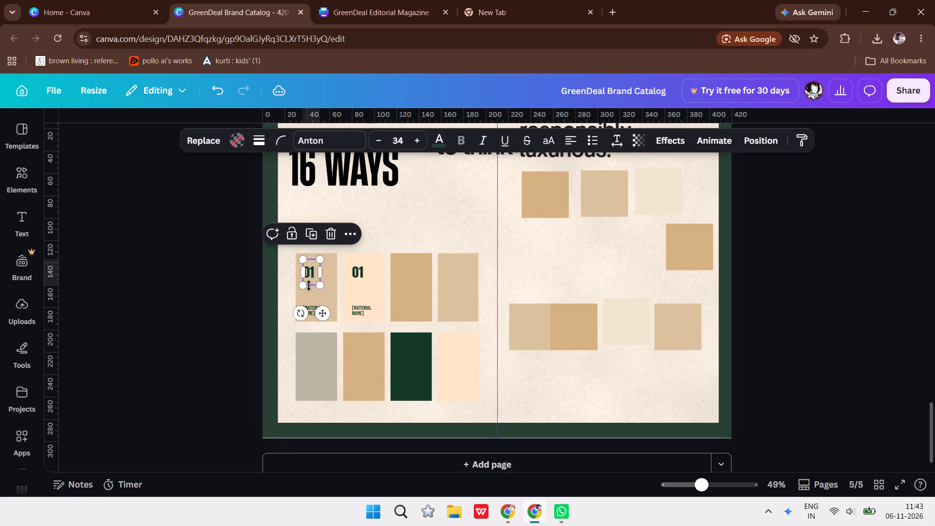
Narrow the "01" text boxes on the first and second rectangles to fit the digits, making the first about 12 wide.
{"action": "left_click", "coordinate": [318, 277]}
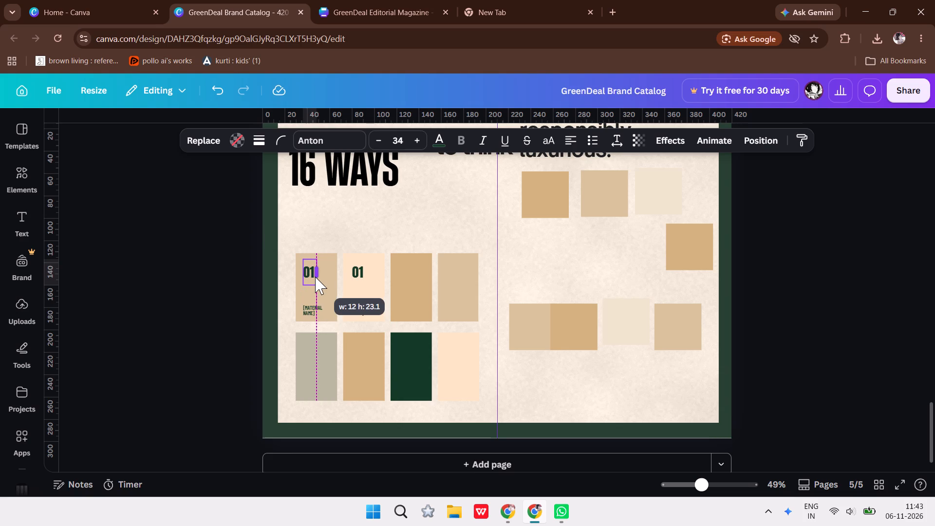
{"action": "left_click", "coordinate": [363, 271]}
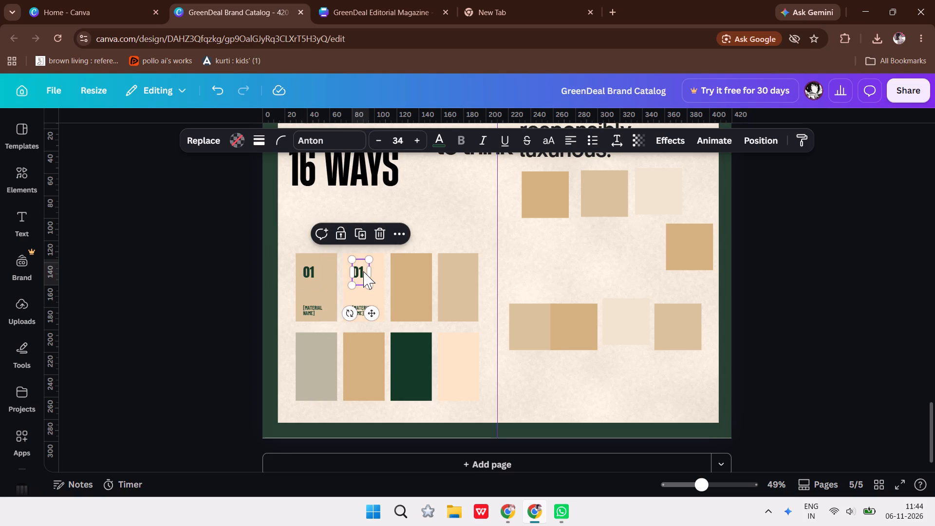
{"action": "left_click", "coordinate": [367, 272]}
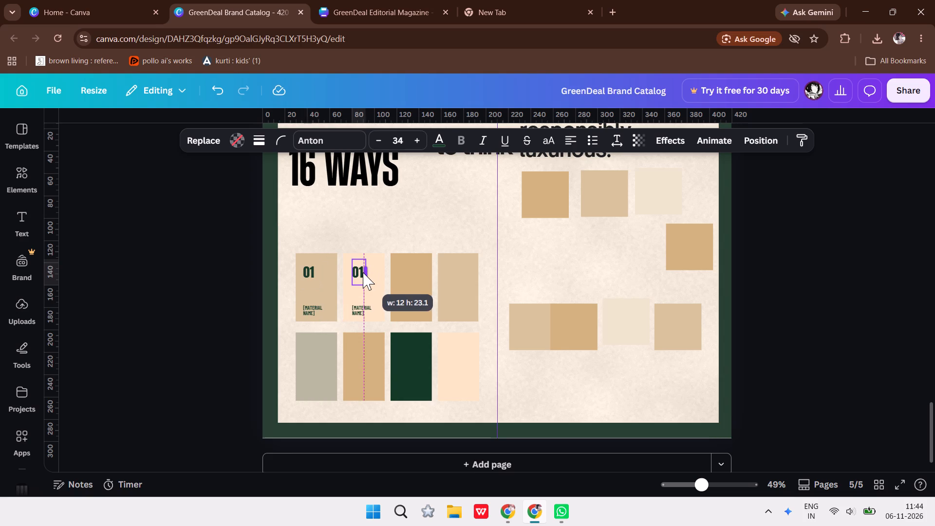
{"action": "left_click", "coordinate": [311, 271]}
{"action": "left_click", "coordinate": [313, 271]}
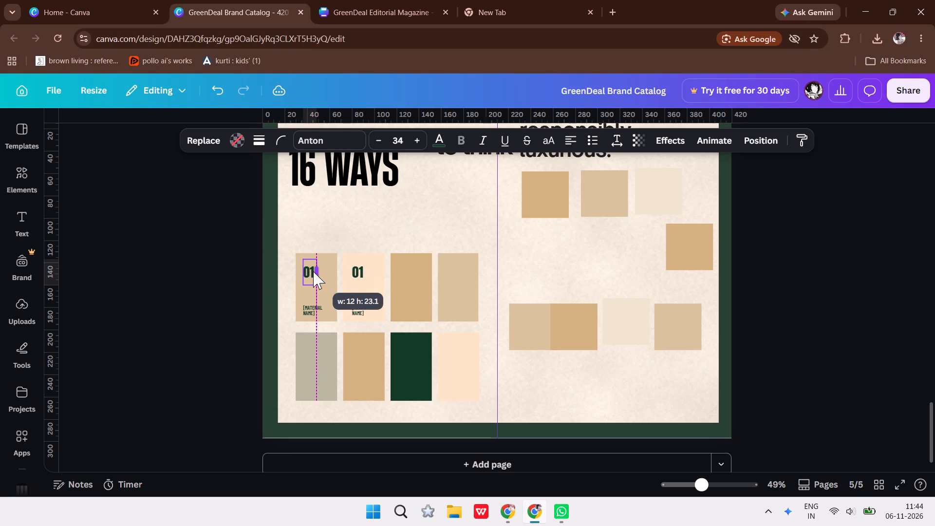
{"action": "left_click", "coordinate": [245, 277]}
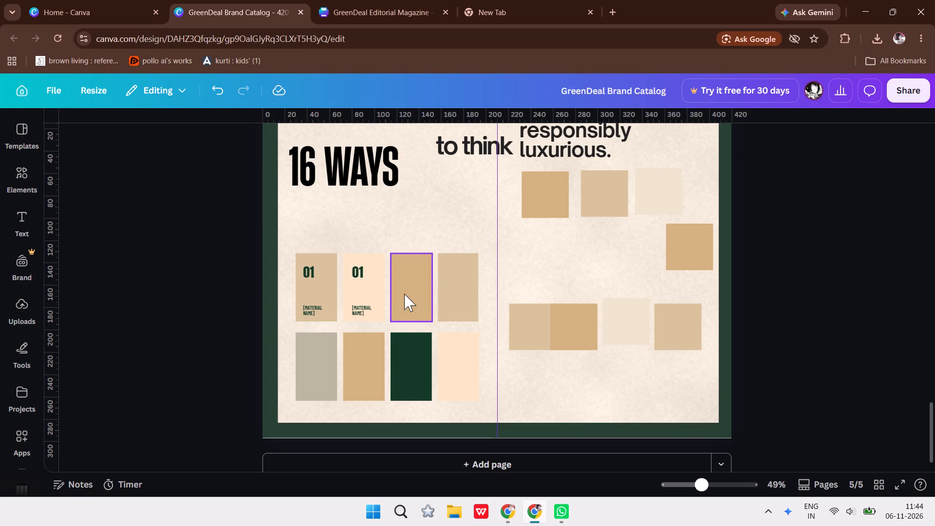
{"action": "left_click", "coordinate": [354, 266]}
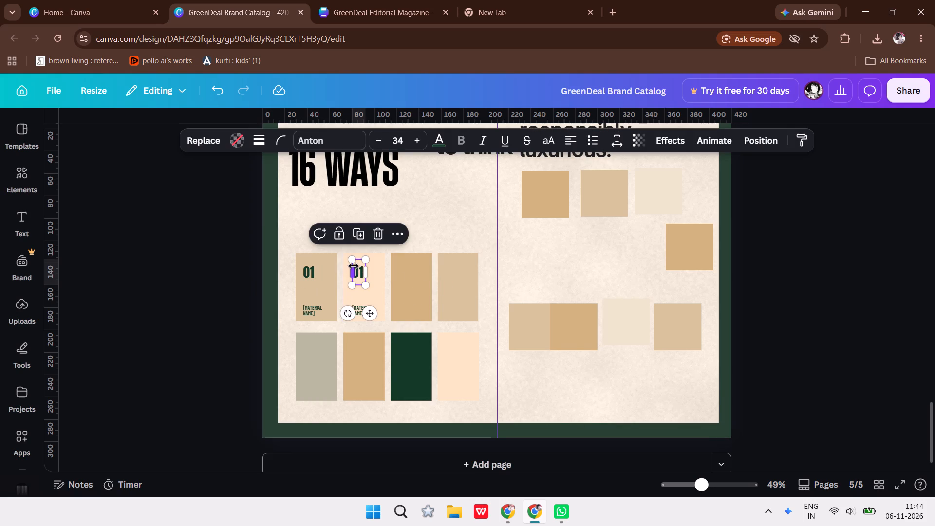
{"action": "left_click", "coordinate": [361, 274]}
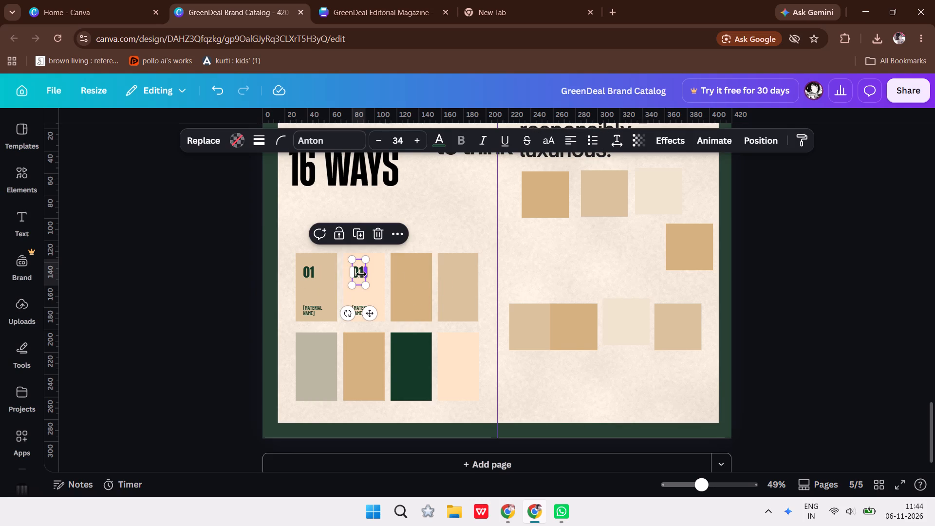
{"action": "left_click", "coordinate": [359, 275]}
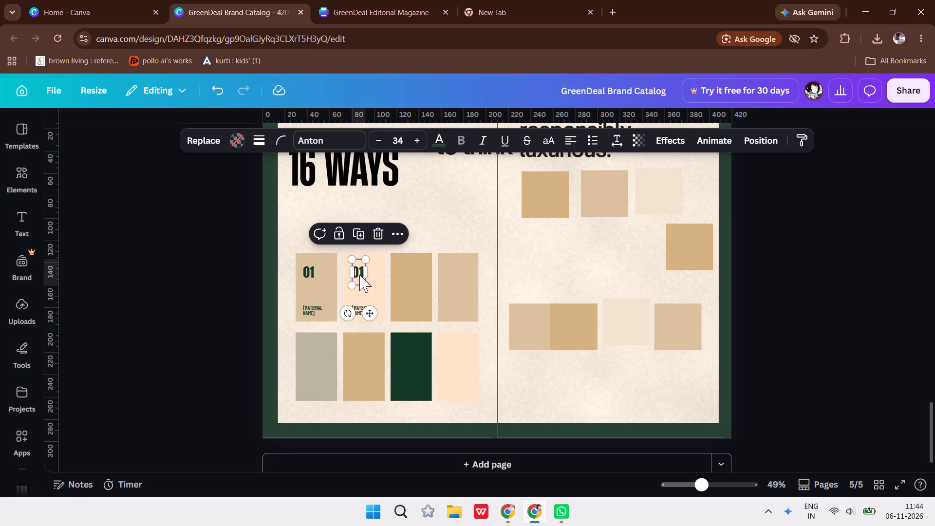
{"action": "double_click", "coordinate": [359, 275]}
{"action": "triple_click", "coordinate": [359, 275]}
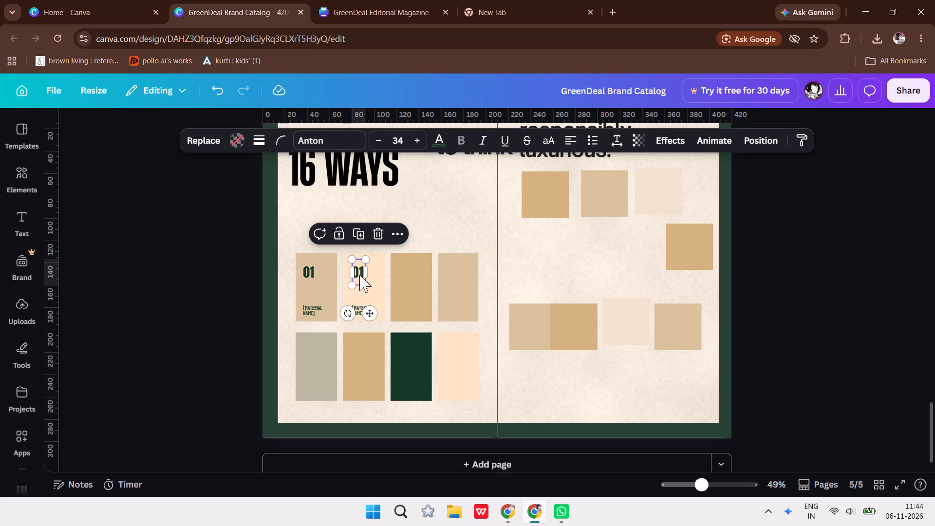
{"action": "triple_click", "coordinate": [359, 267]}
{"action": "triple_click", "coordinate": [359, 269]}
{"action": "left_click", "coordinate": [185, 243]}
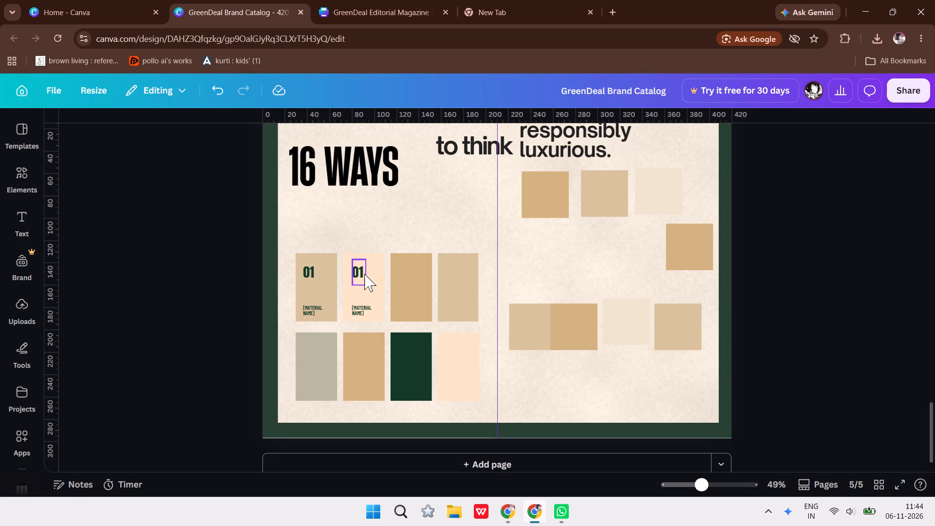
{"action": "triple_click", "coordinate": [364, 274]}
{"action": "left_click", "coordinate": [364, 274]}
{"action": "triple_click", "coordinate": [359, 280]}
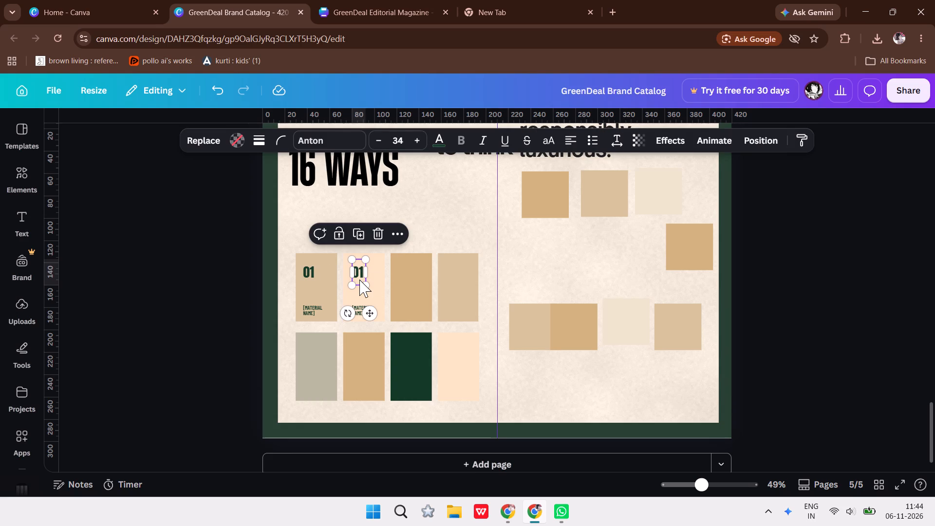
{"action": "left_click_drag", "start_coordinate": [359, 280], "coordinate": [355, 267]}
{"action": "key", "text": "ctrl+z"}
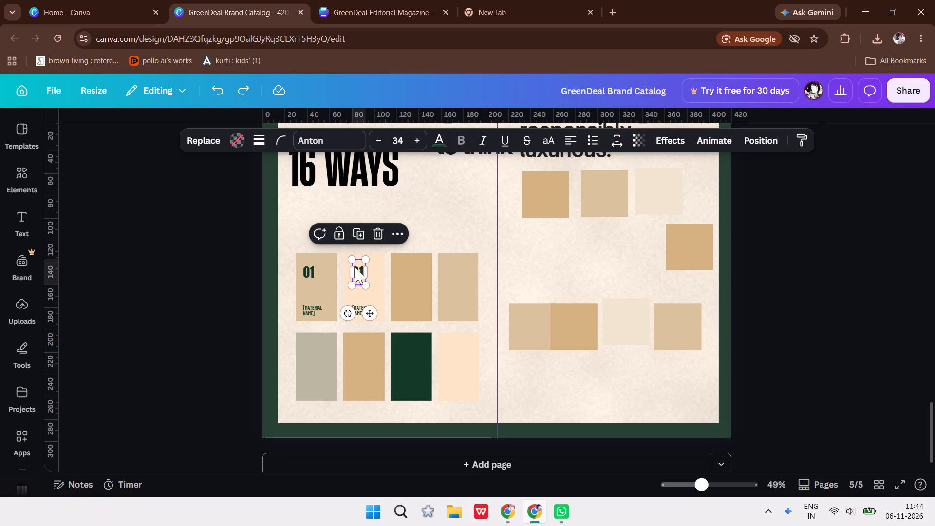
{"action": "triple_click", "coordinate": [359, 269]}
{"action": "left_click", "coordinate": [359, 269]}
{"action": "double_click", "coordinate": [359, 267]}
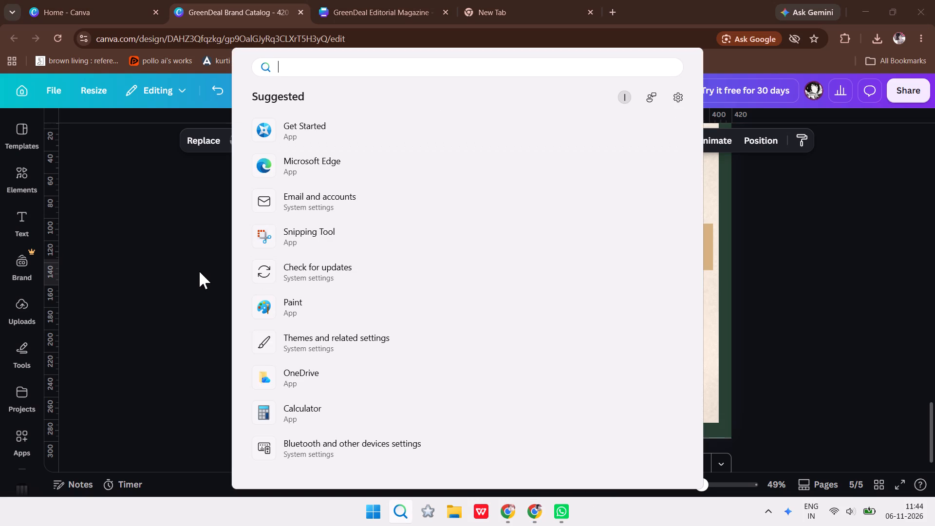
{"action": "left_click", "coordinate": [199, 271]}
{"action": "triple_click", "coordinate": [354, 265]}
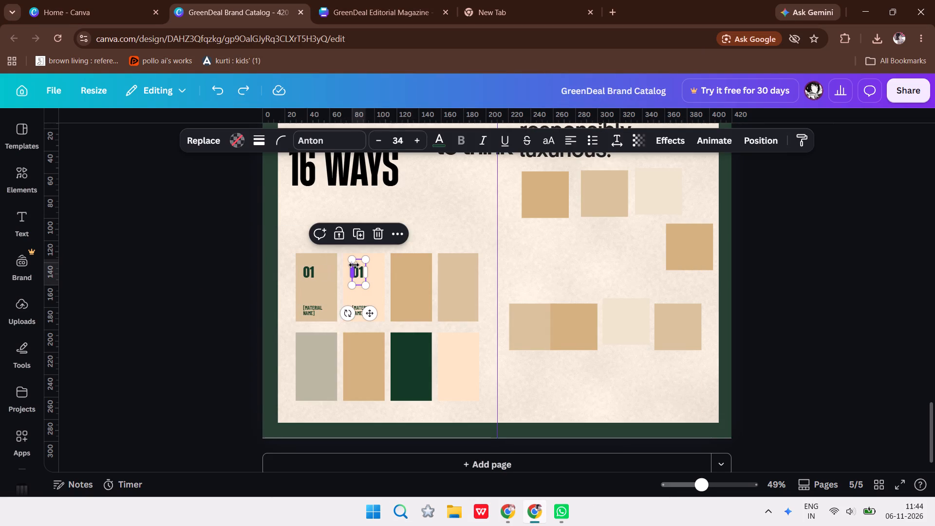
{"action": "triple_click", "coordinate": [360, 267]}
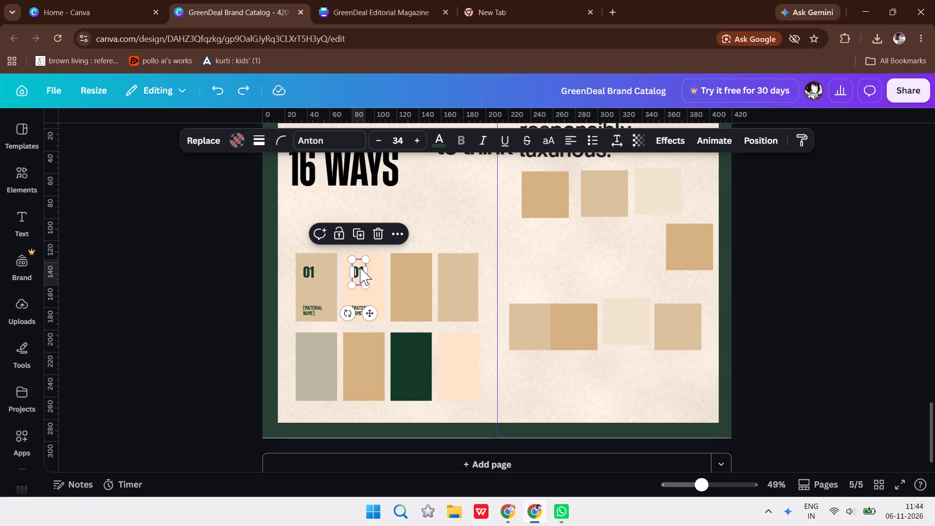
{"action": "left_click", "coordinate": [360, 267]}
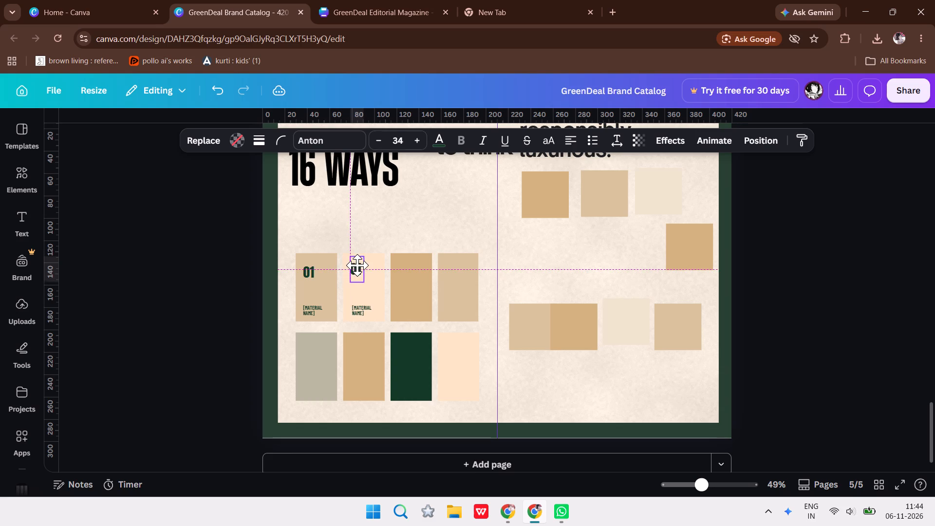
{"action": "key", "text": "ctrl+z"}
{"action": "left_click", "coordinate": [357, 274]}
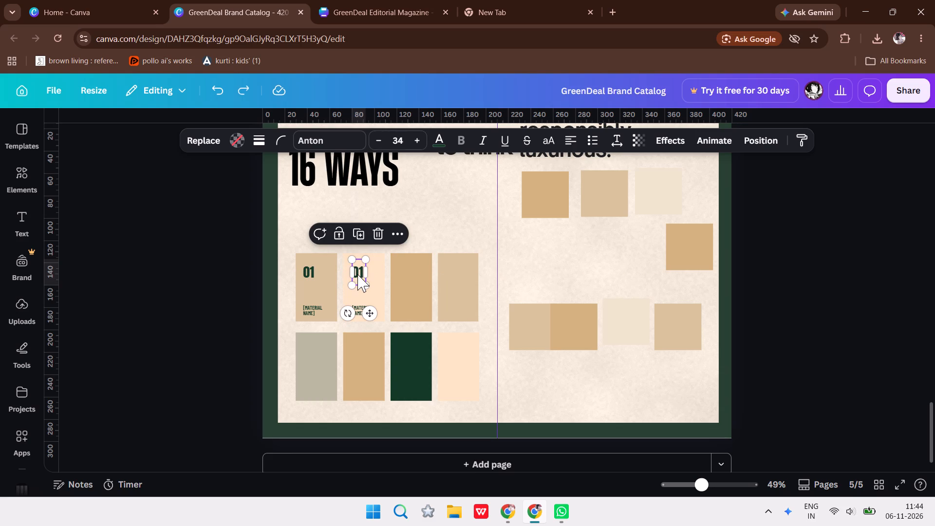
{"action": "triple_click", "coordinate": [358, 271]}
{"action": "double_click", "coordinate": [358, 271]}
Widen the number's text box on the upper row's second rectangle and change the number to "02".
{"action": "left_click_drag", "start_coordinate": [367, 271], "coordinate": [374, 271]}
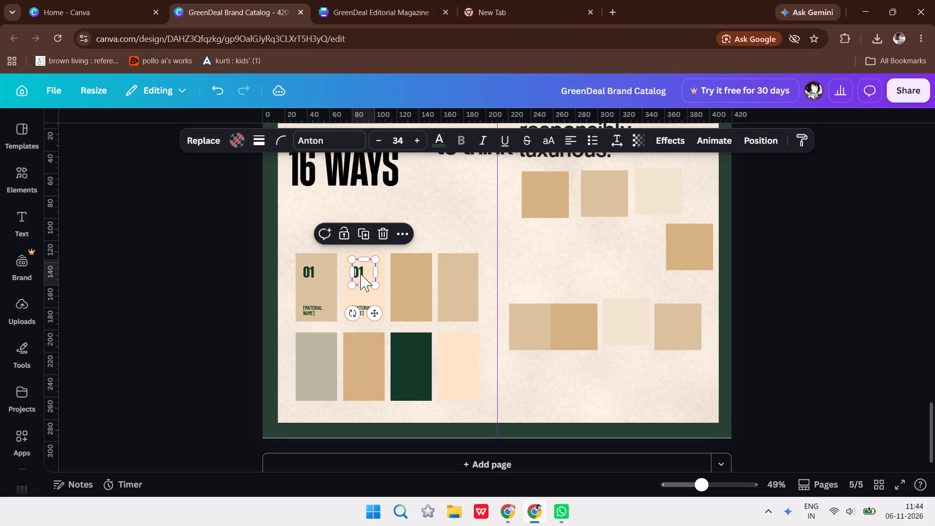
{"action": "triple_click", "coordinate": [360, 274]}
{"action": "key", "text": "BackSpace"}
{"action": "type", "text": "01"}
{"action": "key", "text": "BackSpace"}
{"action": "key", "text": "2"}
{"action": "left_click", "coordinate": [243, 261]}
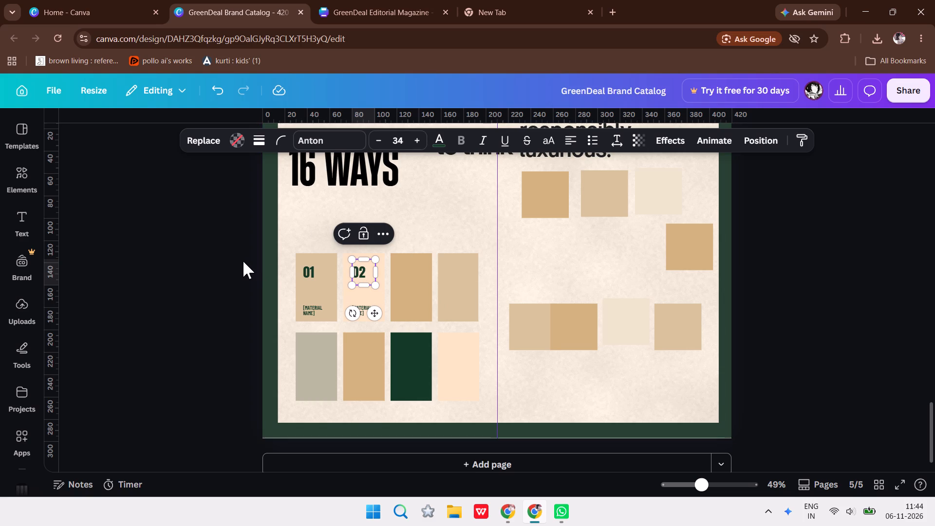
Group the second rectangle's "02" and "[MATERIAL NAME]" label, and place an ungrouped copy of both on the upper row's third rectangle, level with the originals.
{"action": "left_click", "coordinate": [357, 274]}
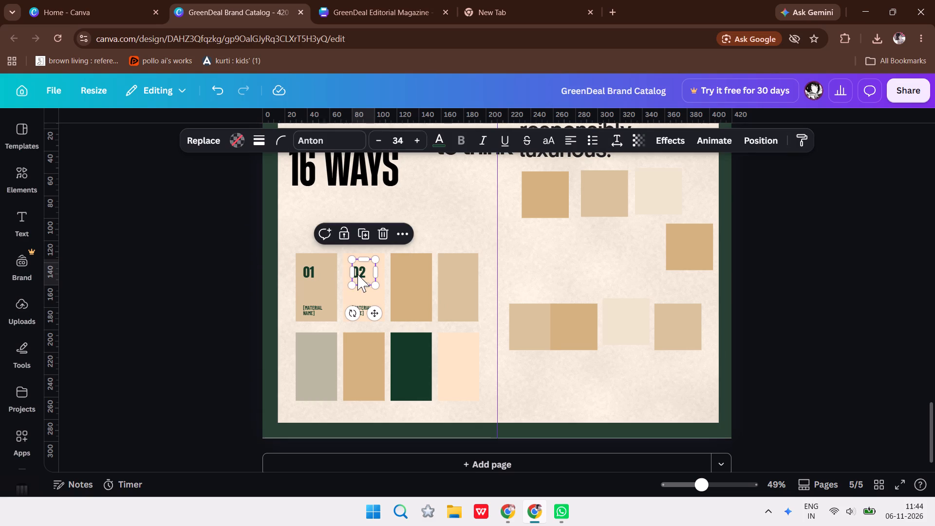
{"action": "left_click", "coordinate": [361, 309], "text": "shift"}
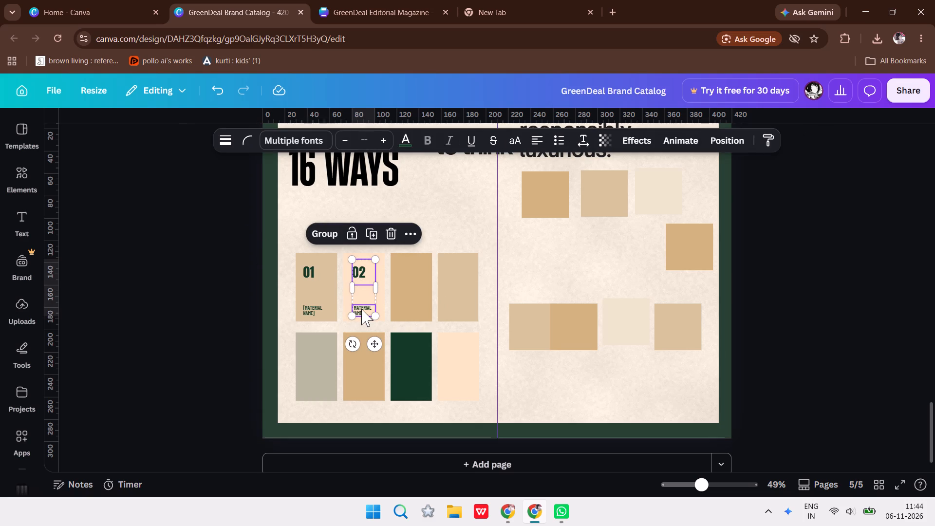
{"action": "key", "text": "ctrl+c"}
{"action": "key", "text": "ctrl+g"}
{"action": "key", "text": "ctrl+v"}
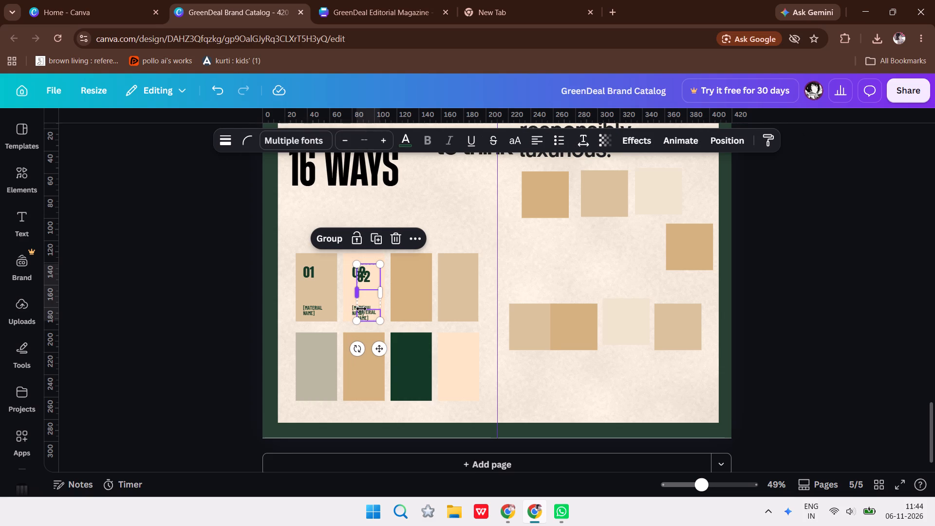
{"action": "key", "text": "Right"}
{"action": "key", "text": "Right"}
{"action": "key", "text": "Right"}
{"action": "key", "text": "Right"}
{"action": "key", "text": "Right"}
{"action": "key", "text": "Right"}
{"action": "key", "text": "Right"}
{"action": "key", "text": "Right"}
{"action": "key", "text": "Right"}
{"action": "key", "text": "Right"}
{"action": "key", "text": "Right"}
{"action": "key", "text": "Right"}
{"action": "key", "text": "Right"}
{"action": "key", "text": "Right"}
{"action": "key", "text": "Right"}
{"action": "key", "text": "Right"}
{"action": "key", "text": "Right"}
{"action": "key", "text": "Right"}
{"action": "key", "text": "Right"}
{"action": "key", "text": "Right"}
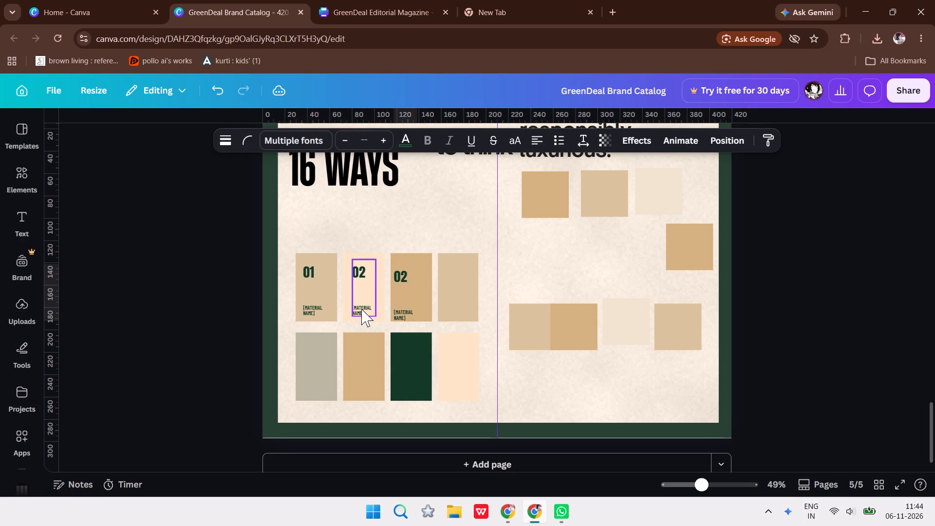
{"action": "left_click", "coordinate": [407, 278]}
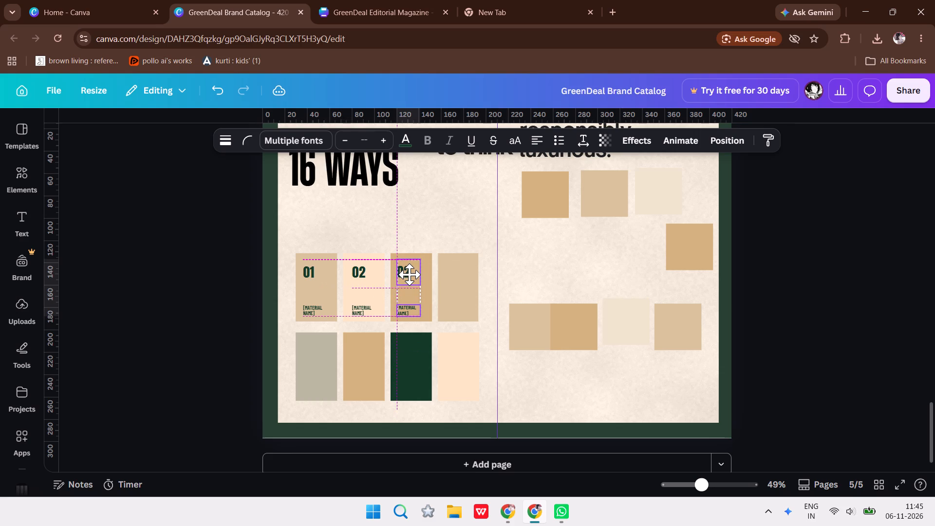
Place another copy of the "02" number and "[MATERIAL NAME]" label on the upper row's fourth rectangle, level with the other labels.
{"action": "key", "text": "ctrl+v"}
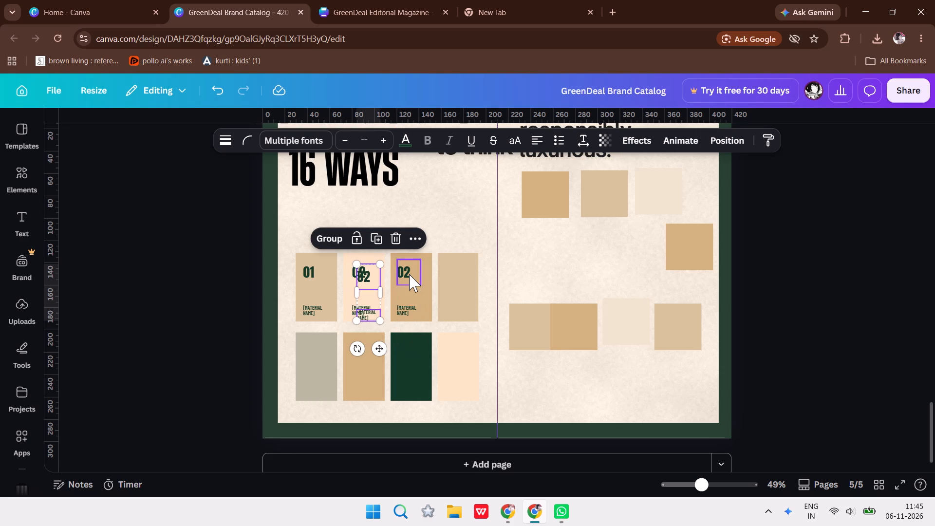
{"action": "left_click_drag", "start_coordinate": [366, 278], "coordinate": [459, 275]}
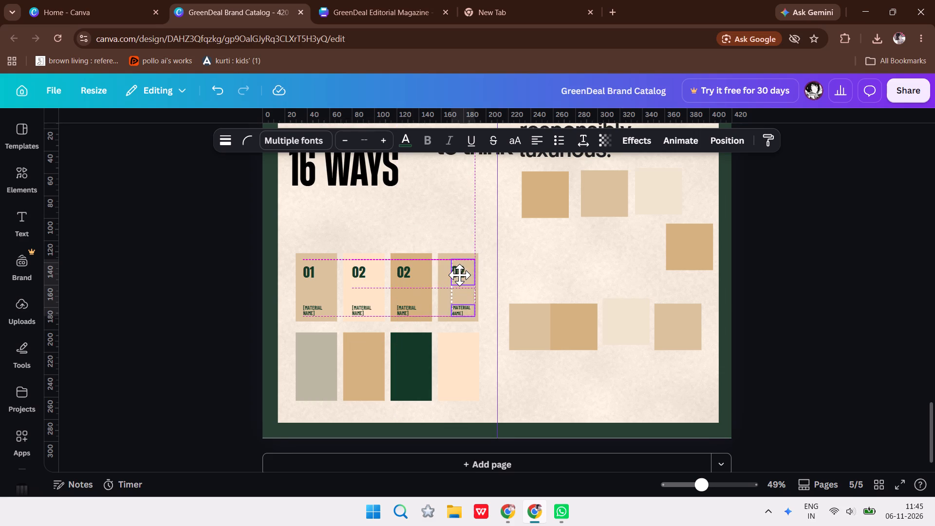
{"action": "left_click_drag", "start_coordinate": [459, 275], "coordinate": [455, 274]}
Shift the third rectangle's "02" number and "[MATERIAL NAME]" label slightly to the right, keeping both level with their rows.
{"action": "left_click", "coordinate": [395, 275]}
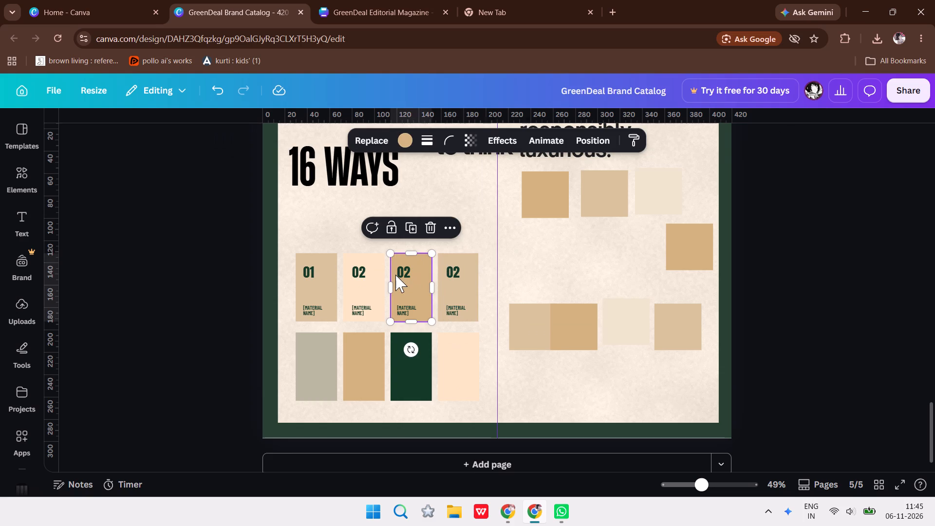
{"action": "left_click", "coordinate": [400, 275]}
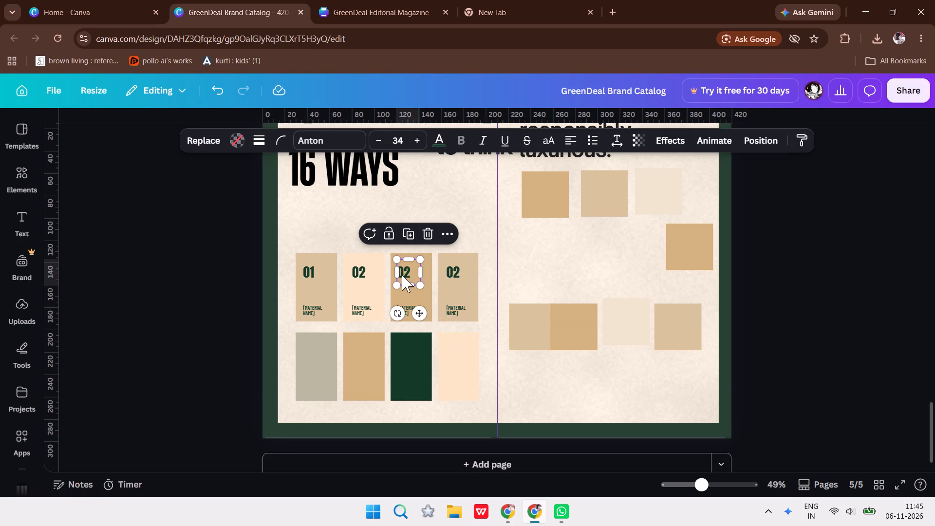
{"action": "left_click", "coordinate": [405, 275]}
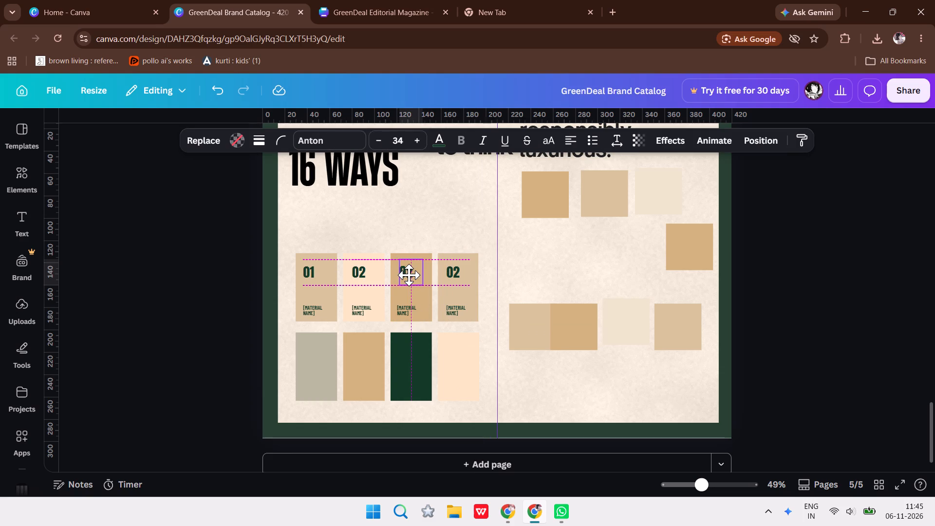
{"action": "left_click", "coordinate": [409, 308]}
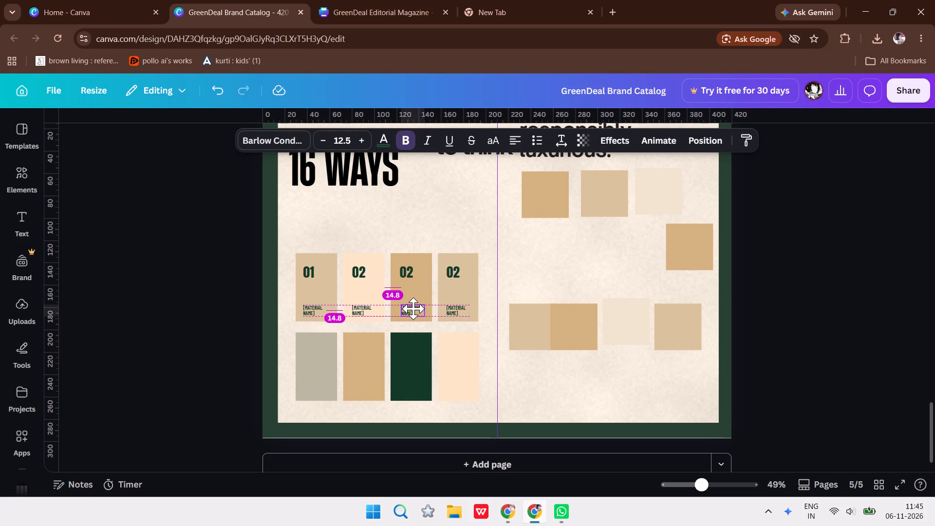
{"action": "left_click", "coordinate": [171, 296]}
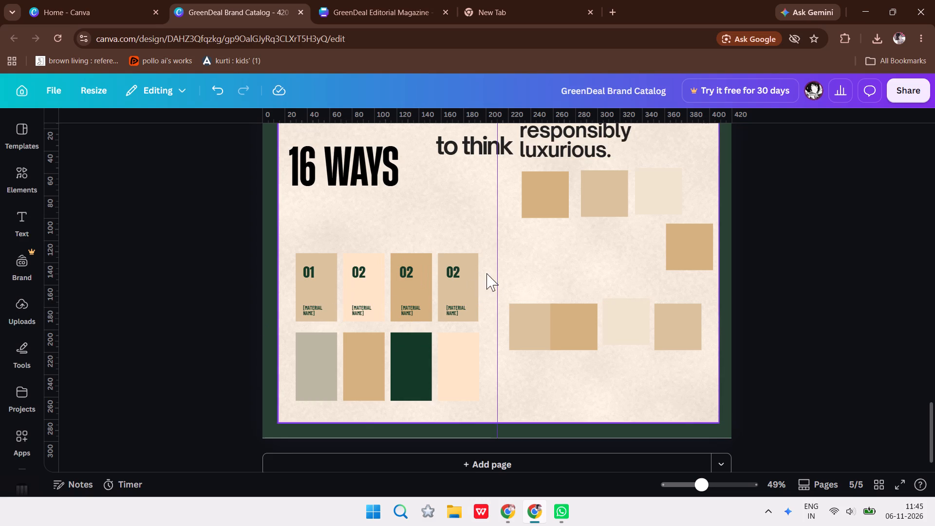
Place a copy of the "02" number and "[MATERIAL NAME]" label on the lower row's second rectangle, inset near its left edge.
{"action": "key", "text": "ctrl+v"}
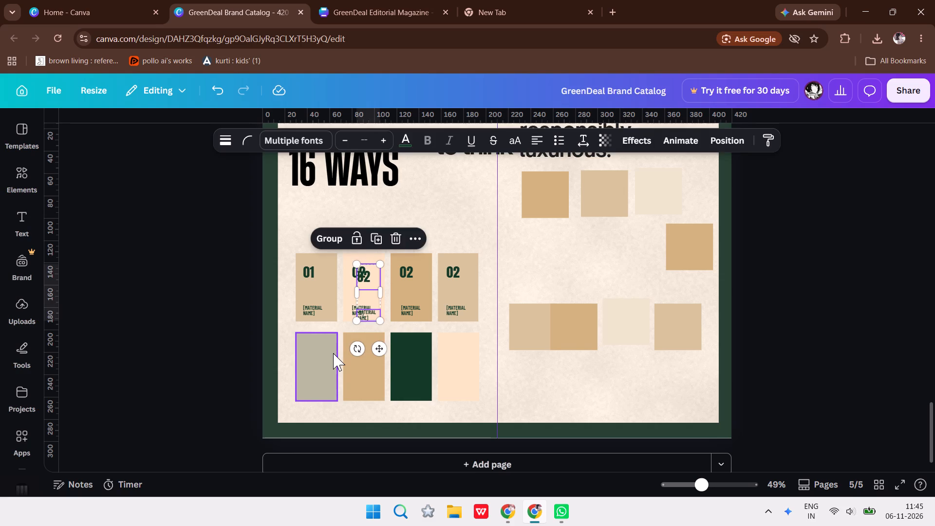
{"action": "key", "text": "Down"}
{"action": "key", "text": "Down"}
{"action": "key", "text": "Down"}
{"action": "key", "text": "Down"}
{"action": "key", "text": "Down"}
{"action": "key", "text": "Down"}
{"action": "key", "text": "Down"}
{"action": "key", "text": "Down"}
{"action": "key", "text": "Down"}
{"action": "key", "text": "Down"}
{"action": "key", "text": "Down"}
{"action": "key", "text": "Down"}
{"action": "key", "text": "Down"}
{"action": "key", "text": "Down"}
{"action": "key", "text": "Down"}
{"action": "key", "text": "Down"}
{"action": "key", "text": "Down"}
{"action": "key", "text": "Down"}
{"action": "key", "text": "Down"}
{"action": "key", "text": "Down"}
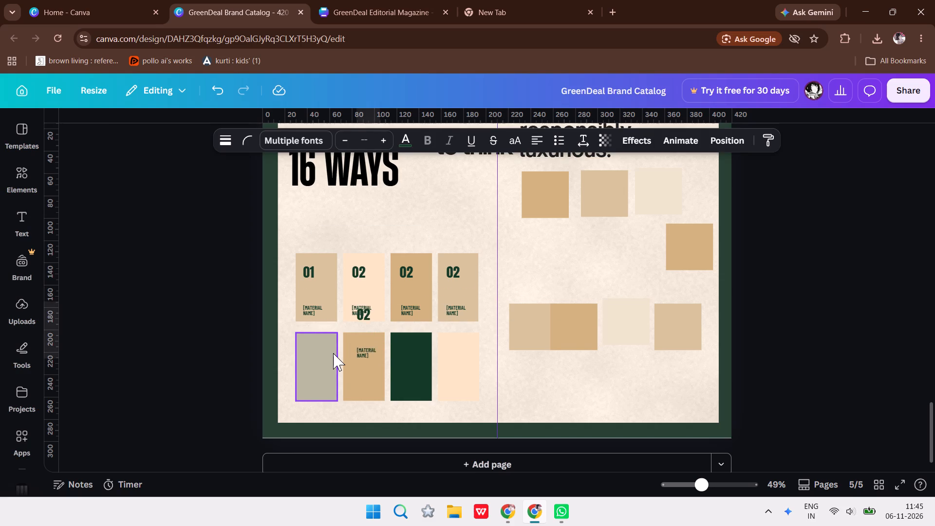
{"action": "key", "text": "Left"}
{"action": "key", "text": "Left"}
{"action": "key", "text": "Left"}
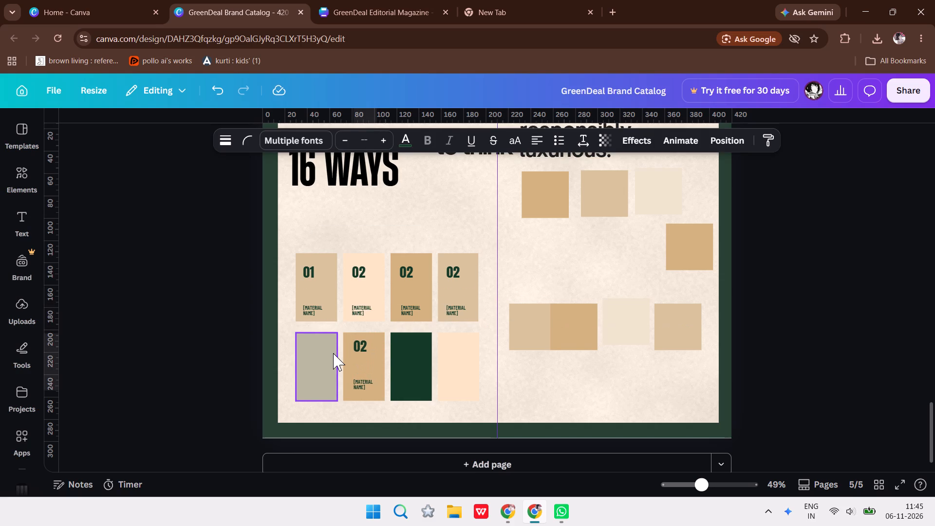
{"action": "key", "text": "Down"}
{"action": "key", "text": "Down"}
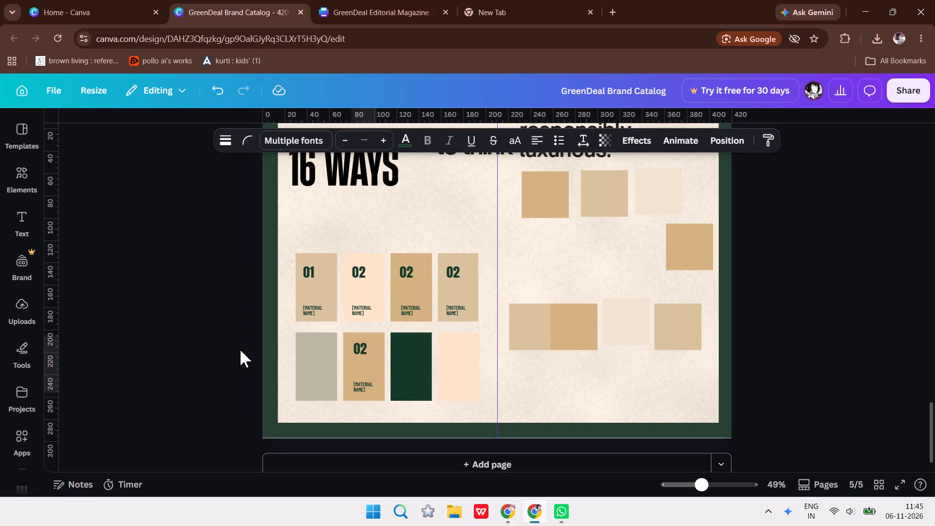
{"action": "key", "text": "Left"}
{"action": "key", "text": "Left"}
{"action": "key", "text": "Left"}
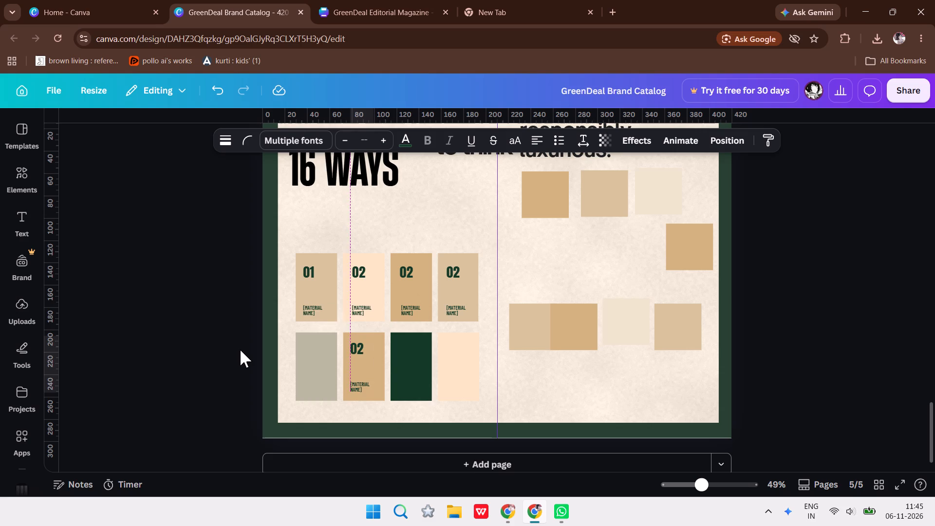
{"action": "key", "text": "Right"}
{"action": "key", "text": "Down"}
{"action": "key", "text": "Left"}
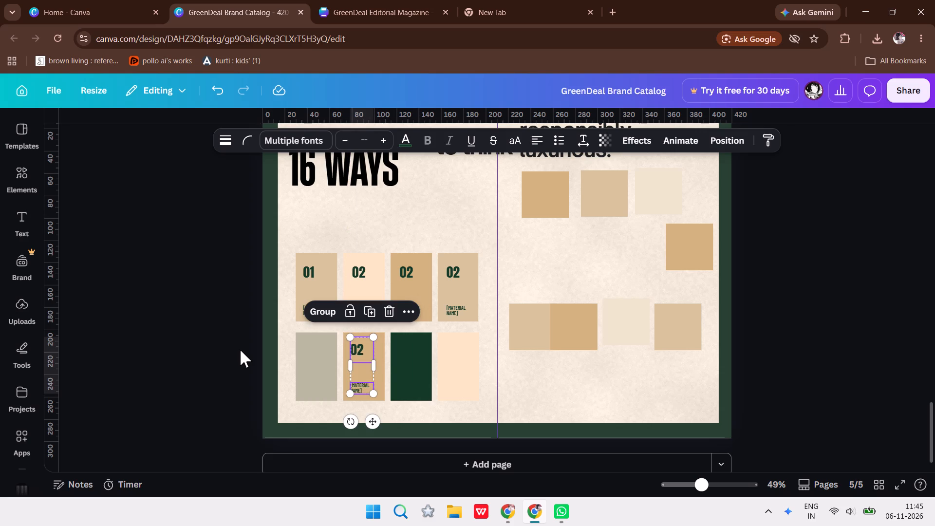
Place a copy of the "02" number and "[MATERIAL NAME]" label on the lower row's first rectangle, level with those on its second rectangle.
{"action": "left_click", "coordinate": [240, 350]}
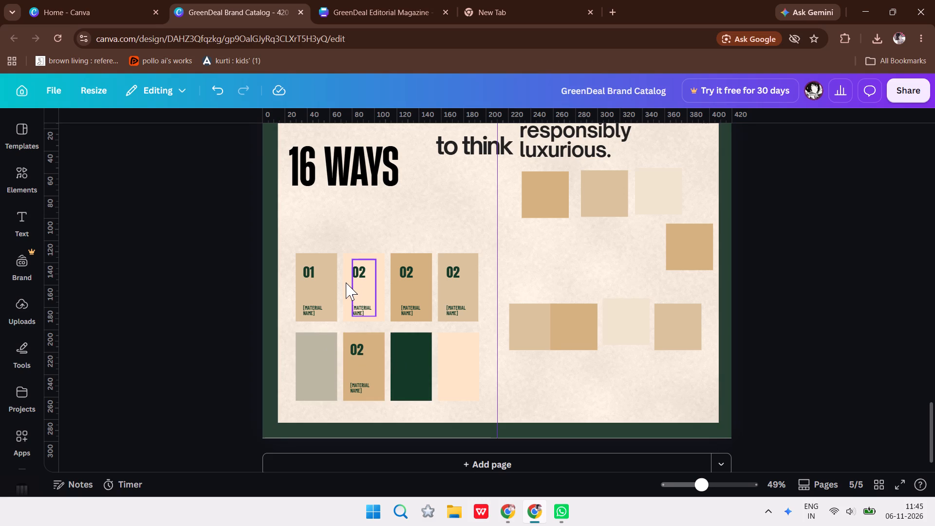
{"action": "key", "text": "ctrl+v"}
{"action": "key", "text": "Down"}
{"action": "key", "text": "Down"}
{"action": "key", "text": "Down"}
{"action": "key", "text": "Down"}
{"action": "key", "text": "Down"}
{"action": "key", "text": "Down"}
{"action": "key", "text": "Down"}
{"action": "key", "text": "Down"}
{"action": "key", "text": "Down"}
{"action": "key", "text": "Down"}
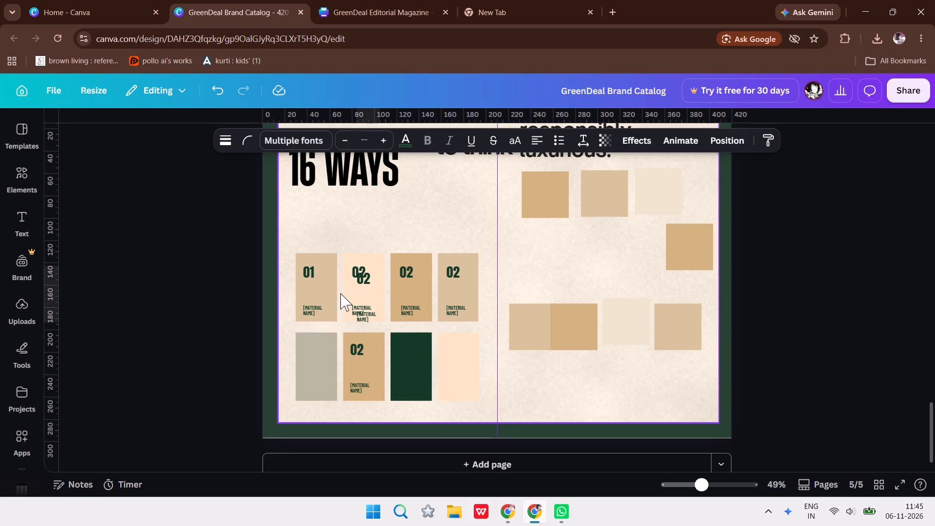
{"action": "key", "text": "Left"}
{"action": "key", "text": "Left"}
{"action": "key", "text": "Left"}
{"action": "key", "text": "Left"}
{"action": "key", "text": "Left"}
{"action": "key", "text": "Left"}
{"action": "key", "text": "Left"}
{"action": "key", "text": "Left"}
{"action": "key", "text": "Left"}
{"action": "key", "text": "Left"}
{"action": "key", "text": "Left"}
{"action": "key", "text": "Left"}
{"action": "key", "text": "Left"}
{"action": "key", "text": "Left"}
{"action": "key", "text": "Left"}
{"action": "key", "text": "Left"}
{"action": "key", "text": "Left"}
{"action": "key", "text": "Left"}
{"action": "key", "text": "Left"}
{"action": "key", "text": "Left"}
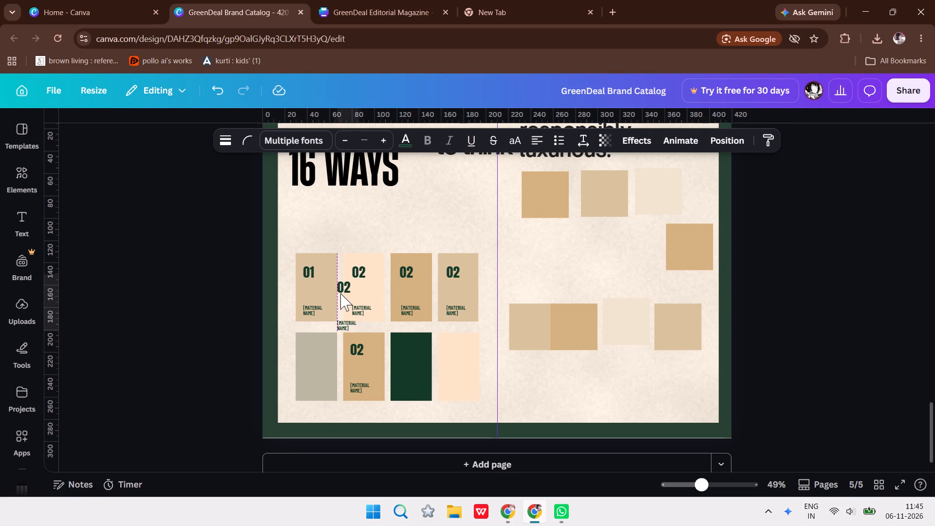
{"action": "key", "text": "Down"}
{"action": "key", "text": "Down"}
{"action": "key", "text": "Down"}
{"action": "key", "text": "Down"}
{"action": "key", "text": "Down"}
{"action": "key", "text": "Down"}
{"action": "key", "text": "Down"}
{"action": "key", "text": "Down"}
{"action": "key", "text": "Down"}
{"action": "key", "text": "Down"}
{"action": "key", "text": "Down"}
{"action": "key", "text": "Down"}
{"action": "key", "text": "Down"}
{"action": "key", "text": "Down"}
{"action": "key", "text": "Down"}
{"action": "key", "text": "Down"}
{"action": "key", "text": "Down"}
{"action": "key", "text": "Down"}
{"action": "key", "text": "Down"}
{"action": "key", "text": "Down"}
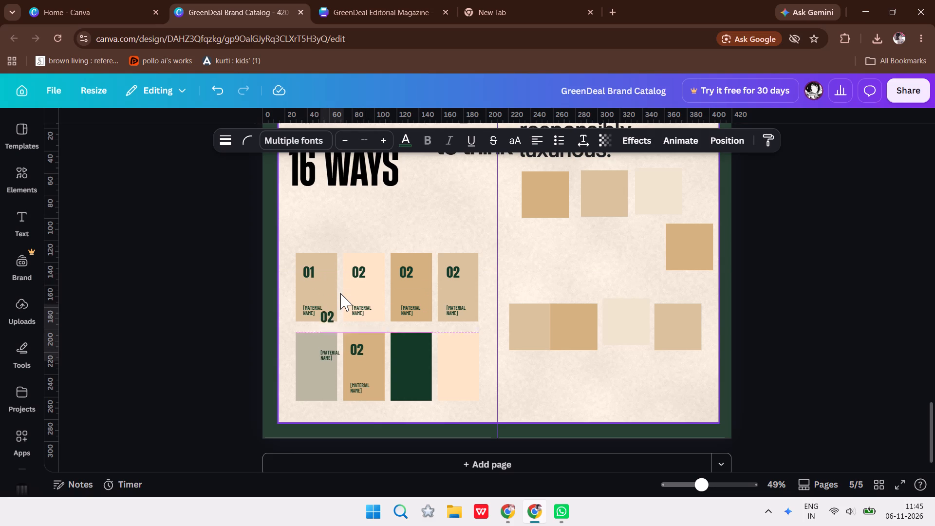
{"action": "key", "text": "Down"}
{"action": "key", "text": "Down"}
{"action": "key", "text": "Down"}
{"action": "key", "text": "Down"}
{"action": "key", "text": "Down"}
{"action": "key", "text": "Down"}
{"action": "key", "text": "Down"}
{"action": "key", "text": "Down"}
{"action": "key", "text": "Down"}
{"action": "key", "text": "Down"}
{"action": "key", "text": "Down"}
{"action": "key", "text": "Down"}
{"action": "key", "text": "Down"}
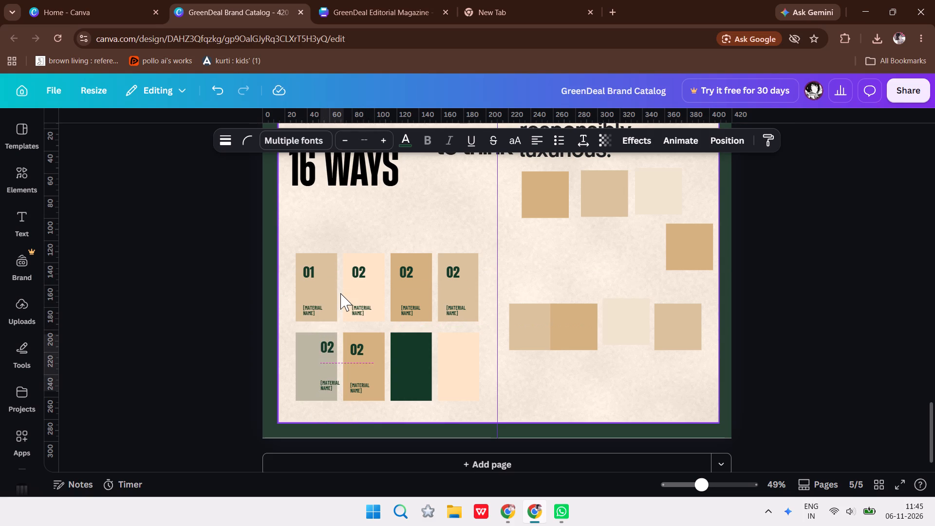
{"action": "key", "text": "Down"}
{"action": "key", "text": "Up"}
{"action": "key", "text": "Up"}
{"action": "key", "text": "Up"}
{"action": "key", "text": "Up"}
{"action": "key", "text": "Up"}
{"action": "key", "text": "Up"}
{"action": "key", "text": "Up"}
{"action": "key", "text": "Up"}
{"action": "key", "text": "Up"}
{"action": "key", "text": "Up"}
{"action": "key", "text": "Up"}
{"action": "key", "text": "Up"}
{"action": "key", "text": "Up"}
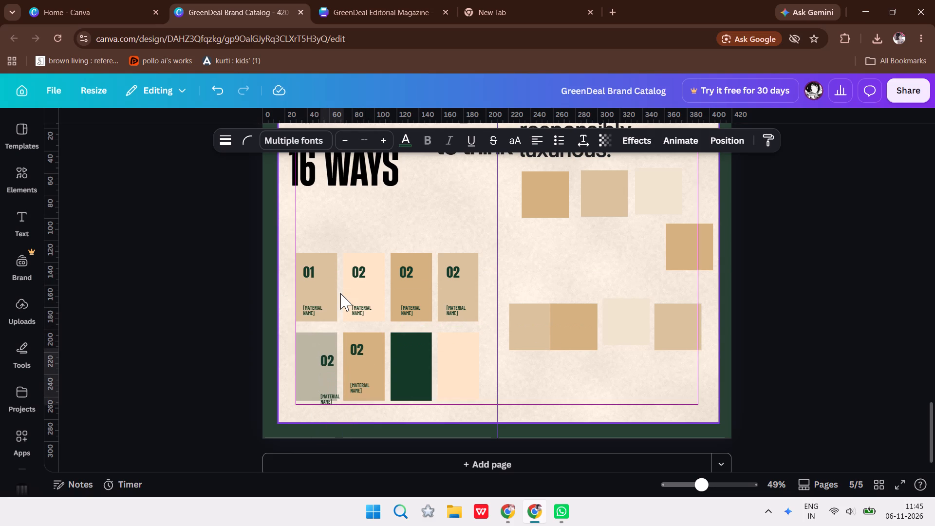
{"action": "key", "text": "Left"}
{"action": "key", "text": "Left"}
{"action": "key", "text": "Left"}
{"action": "key", "text": "Left"}
{"action": "key", "text": "Left"}
{"action": "key", "text": "Left"}
{"action": "key", "text": "Left"}
{"action": "key", "text": "Left"}
{"action": "key", "text": "Left"}
{"action": "key", "text": "Left"}
{"action": "key", "text": "Left"}
{"action": "key", "text": "Left"}
{"action": "key", "text": "Left"}
{"action": "key", "text": "Left"}
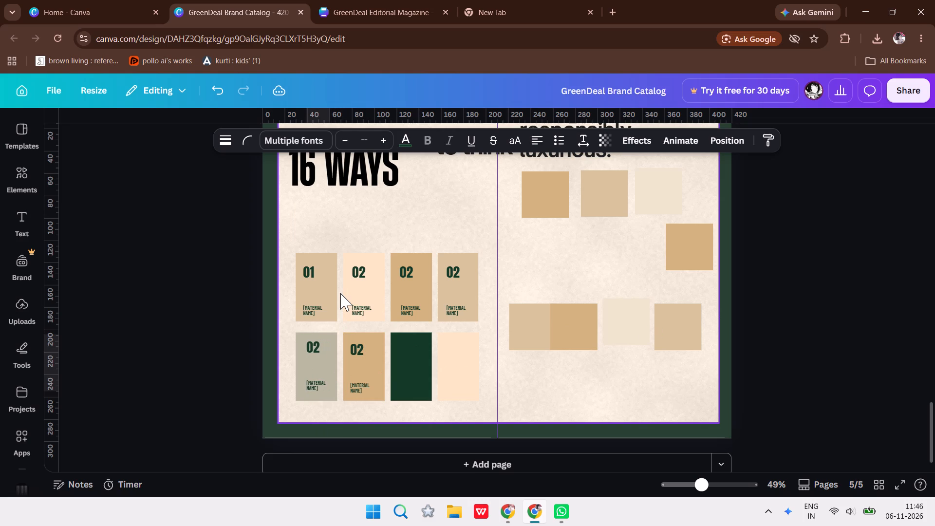
{"action": "key", "text": "Left"}
{"action": "key", "text": "Right"}
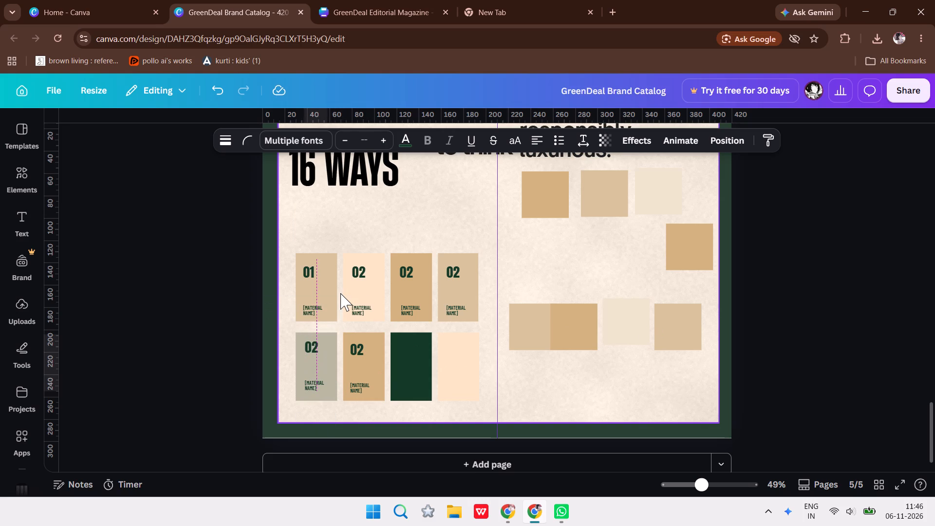
{"action": "key", "text": "Right"}
{"action": "key", "text": "Right"}
{"action": "key", "text": "Down"}
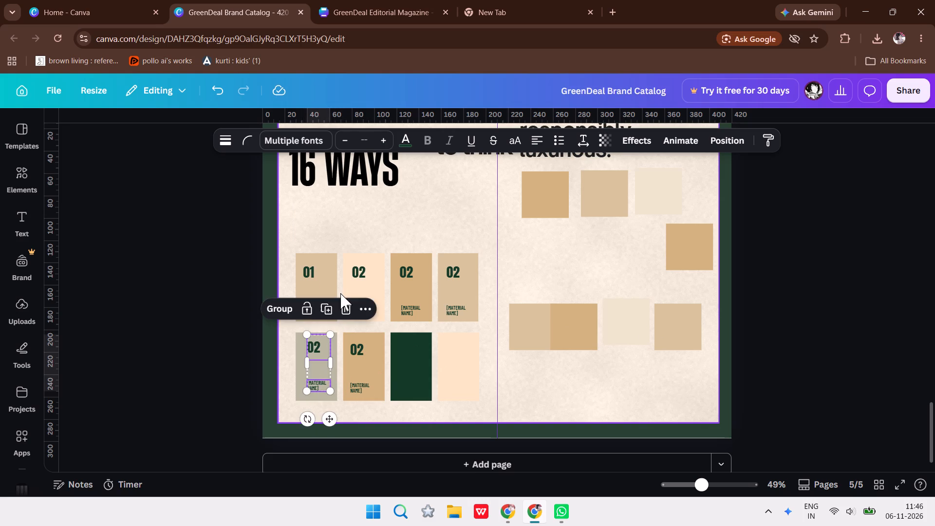
{"action": "key", "text": "Down"}
{"action": "key", "text": "Left"}
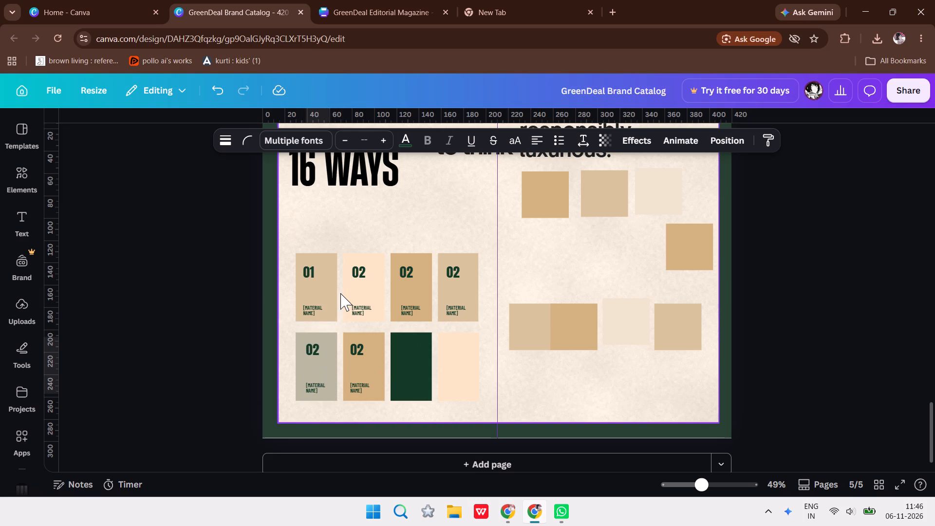
{"action": "left_click", "coordinate": [213, 291]}
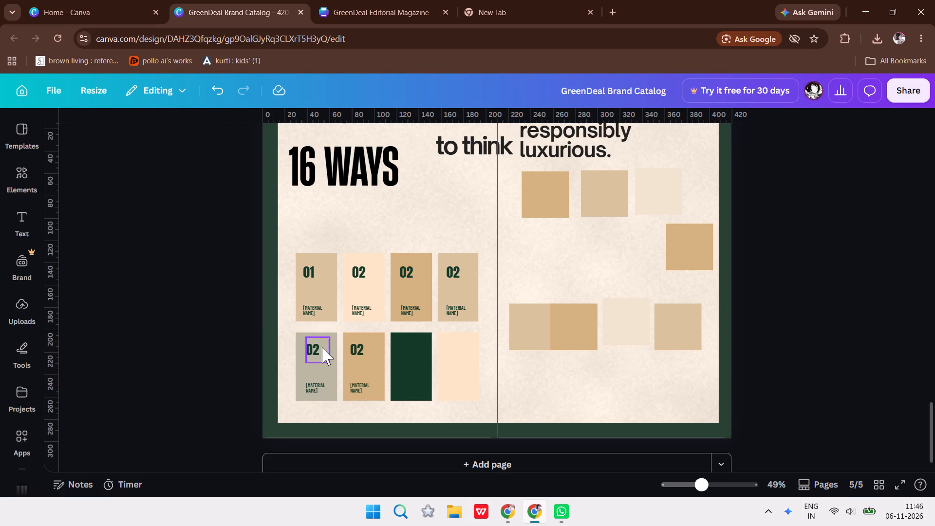
Shift the lower row's first "02" number and "[MATERIAL NAME]" label slightly left, in line with the "01" and label above.
{"action": "left_click_drag", "start_coordinate": [319, 348], "coordinate": [315, 350]}
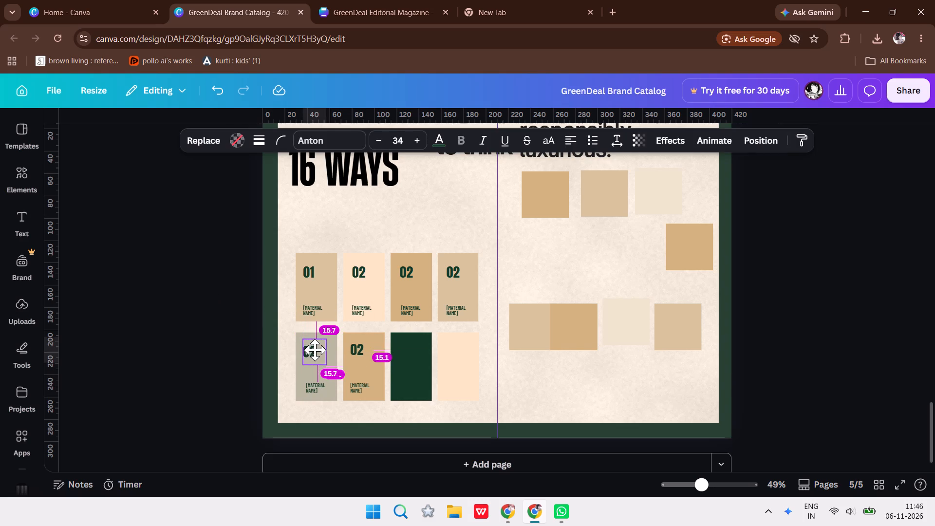
{"action": "left_click_drag", "start_coordinate": [315, 350], "coordinate": [316, 349]}
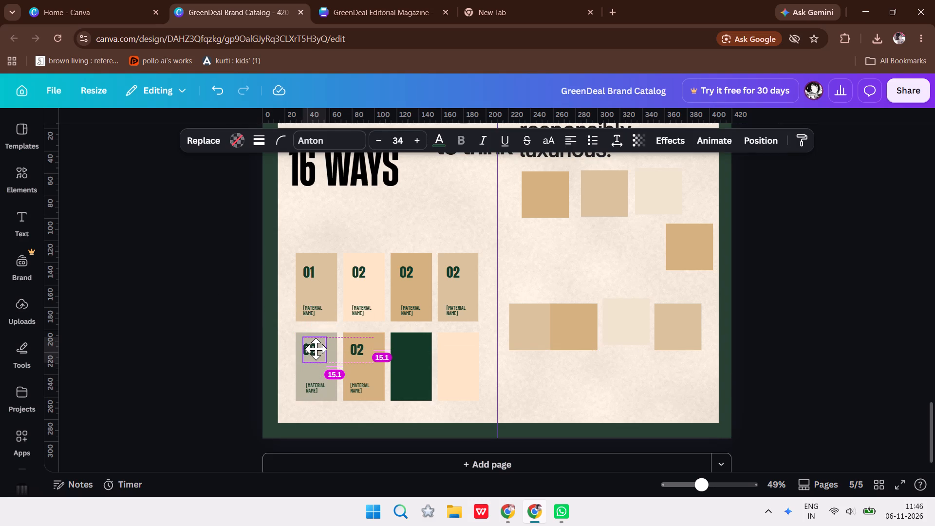
{"action": "left_click_drag", "start_coordinate": [316, 349], "coordinate": [315, 352]}
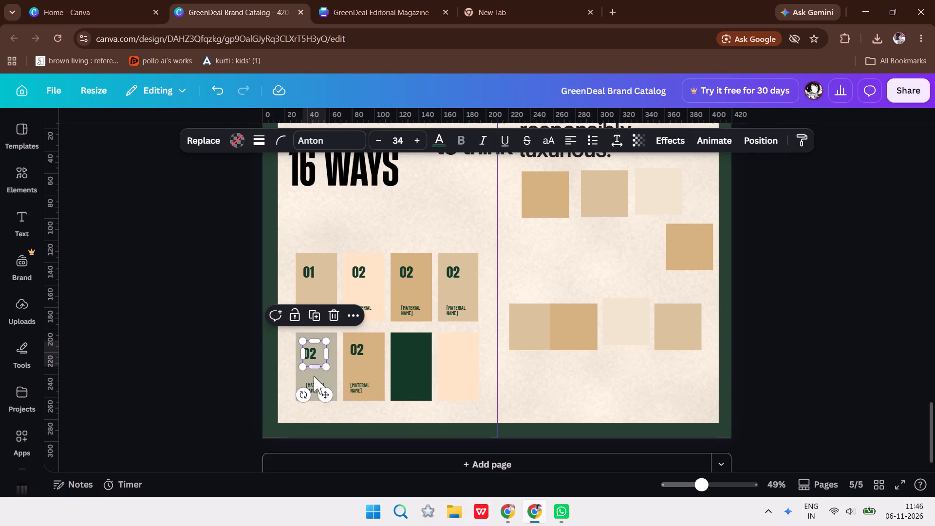
{"action": "left_click", "coordinate": [314, 382]}
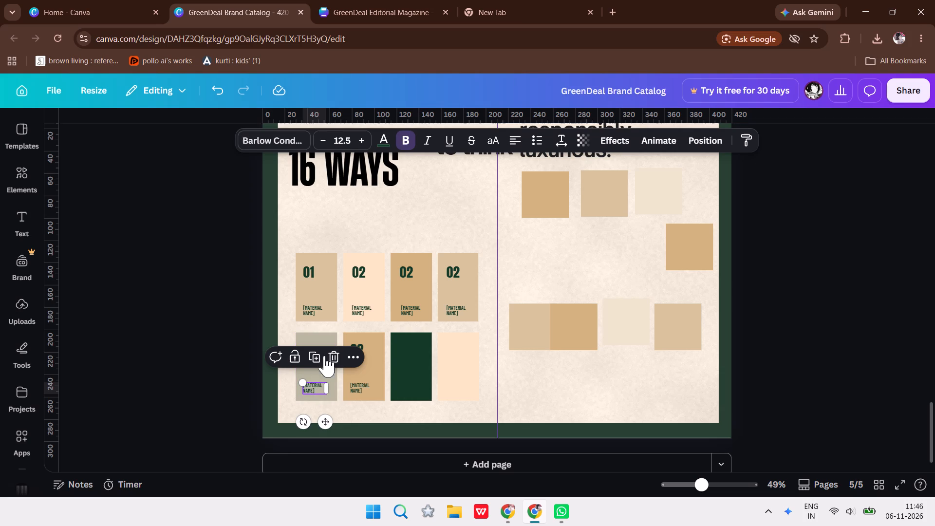
{"action": "left_click", "coordinate": [168, 333]}
Raise the "02" on the lower row's first rectangle until it is level with the "02" on the second rectangle.
{"action": "left_click", "coordinate": [315, 357]}
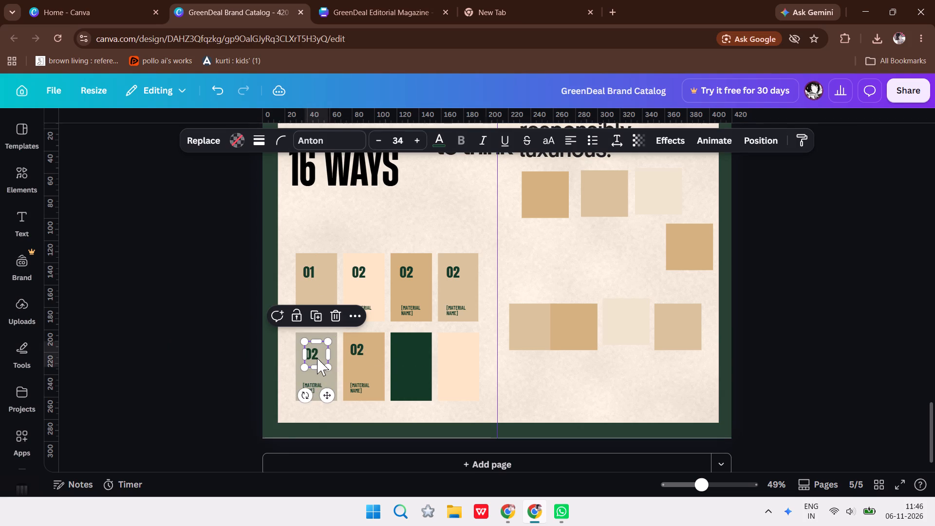
{"action": "left_click", "coordinate": [364, 348]}
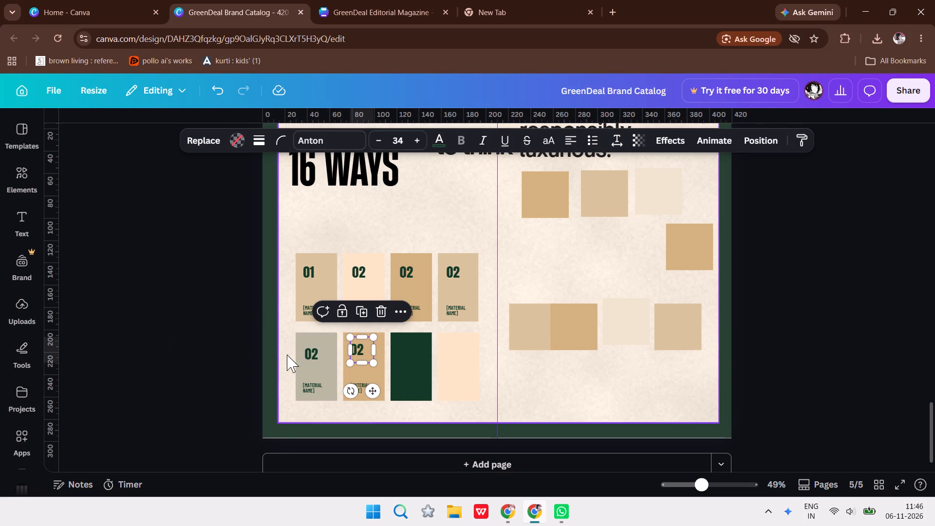
{"action": "left_click", "coordinate": [188, 364]}
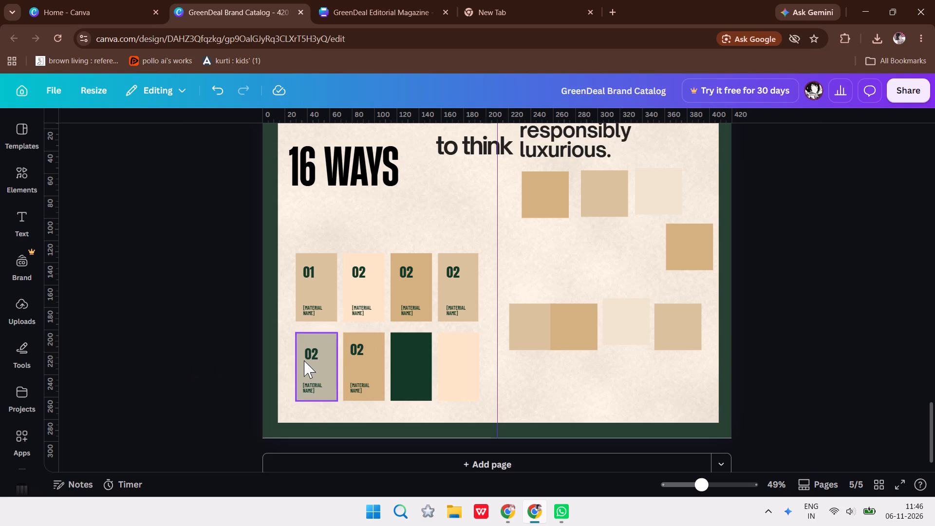
{"action": "left_click", "coordinate": [304, 360]}
{"action": "left_click", "coordinate": [313, 357]}
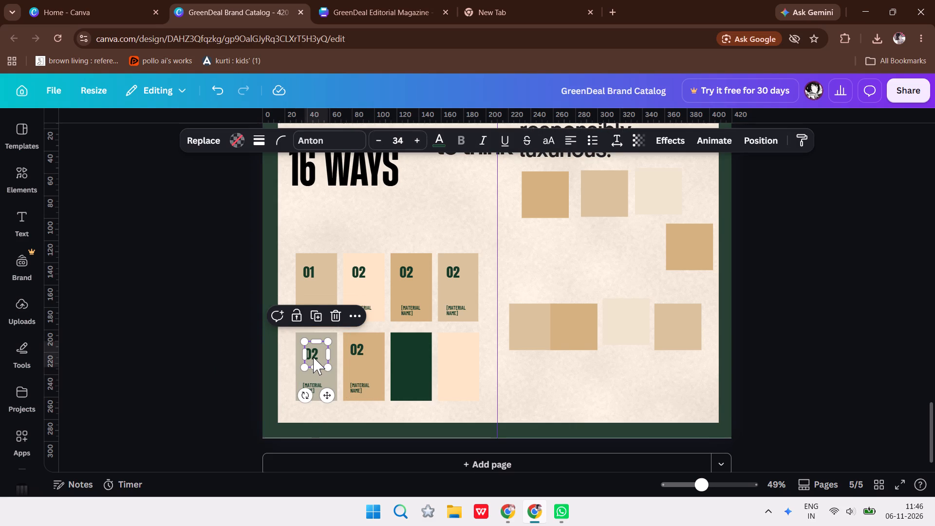
{"action": "key", "text": "Up"}
{"action": "key", "text": "Up"}
{"action": "key", "text": "Up"}
{"action": "key", "text": "Up"}
{"action": "key", "text": "Down"}
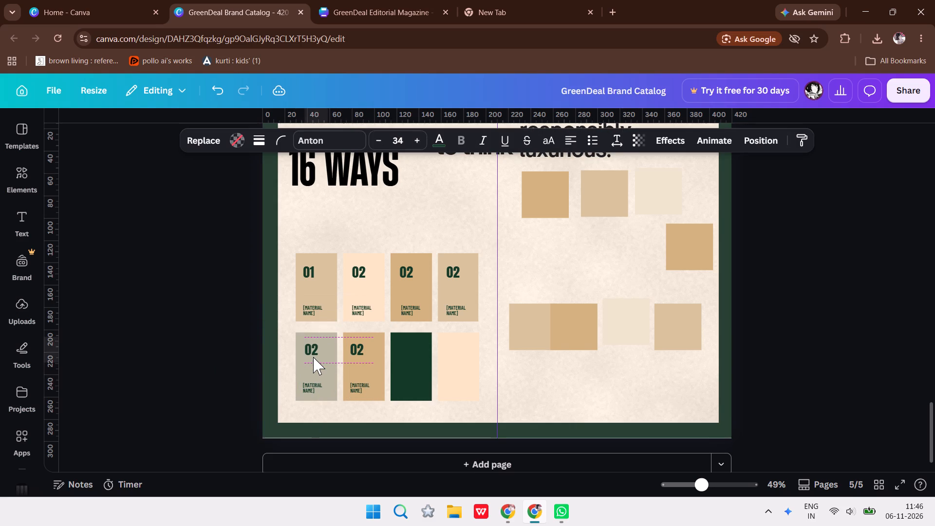
{"action": "left_click", "coordinate": [231, 362]}
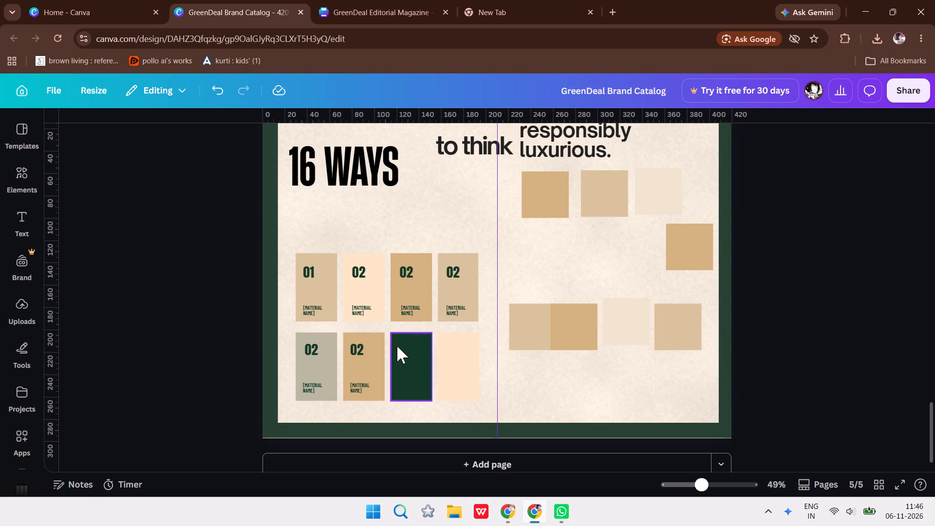
Place a copy of the "02" number and "[MATERIAL NAME]" label on the lower row's dark green third rectangle, level with its neighbours' labels.
{"action": "key", "text": "ctrl+v"}
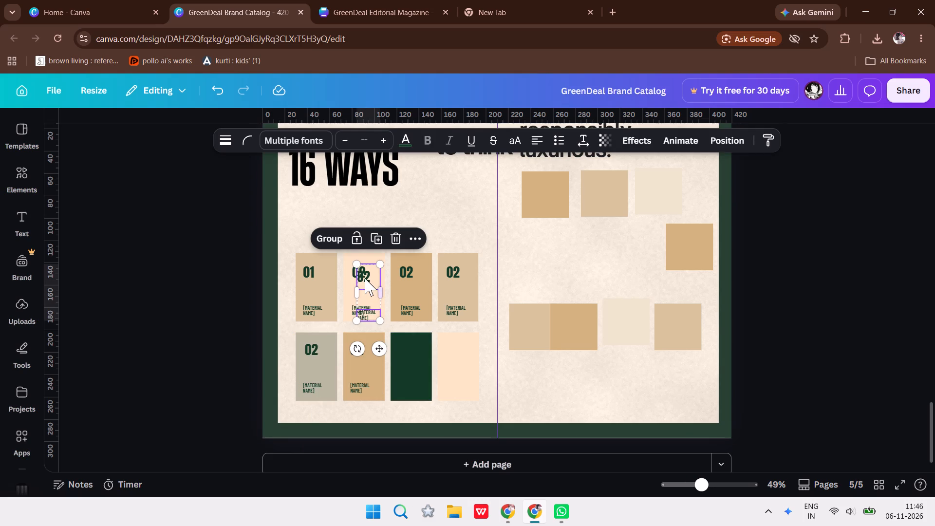
{"action": "left_click_drag", "start_coordinate": [365, 278], "coordinate": [401, 349]}
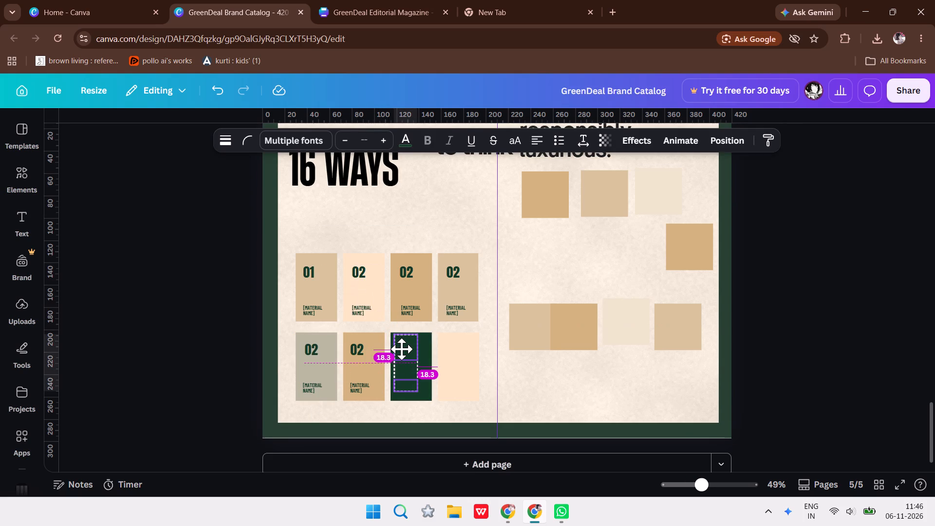
{"action": "left_click_drag", "start_coordinate": [401, 349], "coordinate": [401, 351]}
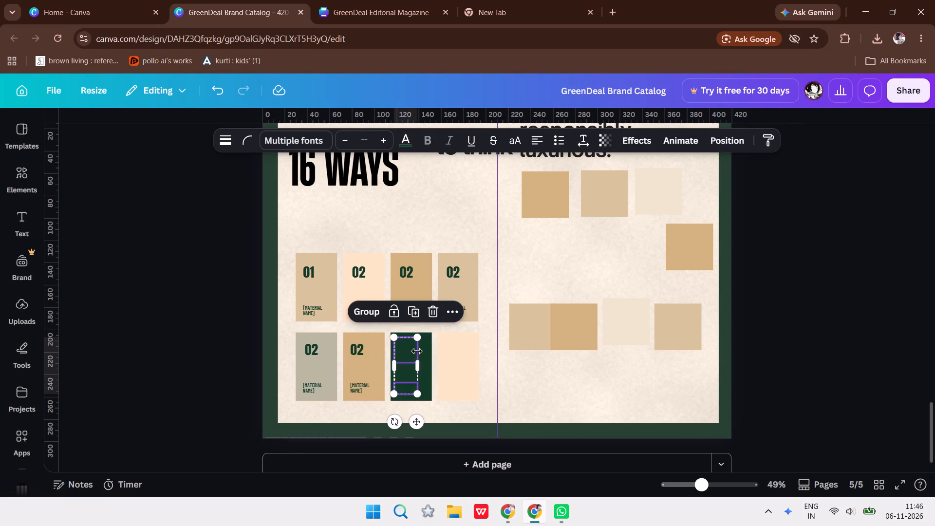
{"action": "left_click", "coordinate": [403, 348]}
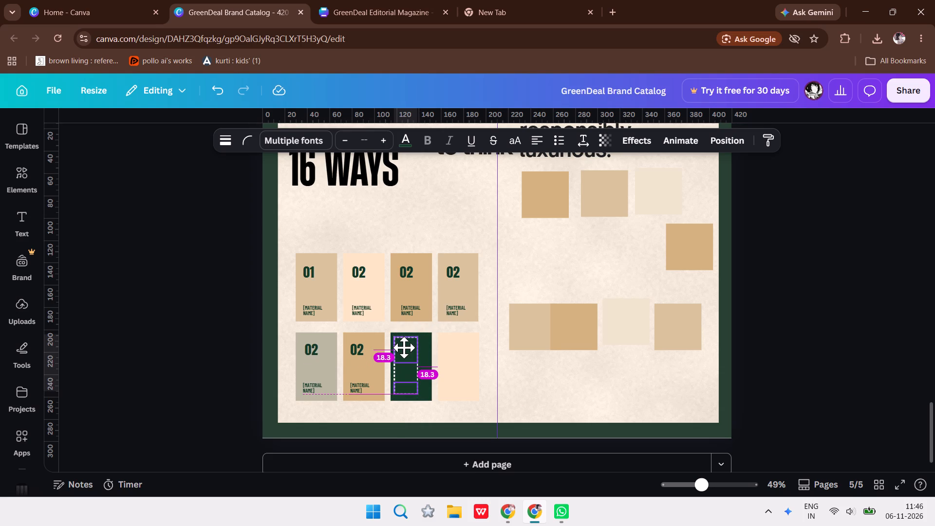
{"action": "left_click", "coordinate": [215, 317]}
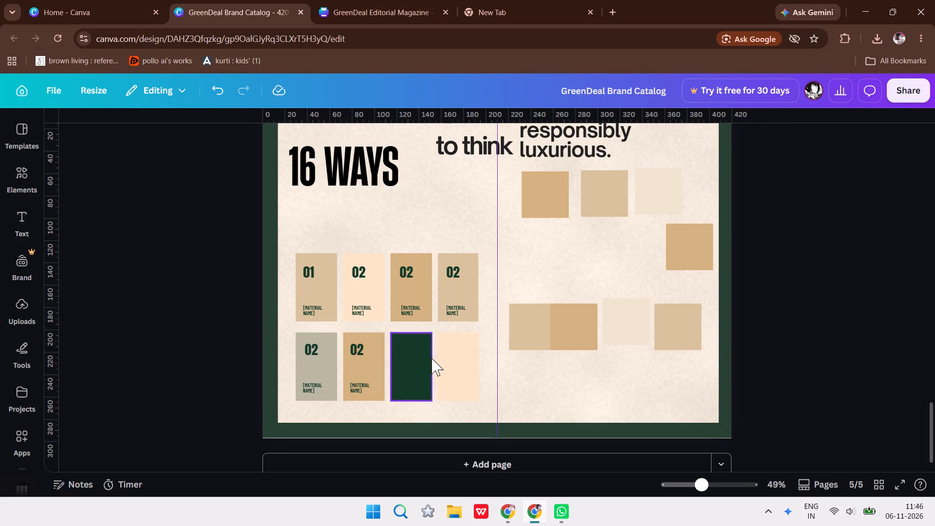
Recolour the lower row's dark green third rectangle to the design's Pastelorange #f6cd8e.
{"action": "left_click", "coordinate": [427, 359]}
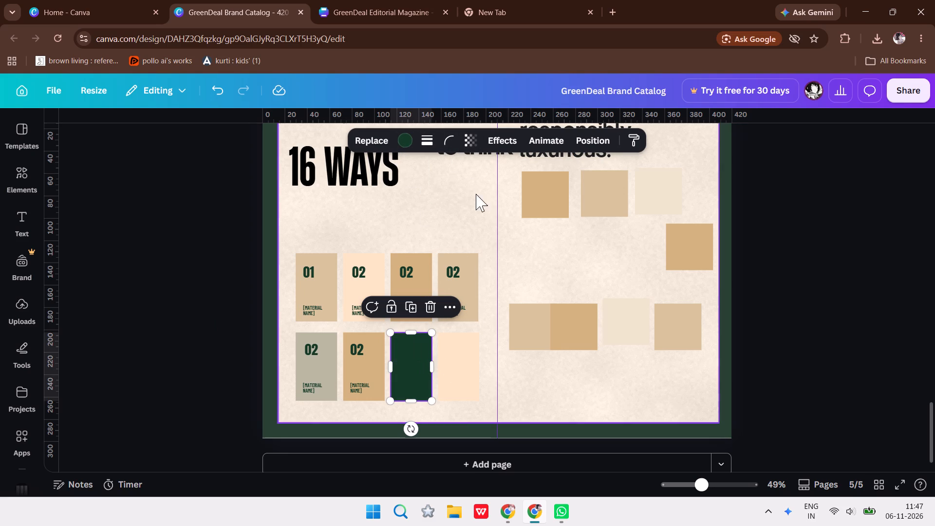
{"action": "left_click", "coordinate": [410, 138]}
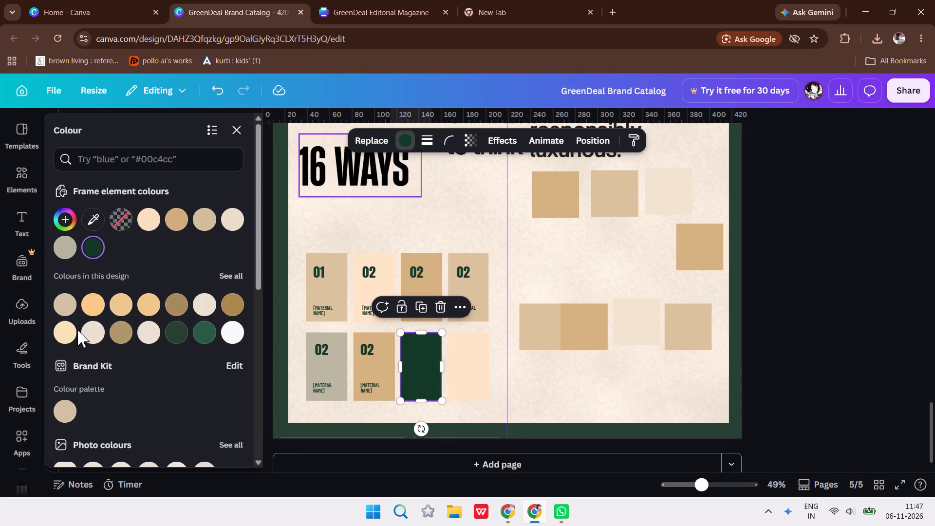
{"action": "left_click", "coordinate": [139, 328]}
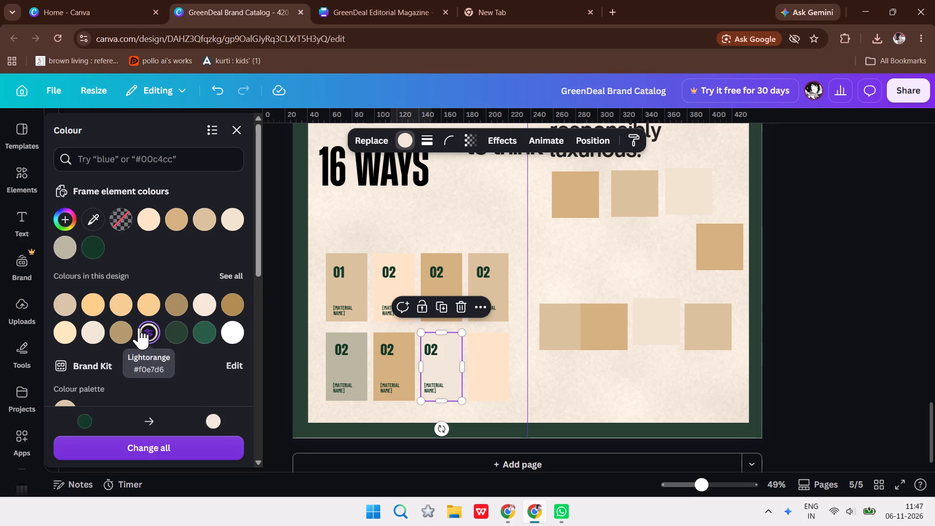
{"action": "left_click", "coordinate": [128, 333]}
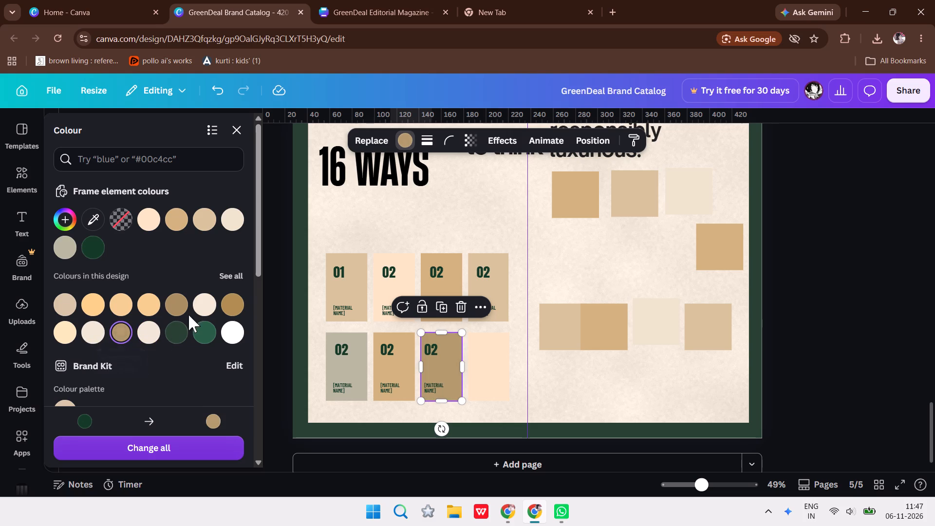
{"action": "left_click", "coordinate": [144, 303]}
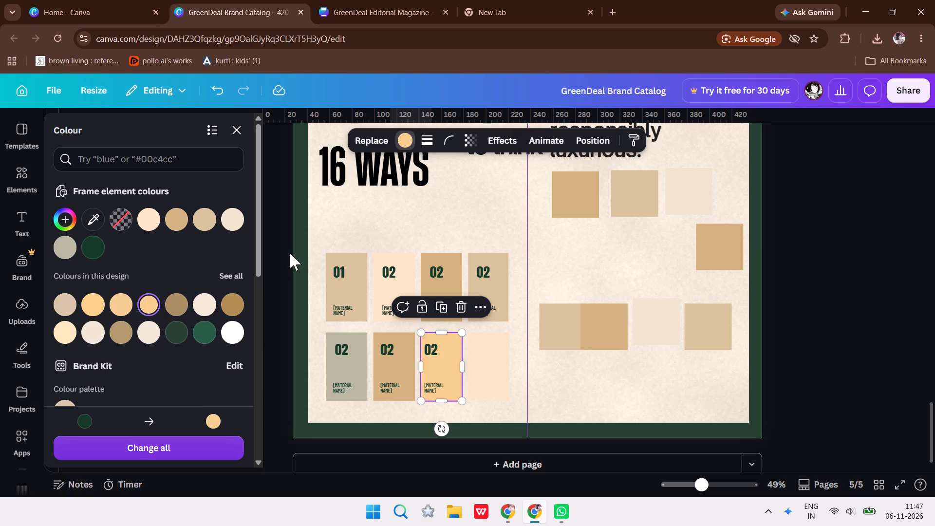
{"action": "double_click", "coordinate": [275, 254]}
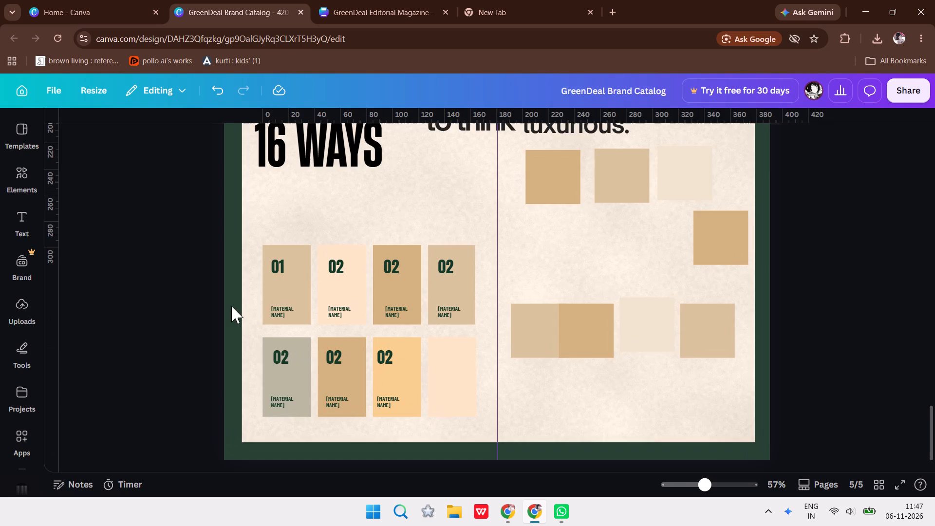
Shift the "[MATERIAL NAME]" label on the upper row's second rectangle slightly left, keeping it level with the first rectangle's label.
{"action": "left_click", "coordinate": [379, 402]}
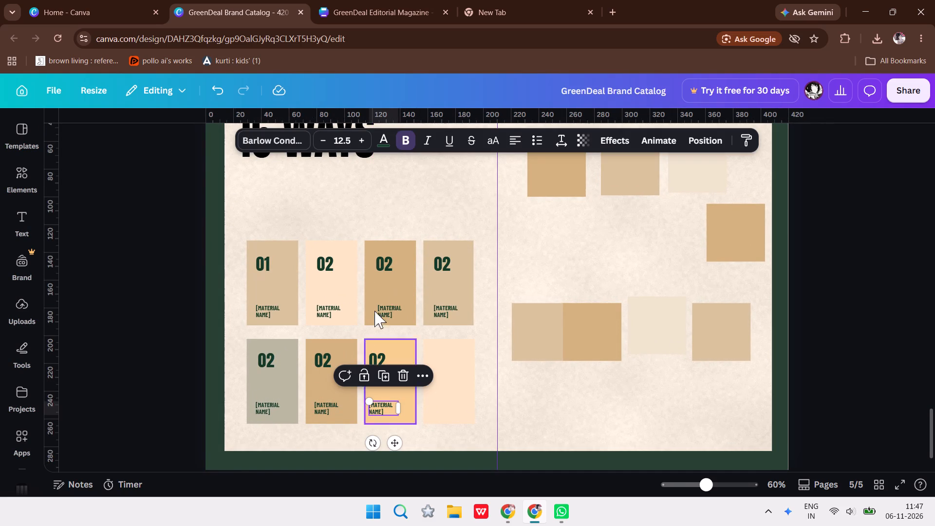
{"action": "left_click", "coordinate": [323, 299]}
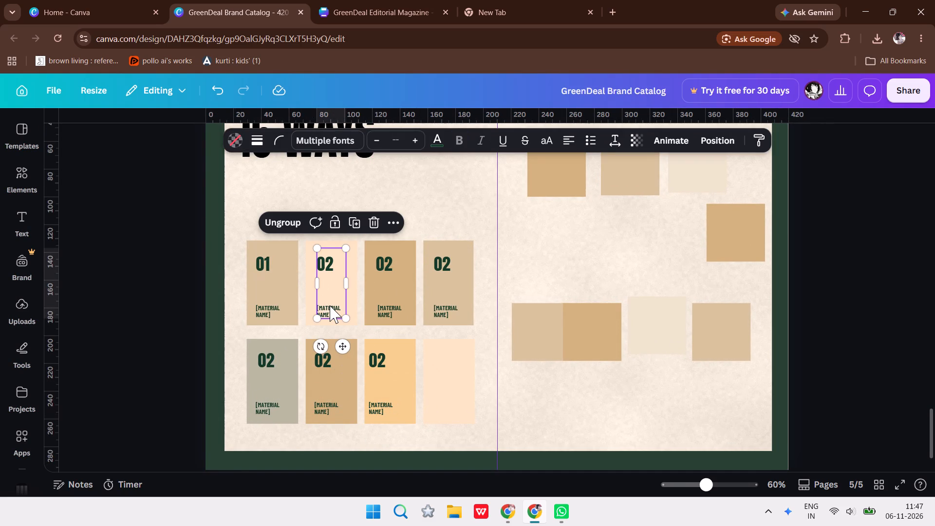
{"action": "left_click", "coordinate": [330, 305]}
{"action": "left_click_drag", "start_coordinate": [330, 305], "coordinate": [328, 305]}
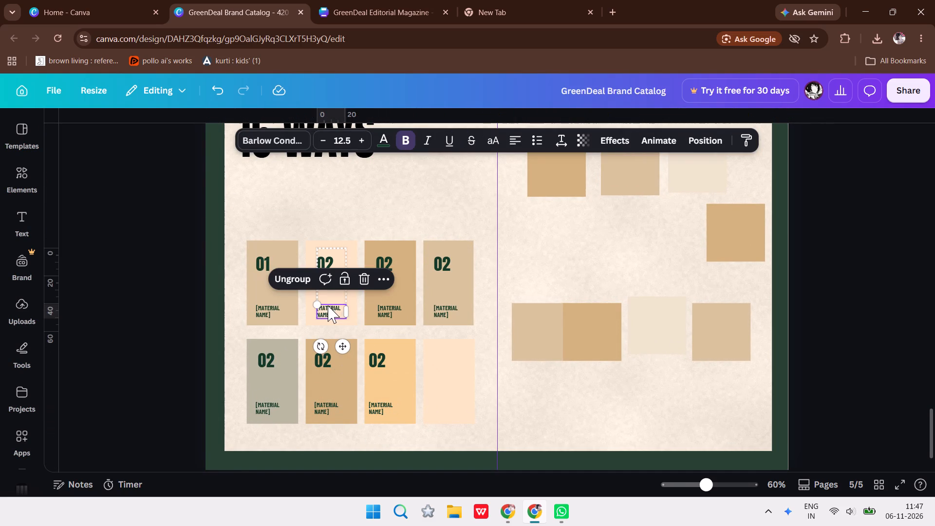
{"action": "left_click_drag", "start_coordinate": [328, 305], "coordinate": [326, 303]}
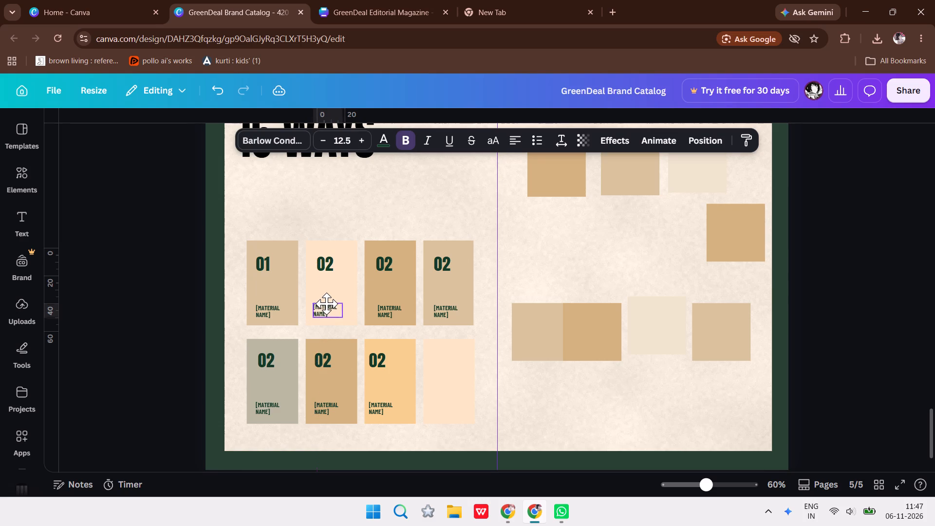
{"action": "left_click_drag", "start_coordinate": [326, 303], "coordinate": [325, 305]}
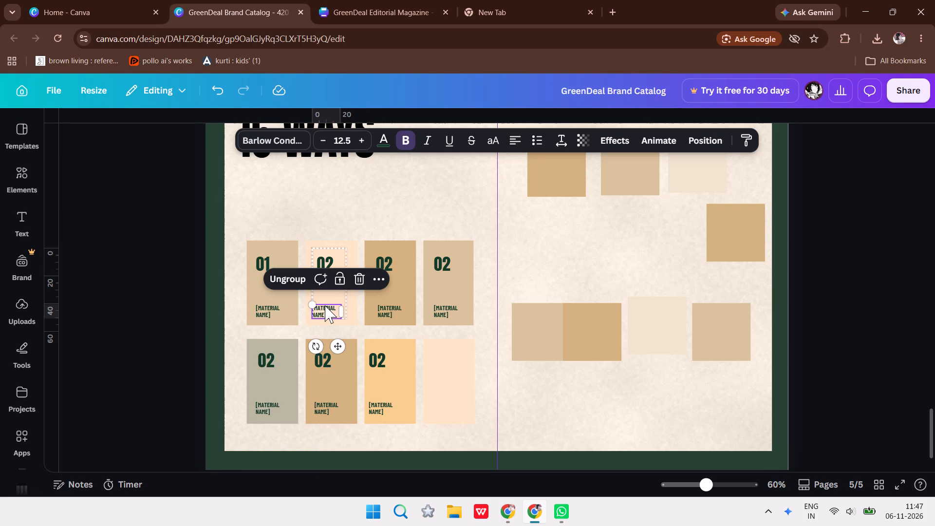
Shift the "[MATERIAL NAME]" labels on the upper row's third and fourth rectangles slightly left.
{"action": "left_click", "coordinate": [270, 305]}
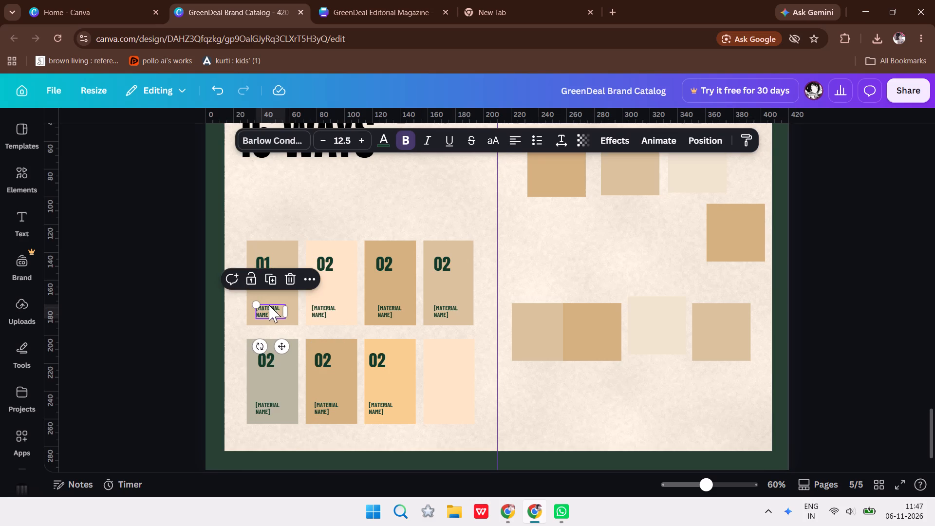
{"action": "left_click_drag", "start_coordinate": [381, 316], "coordinate": [380, 316]}
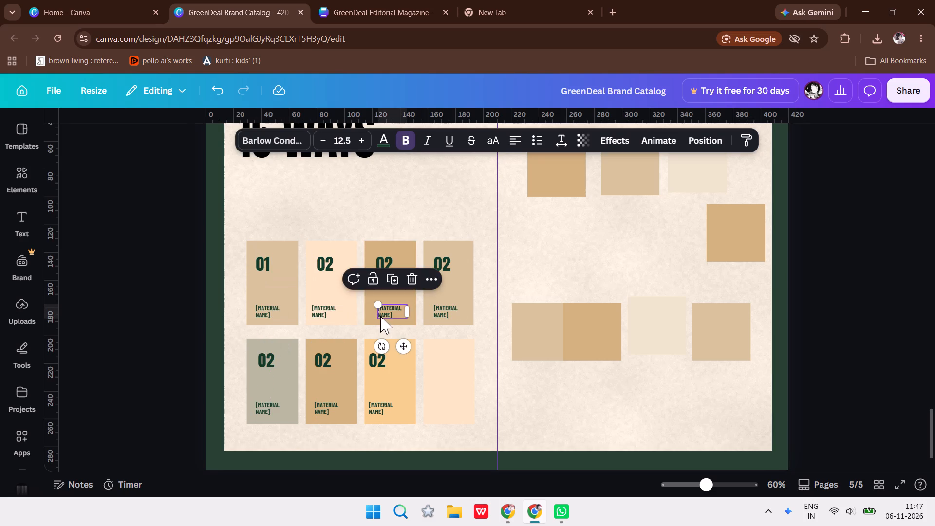
{"action": "left_click_drag", "start_coordinate": [380, 316], "coordinate": [376, 315]}
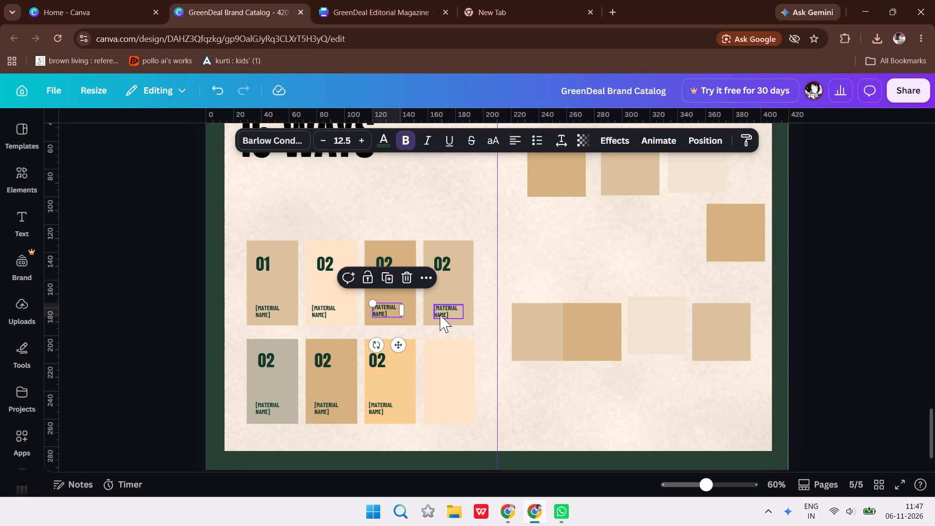
{"action": "left_click", "coordinate": [440, 315]}
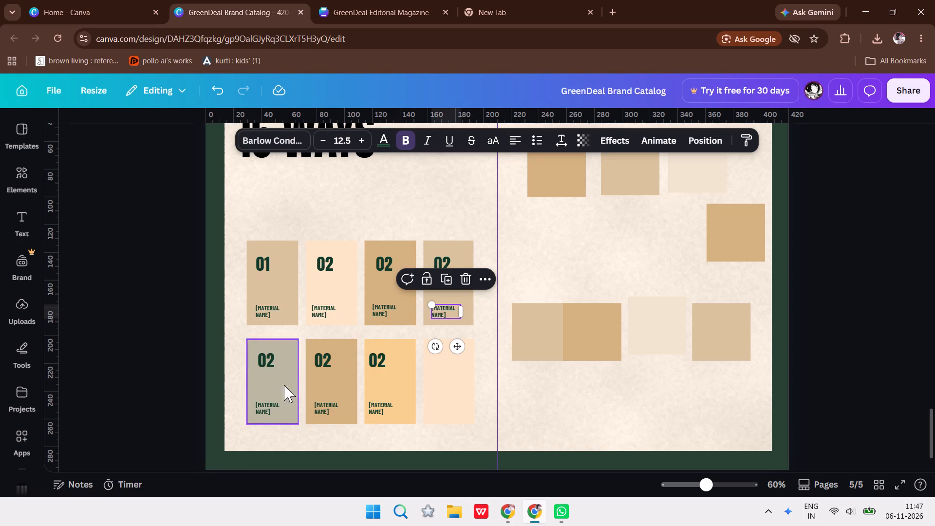
Shift the "[MATERIAL NAME]" label on the lower row's orange third rectangle slightly right, level with its neighbours' labels.
{"action": "left_click", "coordinate": [277, 404]}
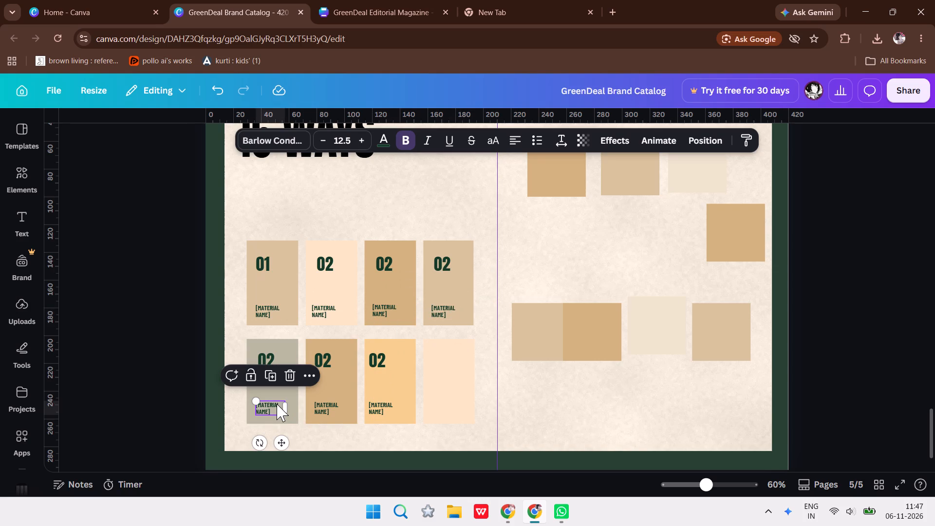
{"action": "left_click", "coordinate": [313, 406]}
{"action": "left_click", "coordinate": [317, 406]}
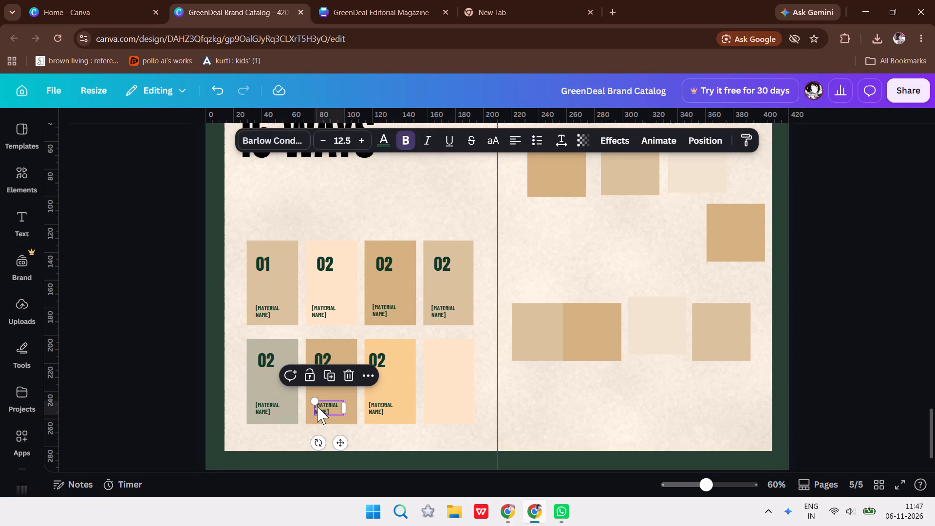
{"action": "left_click", "coordinate": [368, 408]}
{"action": "left_click_drag", "start_coordinate": [372, 408], "coordinate": [374, 408]}
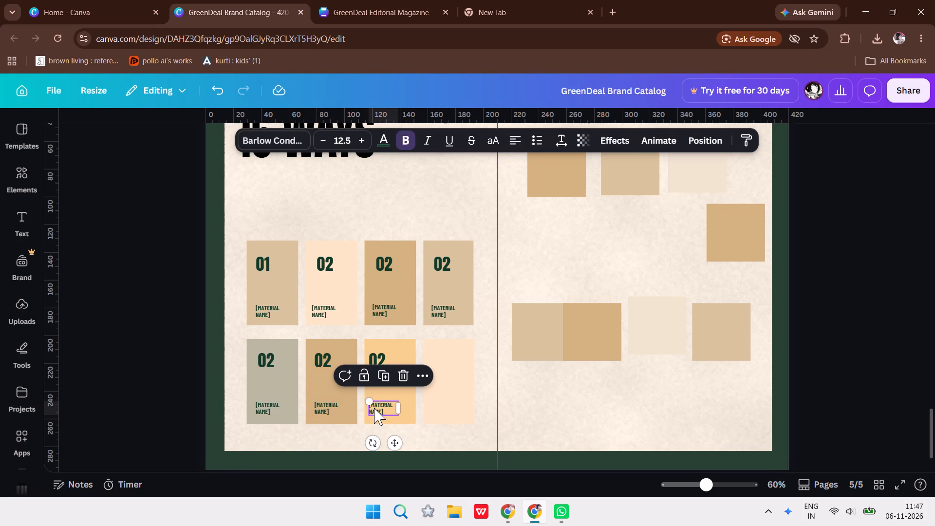
{"action": "left_click_drag", "start_coordinate": [374, 408], "coordinate": [378, 408]}
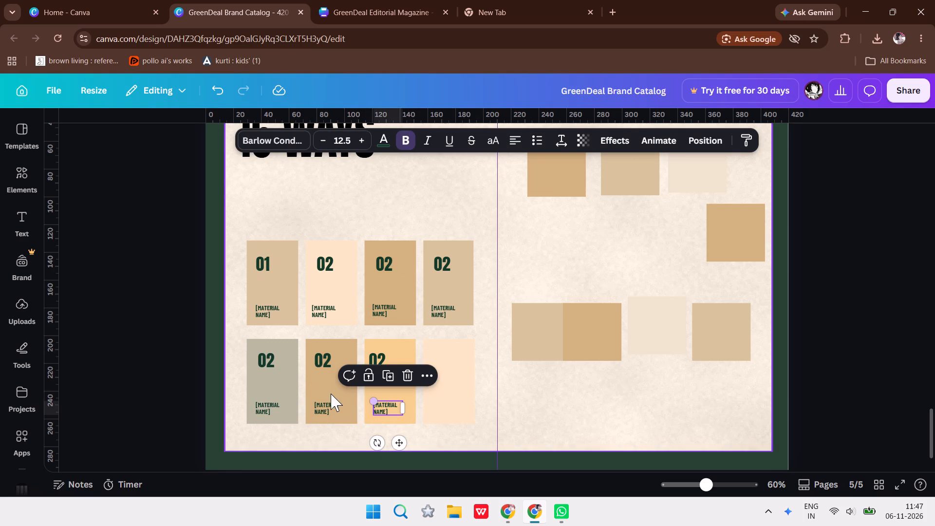
Shift the "02" on the lower row's orange third rectangle slightly right, in line with the label beneath it.
{"action": "left_click", "coordinate": [372, 357]}
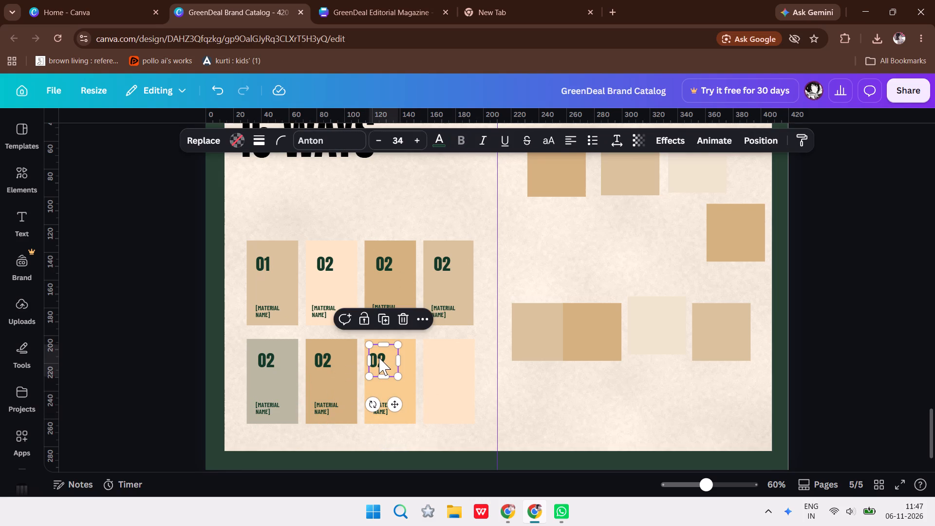
{"action": "left_click", "coordinate": [379, 357]}
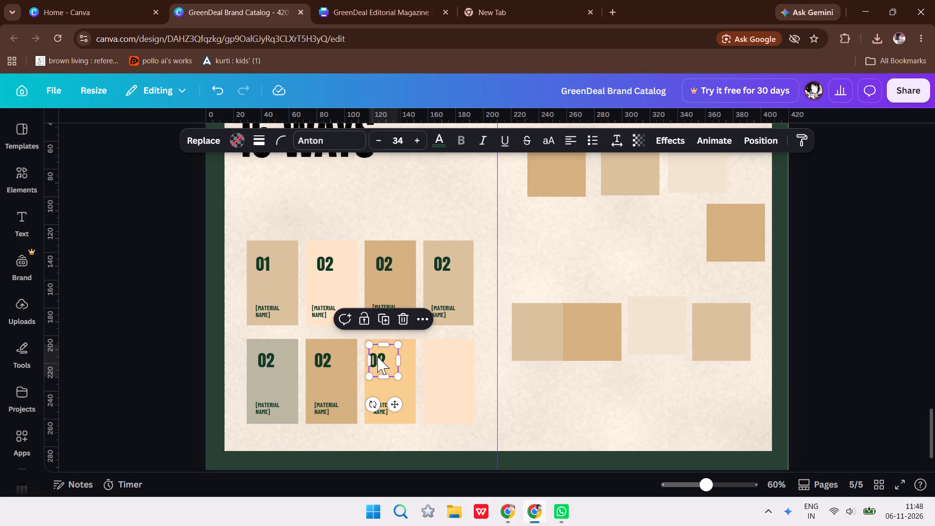
{"action": "left_click", "coordinate": [377, 357]}
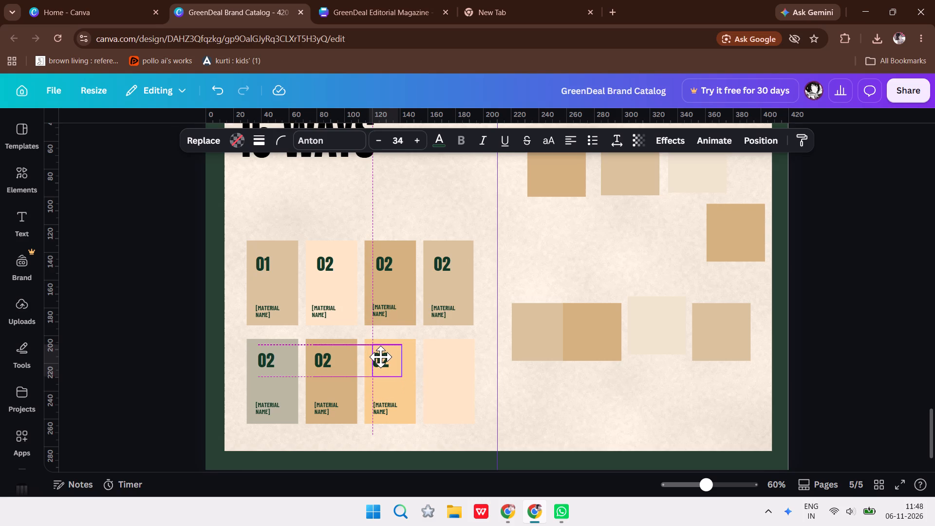
{"action": "key", "text": "Up"}
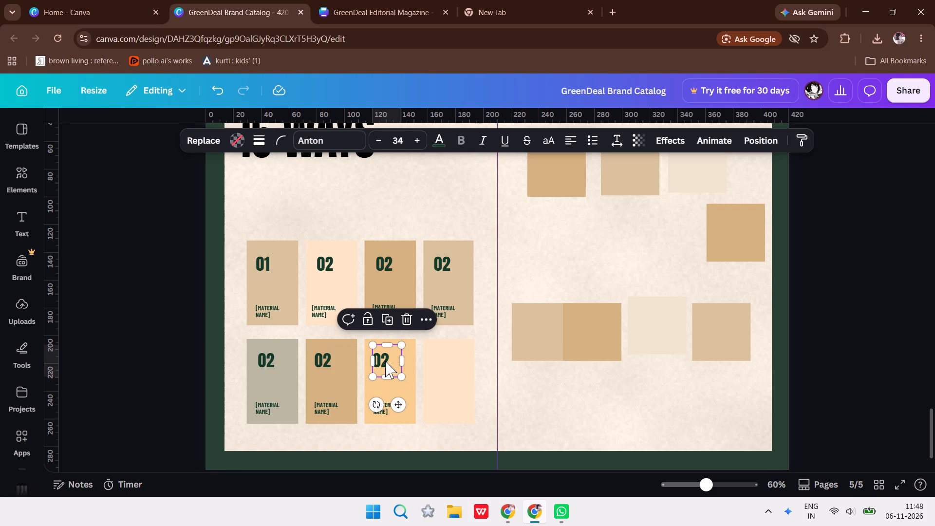
{"action": "key", "text": "Up"}
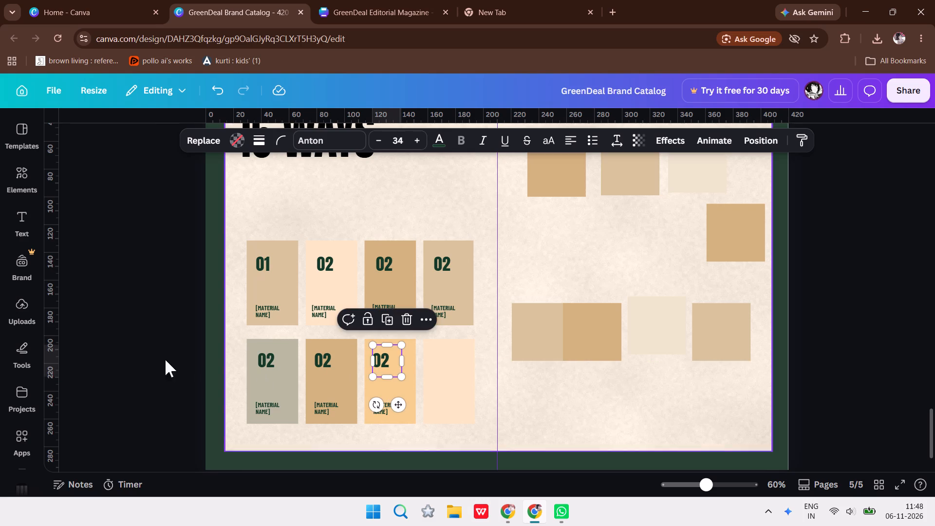
{"action": "left_click", "coordinate": [135, 351]}
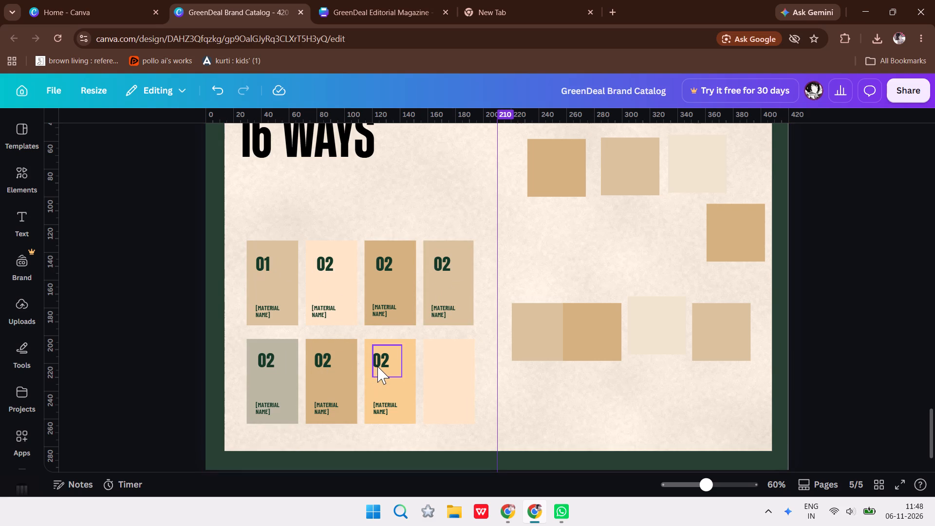
Paste a copy of the "02" number and "[MATERIAL NAME]" label and move it onto the lower row's empty fourth rectangle.
{"action": "key", "text": "ctrl+v"}
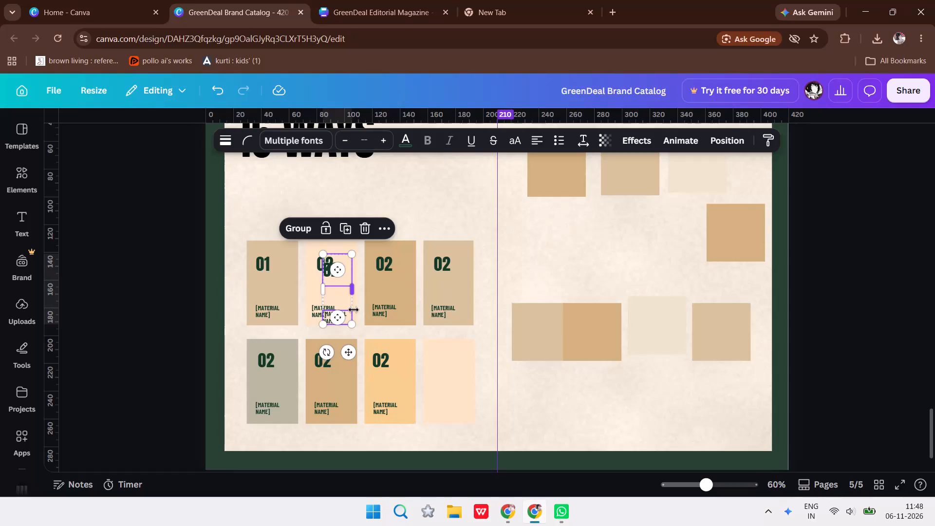
{"action": "key", "text": "Down"}
{"action": "key", "text": "Down"}
{"action": "key", "text": "Down"}
{"action": "key", "text": "Down"}
{"action": "key", "text": "Down"}
{"action": "key", "text": "Down"}
{"action": "key", "text": "Down"}
{"action": "key", "text": "Down"}
{"action": "key", "text": "Down"}
{"action": "key", "text": "Down"}
{"action": "key", "text": "Down"}
{"action": "key", "text": "Down"}
{"action": "key", "text": "Down"}
{"action": "key", "text": "Down"}
{"action": "key", "text": "Down"}
{"action": "key", "text": "Down"}
{"action": "key", "text": "Down"}
{"action": "key", "text": "Down"}
{"action": "key", "text": "Down"}
{"action": "key", "text": "Down"}
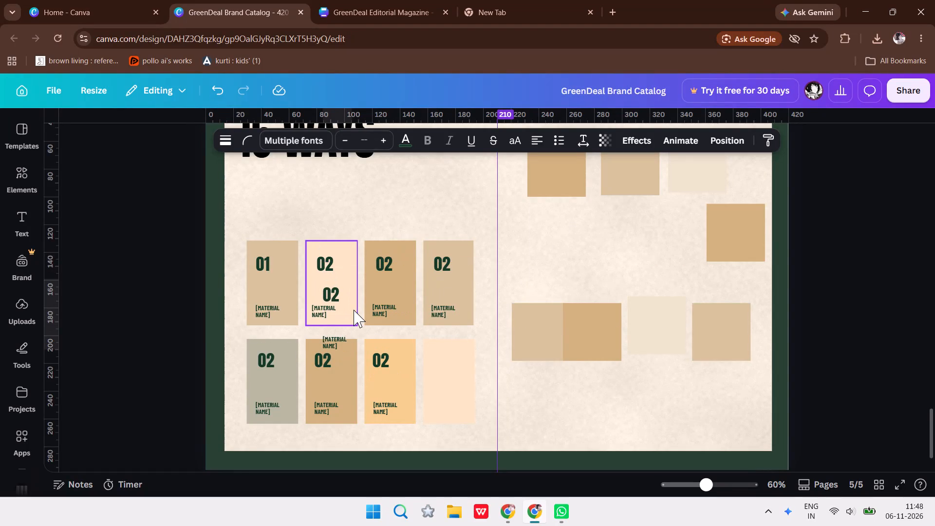
{"action": "key", "text": "Right"}
{"action": "key", "text": "Right"}
{"action": "key", "text": "Right"}
{"action": "key", "text": "Right"}
{"action": "key", "text": "Right"}
{"action": "key", "text": "Right"}
{"action": "key", "text": "Right"}
{"action": "key", "text": "Right"}
{"action": "key", "text": "Right"}
{"action": "key", "text": "Right"}
{"action": "key", "text": "Right"}
{"action": "key", "text": "Right"}
{"action": "key", "text": "Right"}
{"action": "key", "text": "Right"}
{"action": "key", "text": "Right"}
{"action": "key", "text": "Right"}
{"action": "key", "text": "Right"}
{"action": "key", "text": "Right"}
{"action": "key", "text": "Right"}
{"action": "key", "text": "Right"}
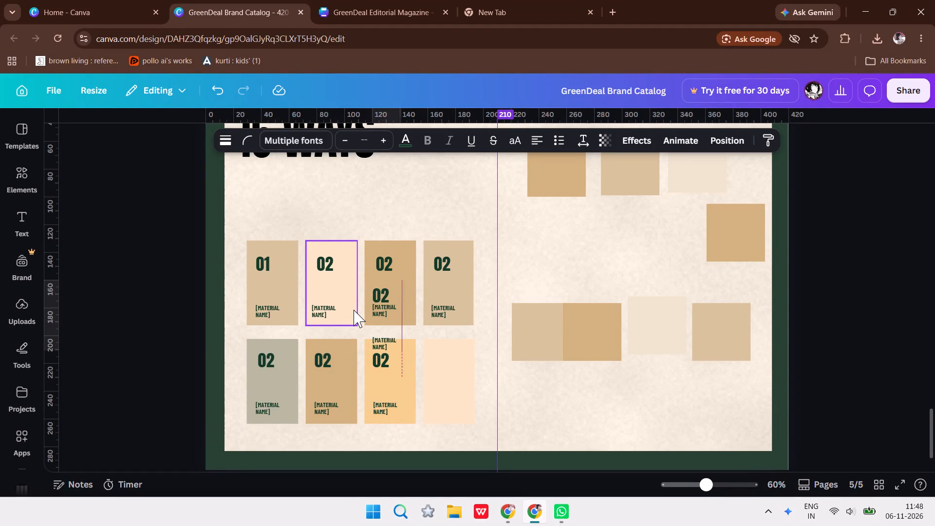
{"action": "key", "text": "Down"}
{"action": "key", "text": "Down"}
{"action": "key", "text": "Down"}
{"action": "key", "text": "Down"}
{"action": "key", "text": "Down"}
{"action": "key", "text": "Down"}
{"action": "key", "text": "Down"}
{"action": "key", "text": "Down"}
{"action": "key", "text": "Down"}
{"action": "key", "text": "Down"}
{"action": "key", "text": "Down"}
{"action": "key", "text": "Down"}
{"action": "key", "text": "Down"}
{"action": "key", "text": "Down"}
{"action": "key", "text": "Down"}
{"action": "key", "text": "Down"}
{"action": "key", "text": "Down"}
{"action": "key", "text": "Down"}
{"action": "key", "text": "Down"}
{"action": "key", "text": "Down"}
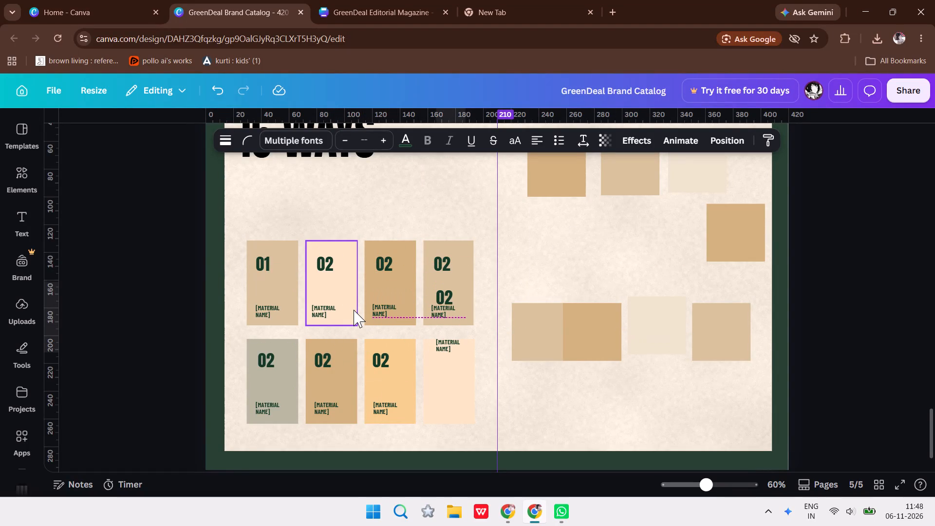
{"action": "key", "text": "Down"}
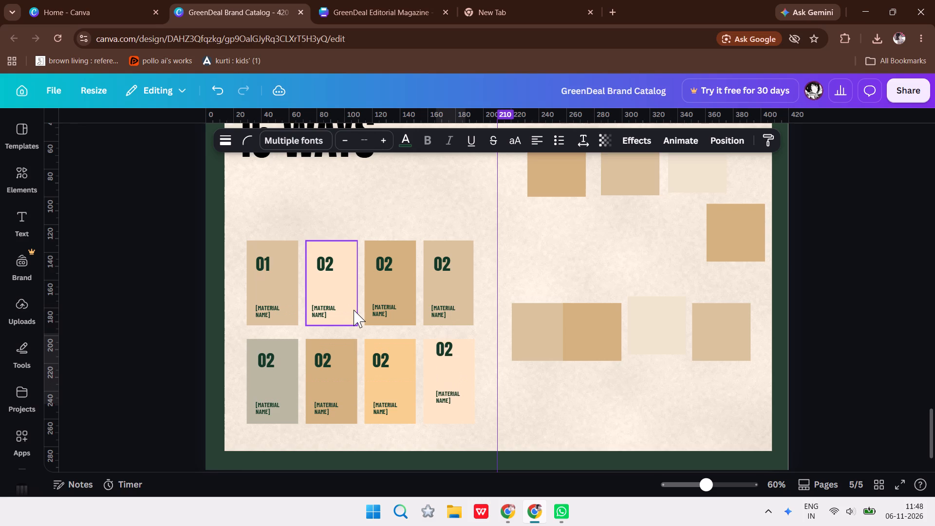
{"action": "key", "text": "Down"}
{"action": "key", "text": "Down"}
{"action": "key", "text": "Down"}
{"action": "key", "text": "Down"}
{"action": "key", "text": "Down"}
{"action": "key", "text": "Down"}
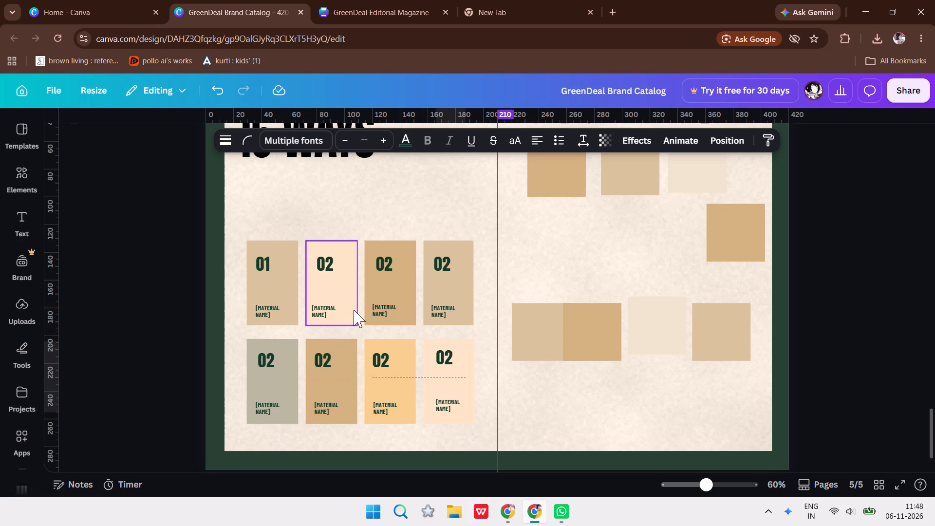
{"action": "left_click", "coordinate": [208, 243]}
{"action": "left_click", "coordinate": [154, 215]}
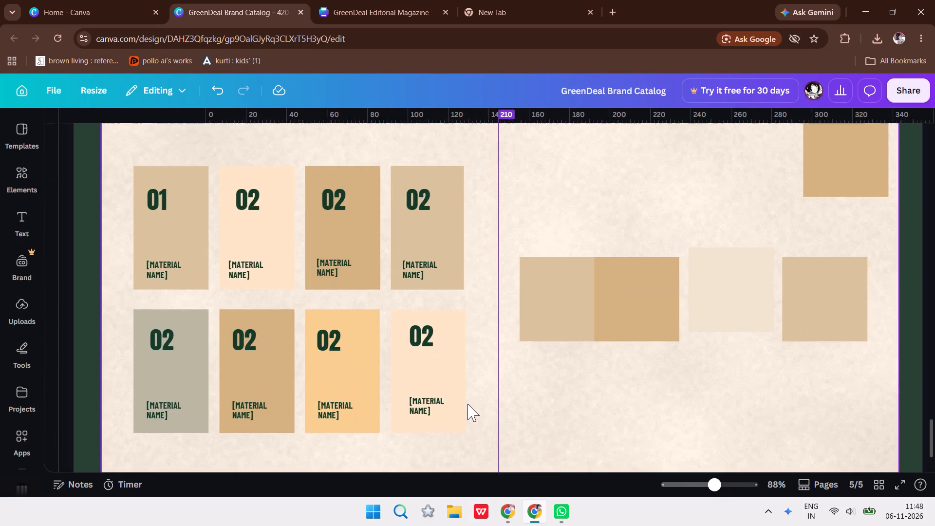
Move the "02" on the lower row's fourth rectangle left and level with the other numbers in that row.
{"action": "left_click_drag", "start_coordinate": [424, 331], "coordinate": [409, 335]}
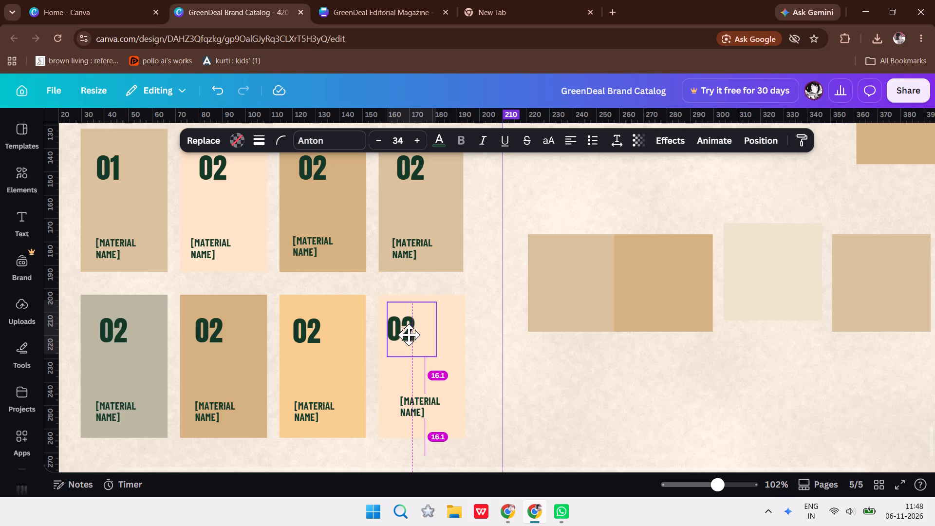
{"action": "left_click_drag", "start_coordinate": [409, 335], "coordinate": [411, 337]}
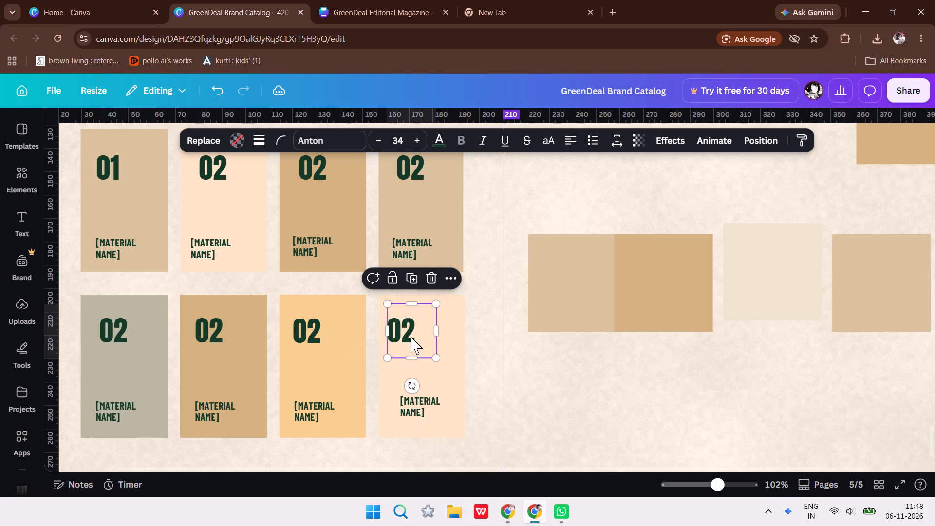
Align the lower row's fourth "[MATERIAL NAME]" label level with its neighbours and directly in line with the label above it.
{"action": "left_click_drag", "start_coordinate": [434, 396], "coordinate": [426, 400]}
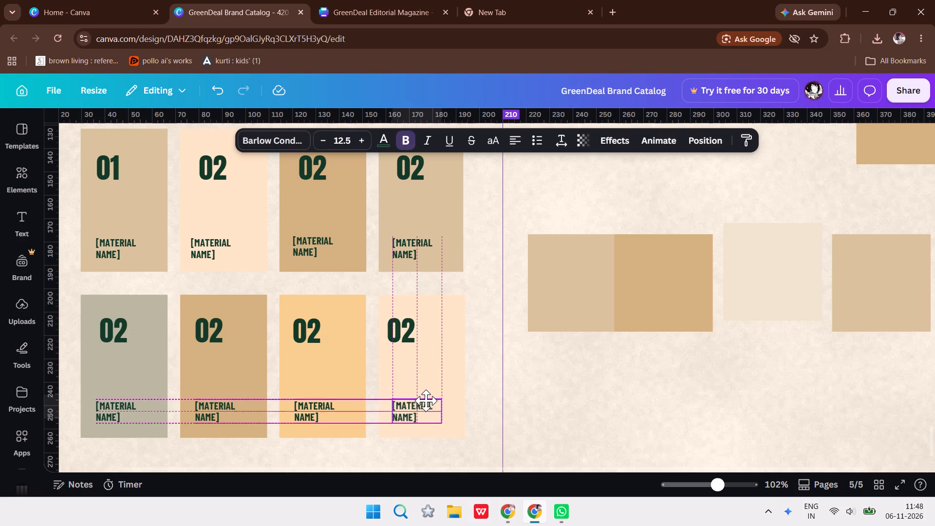
{"action": "left_click_drag", "start_coordinate": [426, 400], "coordinate": [423, 400]}
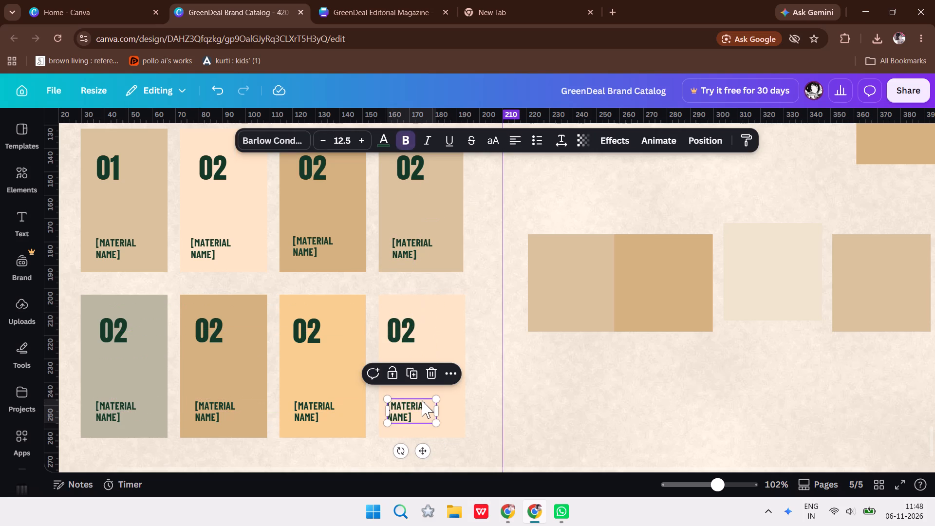
{"action": "key", "text": "Right"}
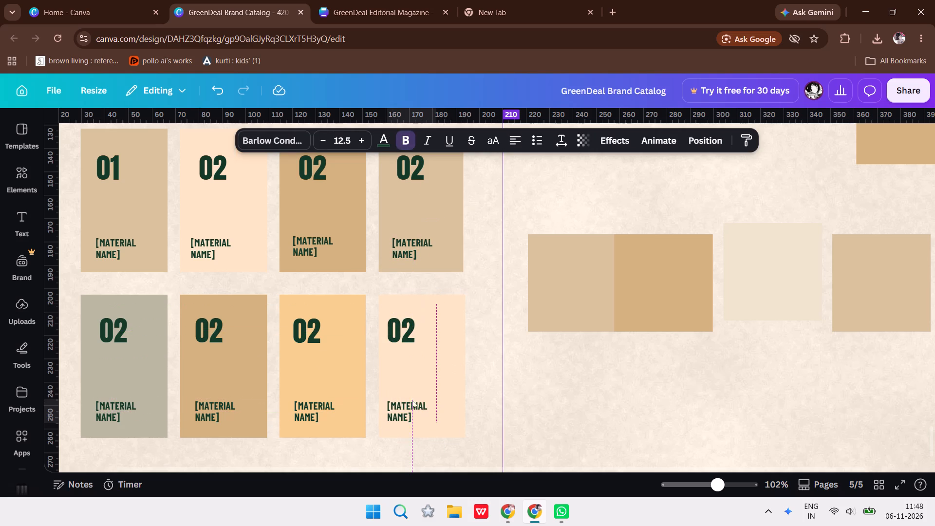
{"action": "left_click", "coordinate": [15, 465]}
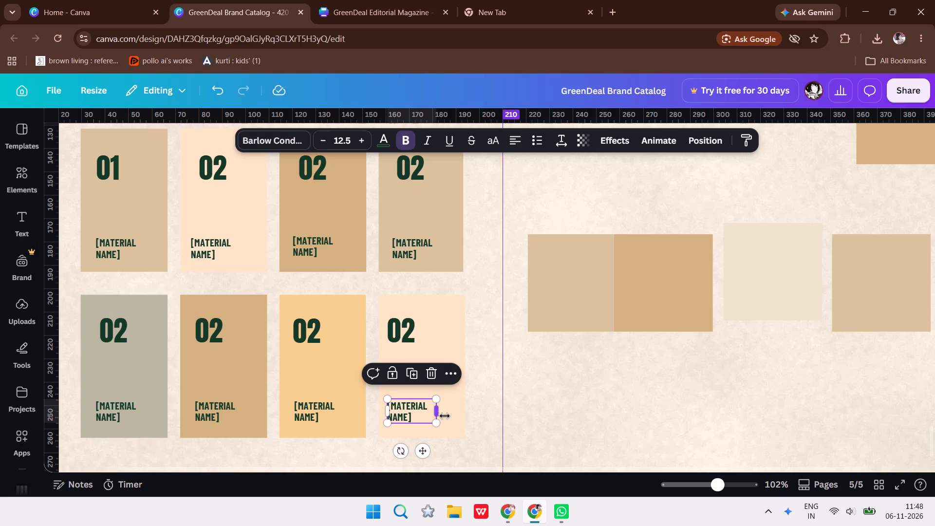
{"action": "left_click", "coordinate": [456, 418]}
{"action": "left_click", "coordinate": [417, 405]}
{"action": "key", "text": "Right"}
{"action": "key", "text": "Right"}
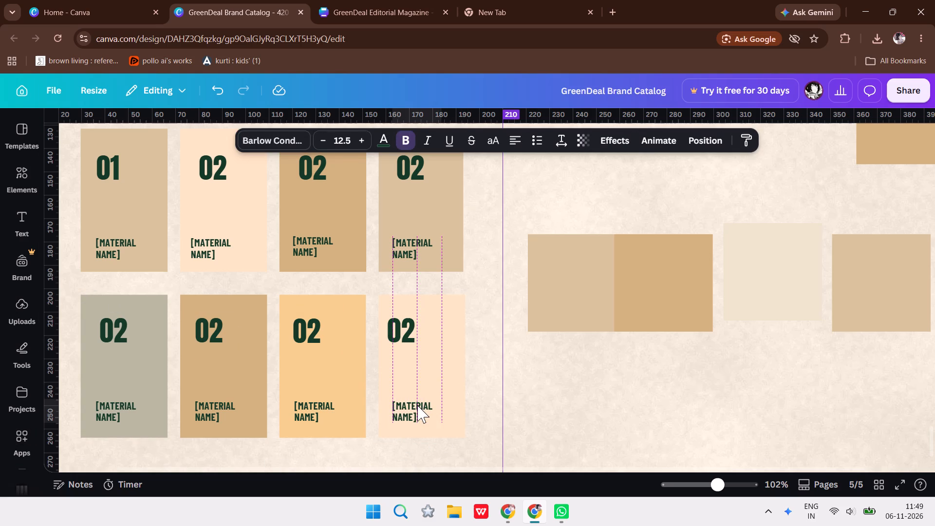
{"action": "key", "text": "Down"}
{"action": "key", "text": "Up"}
{"action": "left_click", "coordinate": [417, 405]}
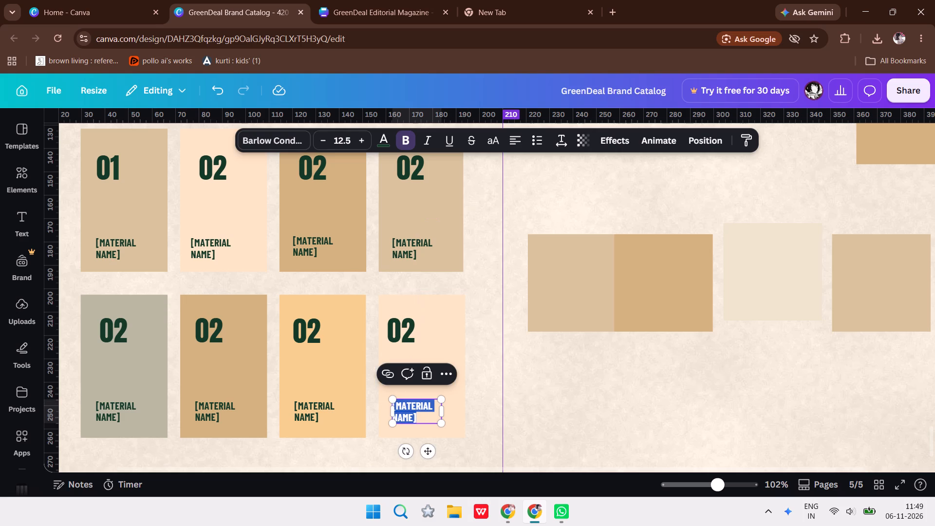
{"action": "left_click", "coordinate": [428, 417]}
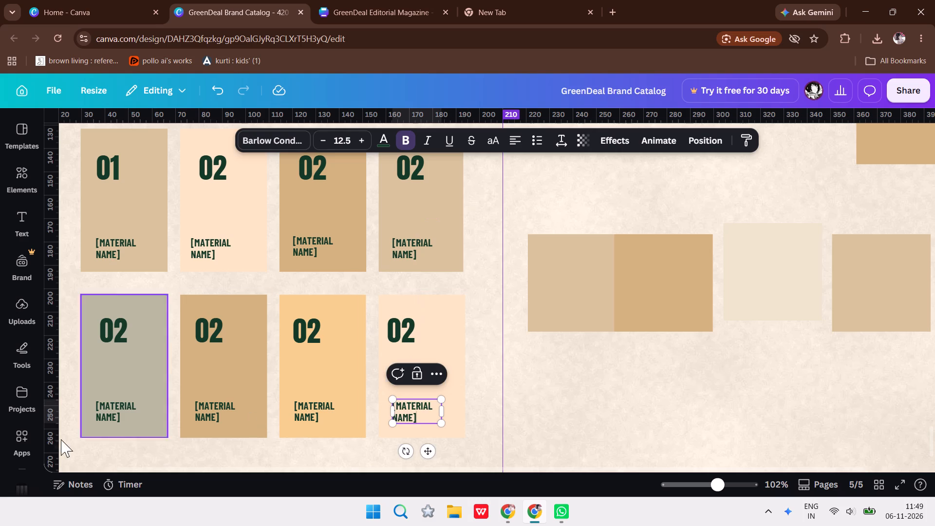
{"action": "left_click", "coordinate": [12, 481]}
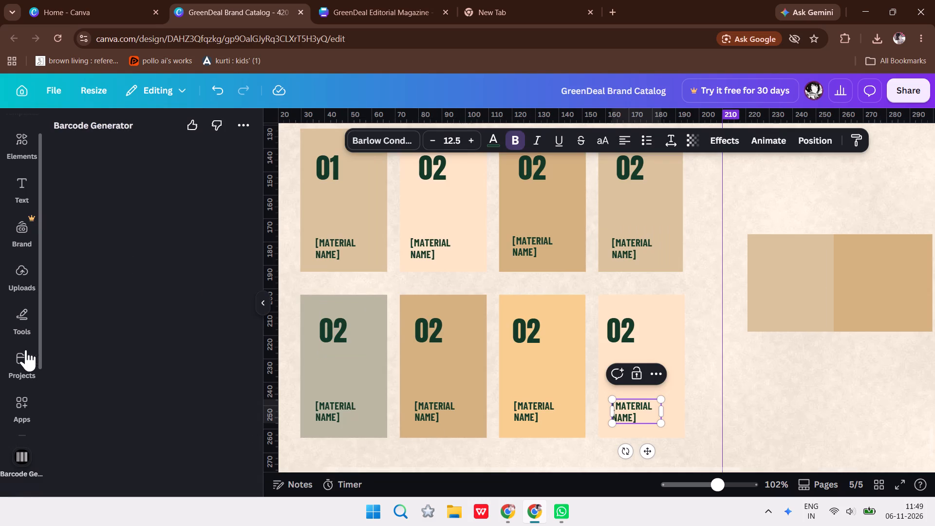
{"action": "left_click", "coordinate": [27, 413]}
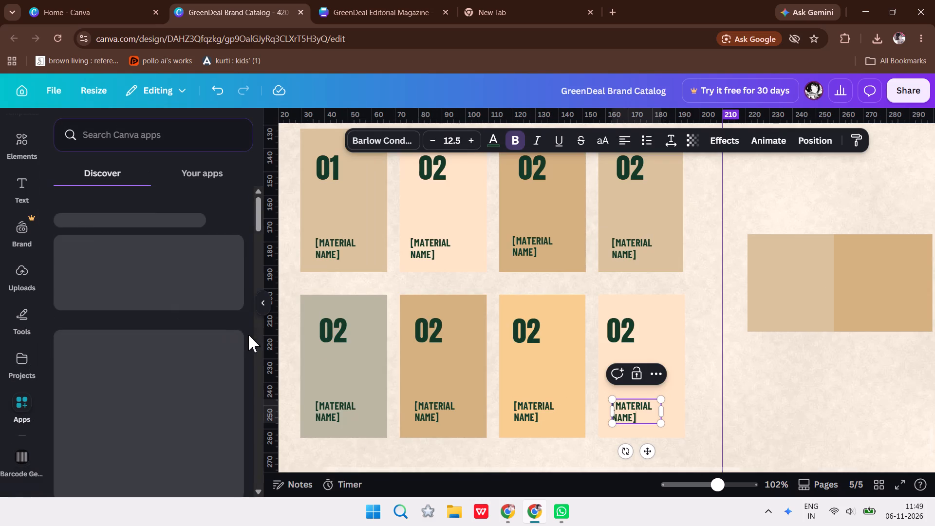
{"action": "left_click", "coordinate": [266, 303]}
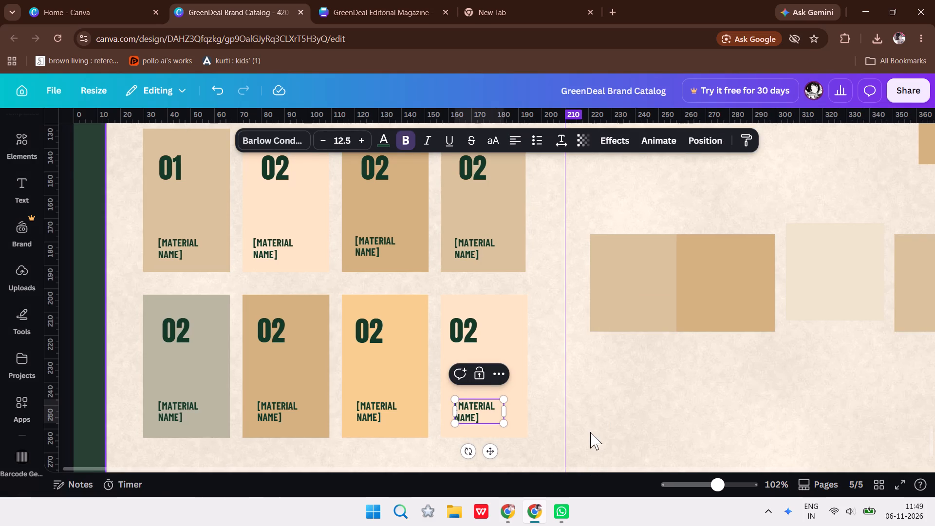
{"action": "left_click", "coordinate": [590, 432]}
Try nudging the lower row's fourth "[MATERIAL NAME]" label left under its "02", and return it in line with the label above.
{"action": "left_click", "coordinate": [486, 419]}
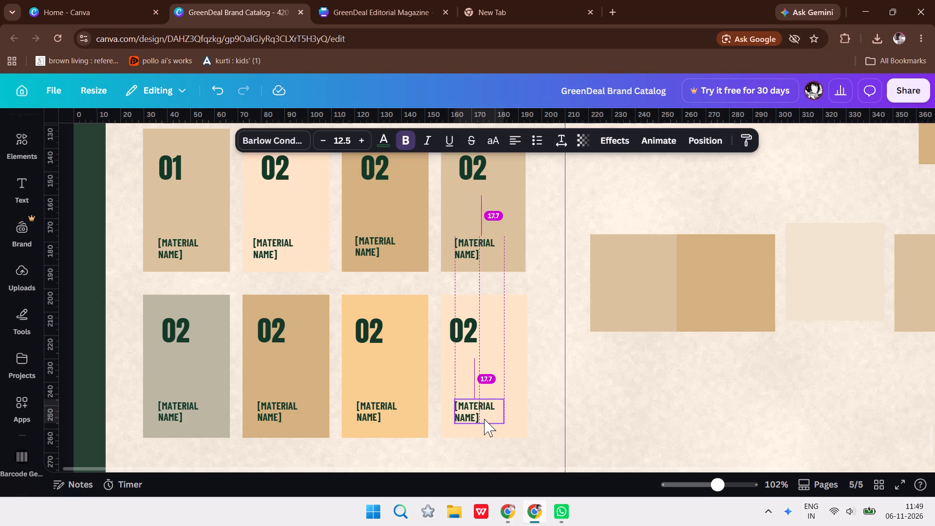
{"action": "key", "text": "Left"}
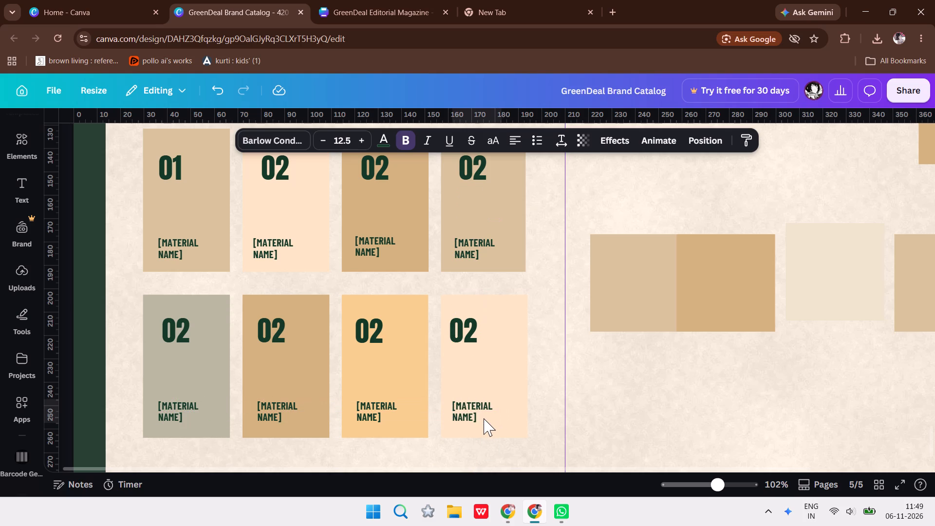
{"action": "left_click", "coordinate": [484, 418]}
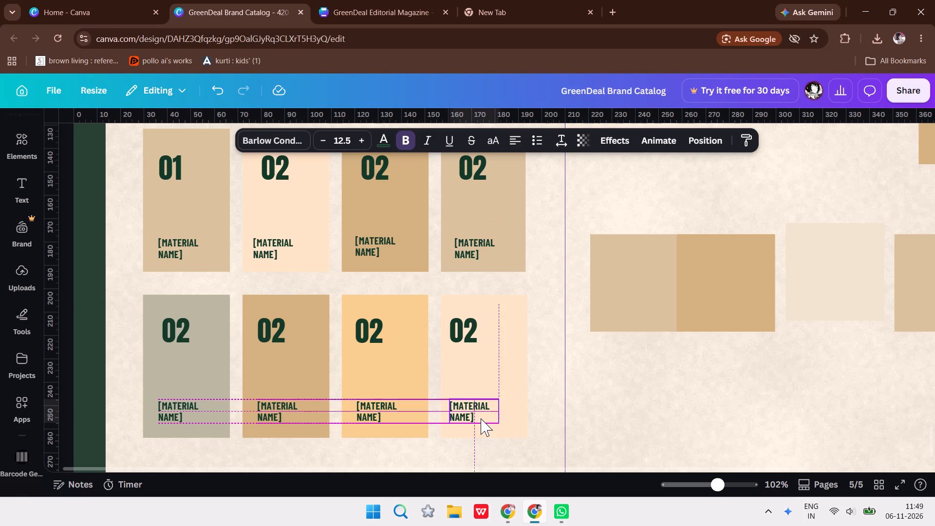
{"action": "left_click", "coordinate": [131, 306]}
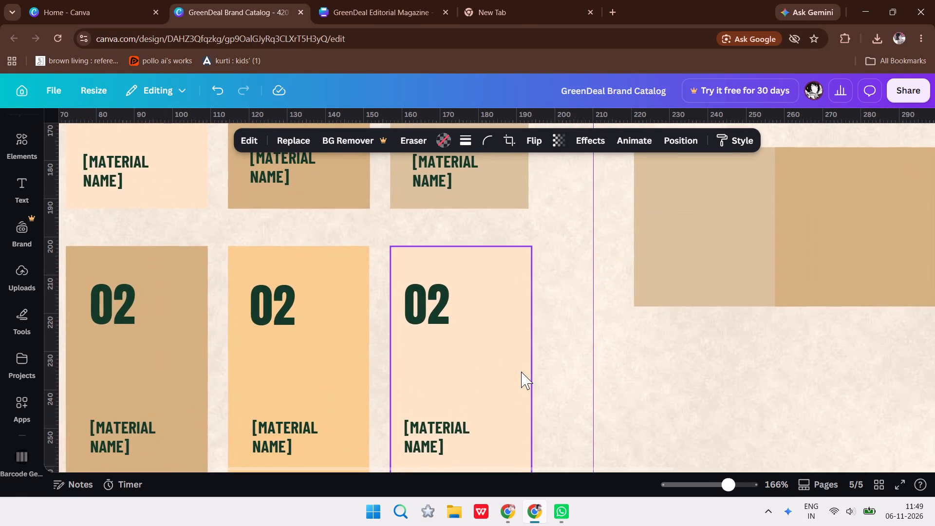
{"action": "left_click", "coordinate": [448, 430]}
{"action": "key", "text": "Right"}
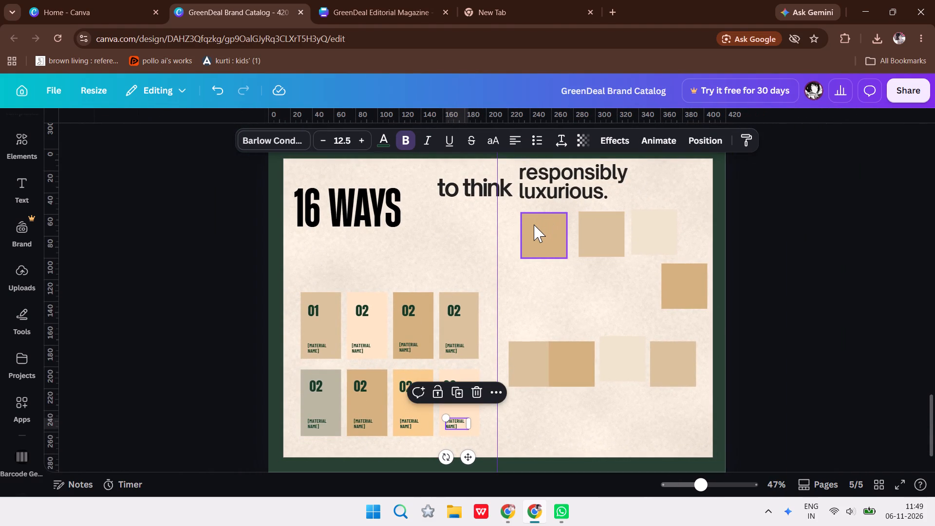
Delete the four leftover squares on the upper part of the spread's right-hand page, below the "responsibly luxurious." heading.
{"action": "left_click", "coordinate": [534, 225]}
{"action": "key", "text": "BackSpace"}
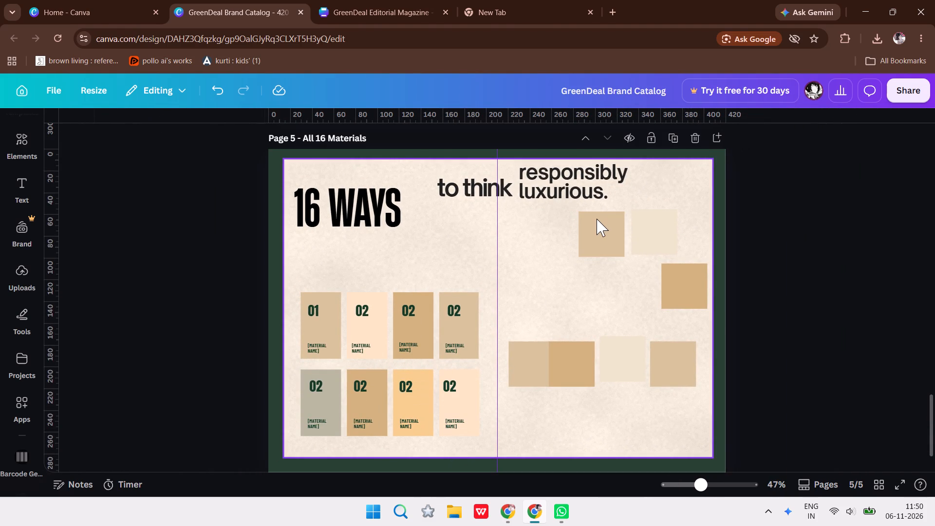
{"action": "left_click", "coordinate": [597, 219]}
{"action": "key", "text": "BackSpace"}
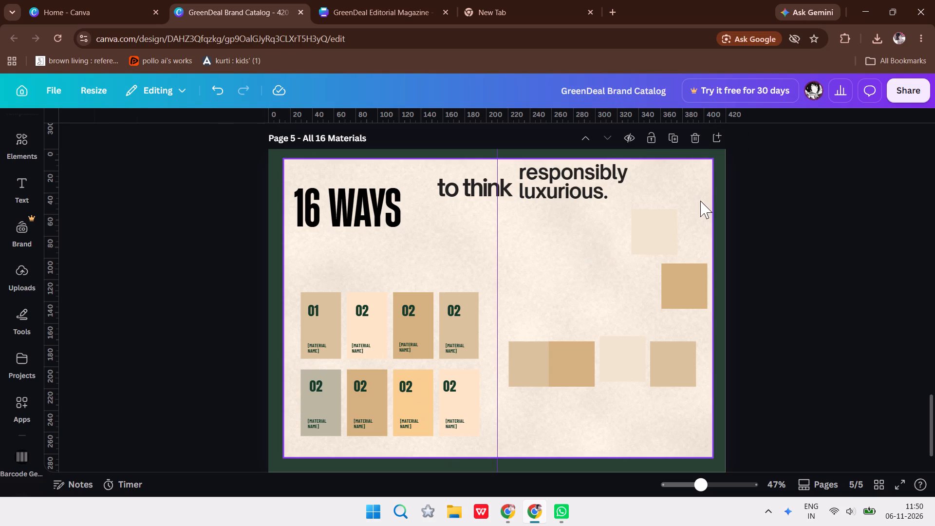
{"action": "left_click", "coordinate": [664, 209]}
{"action": "key", "text": "BackSpace"}
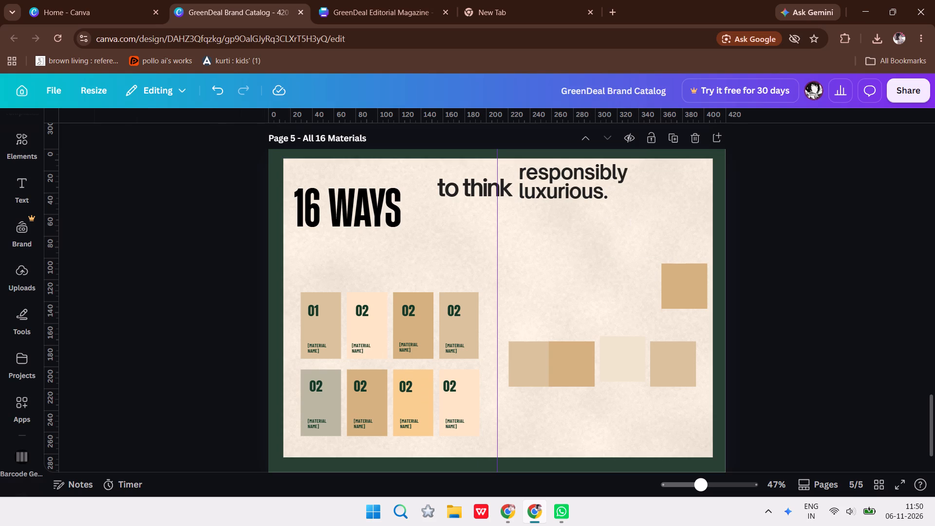
{"action": "left_click", "coordinate": [686, 264]}
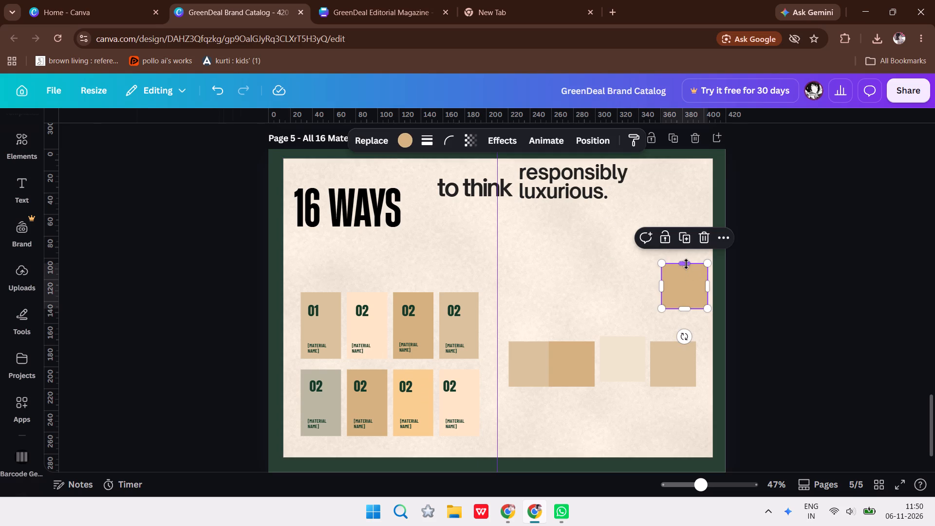
{"action": "key", "text": "BackSpace"}
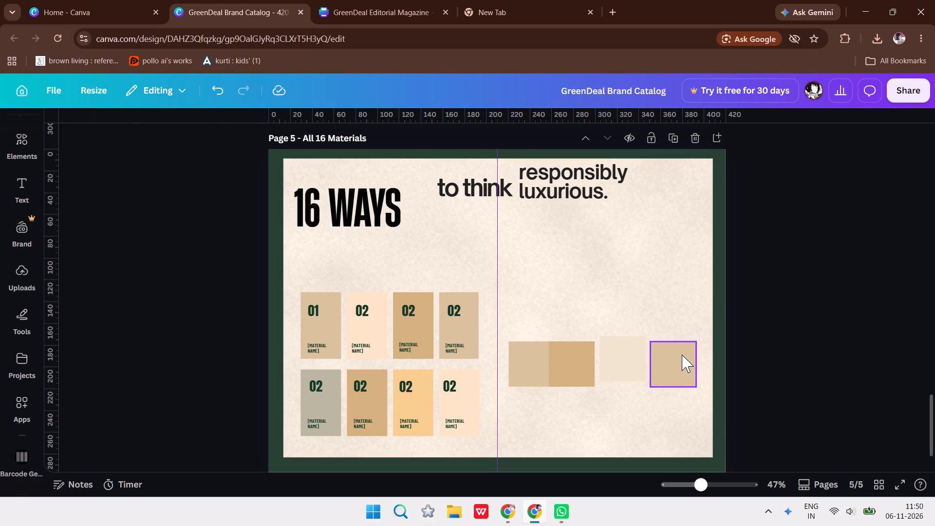
Delete the remaining row of four leftover squares on the spread's right-hand page.
{"action": "left_click", "coordinate": [682, 355]}
{"action": "key", "text": "BackSpace"}
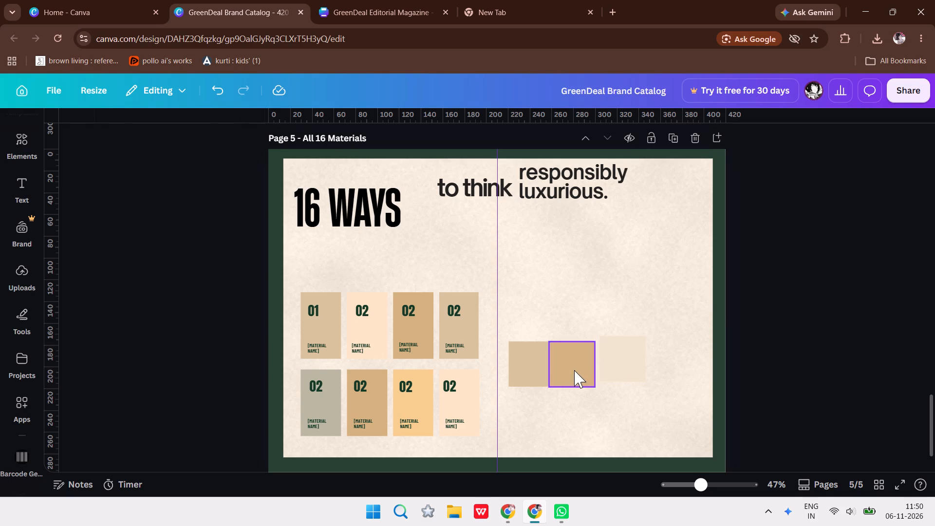
{"action": "left_click", "coordinate": [550, 369]}
{"action": "key", "text": "BackSpace"}
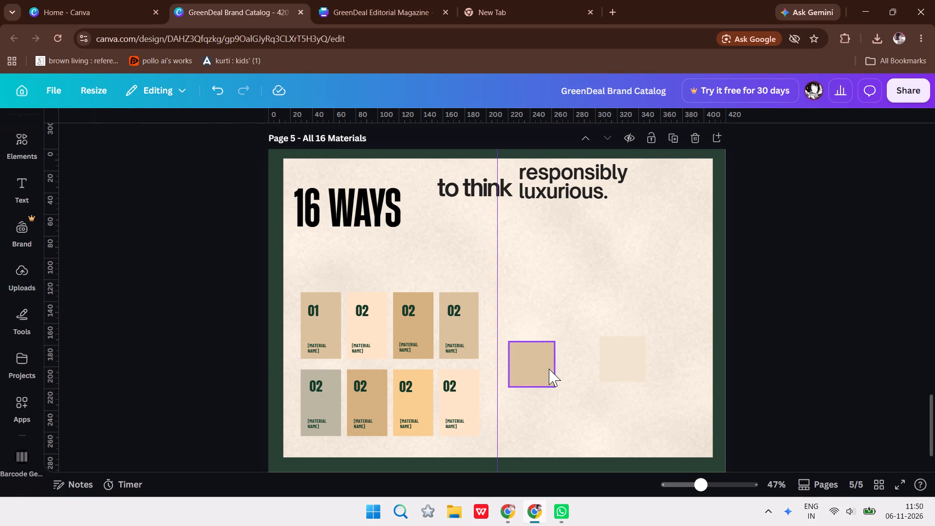
{"action": "left_click", "coordinate": [543, 368]}
{"action": "key", "text": "BackSpace"}
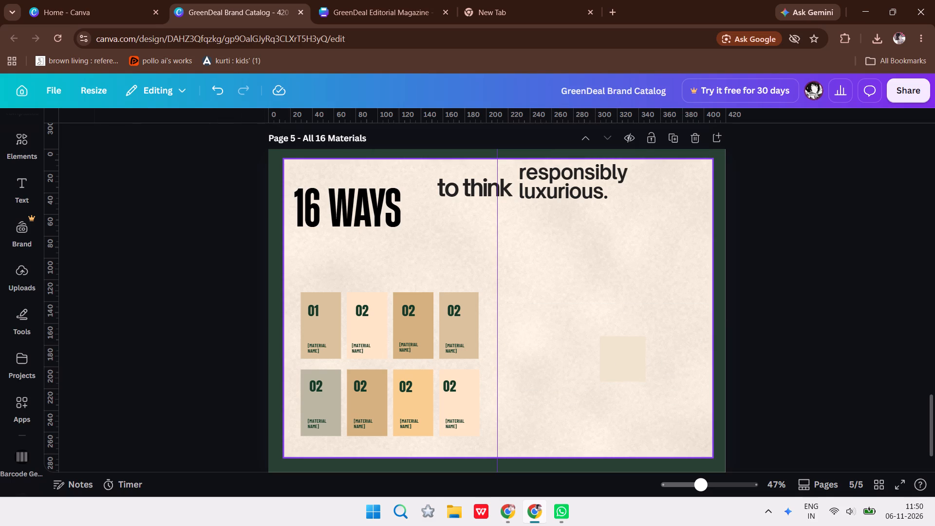
{"action": "left_click", "coordinate": [635, 348]}
{"action": "key", "text": "BackSpace"}
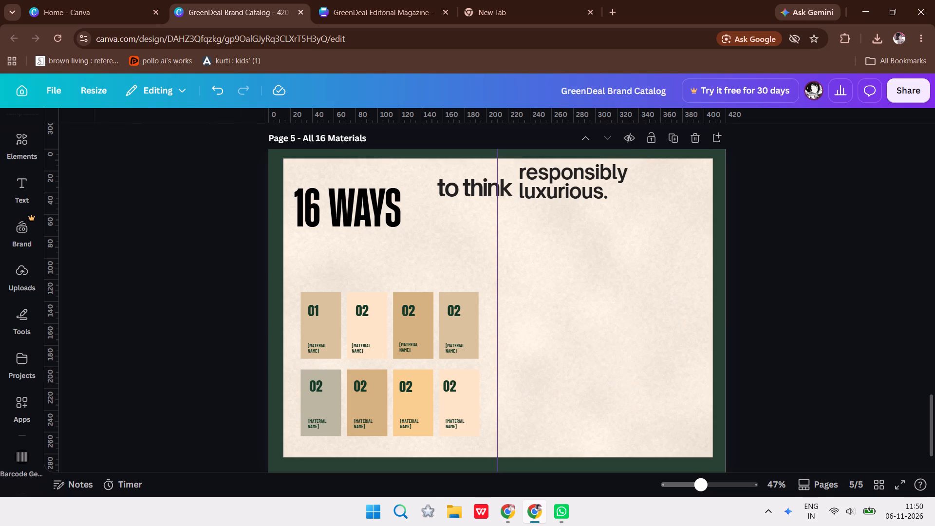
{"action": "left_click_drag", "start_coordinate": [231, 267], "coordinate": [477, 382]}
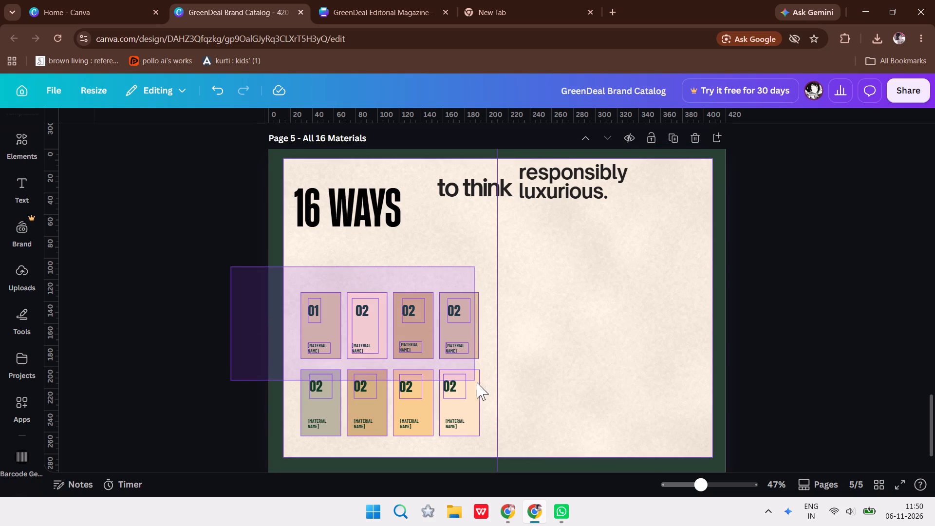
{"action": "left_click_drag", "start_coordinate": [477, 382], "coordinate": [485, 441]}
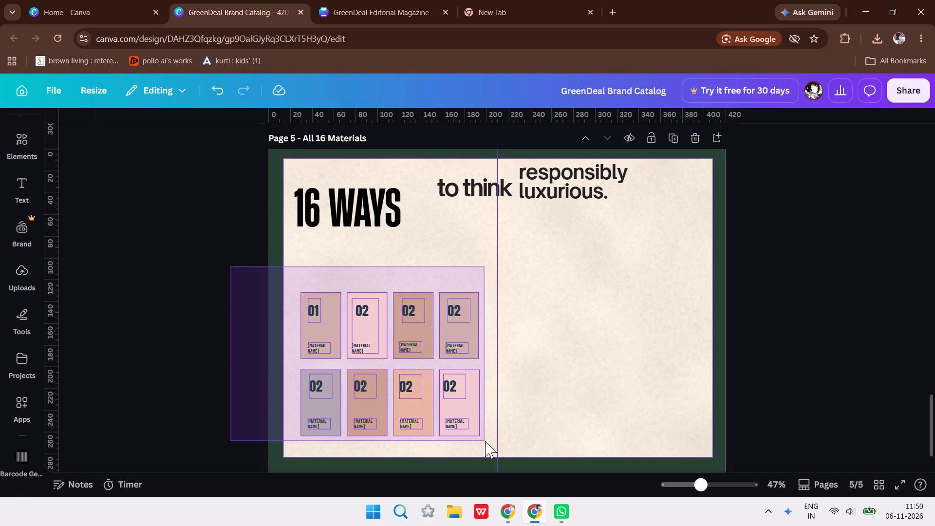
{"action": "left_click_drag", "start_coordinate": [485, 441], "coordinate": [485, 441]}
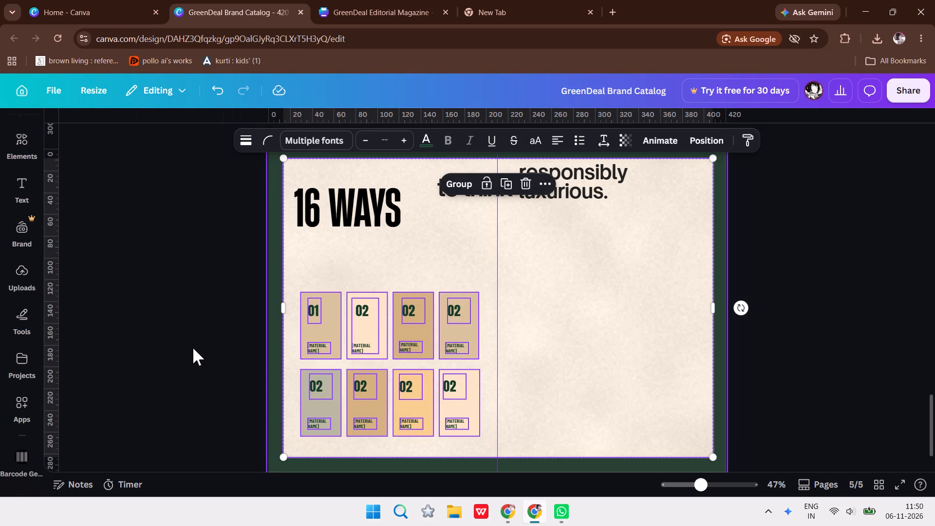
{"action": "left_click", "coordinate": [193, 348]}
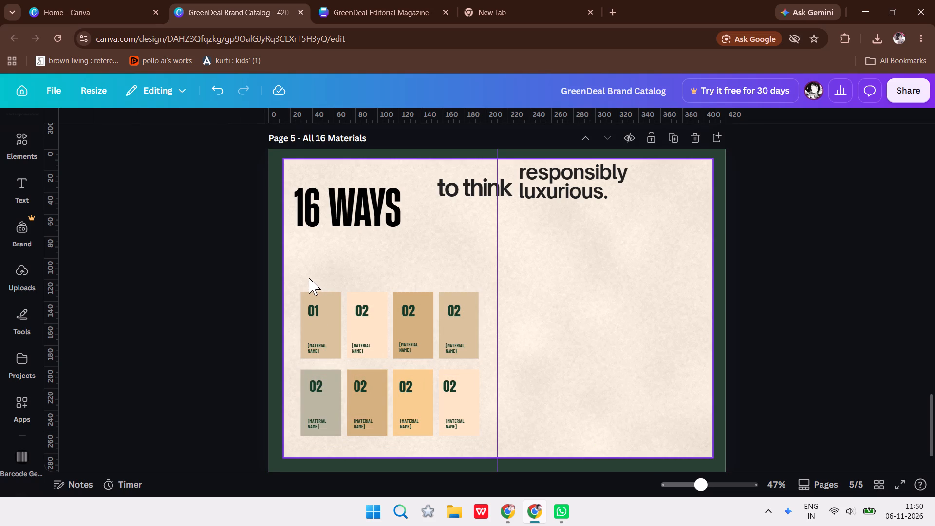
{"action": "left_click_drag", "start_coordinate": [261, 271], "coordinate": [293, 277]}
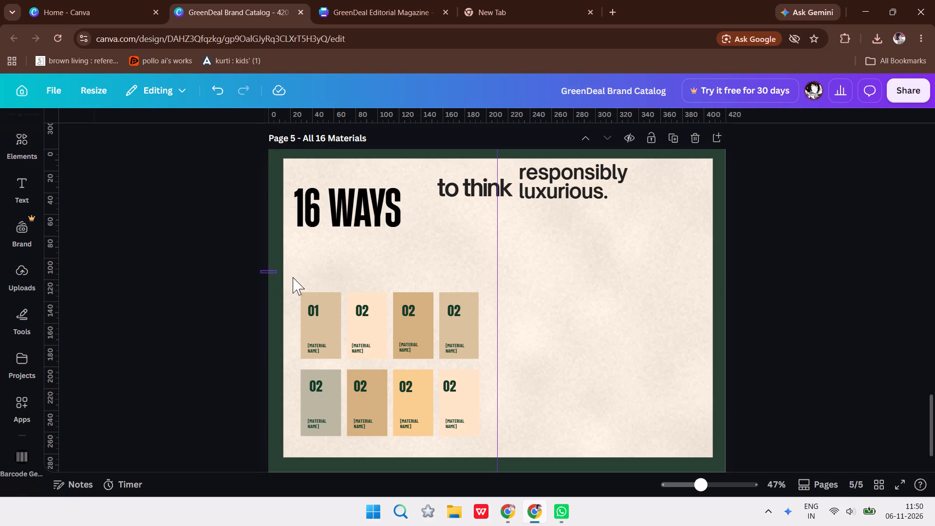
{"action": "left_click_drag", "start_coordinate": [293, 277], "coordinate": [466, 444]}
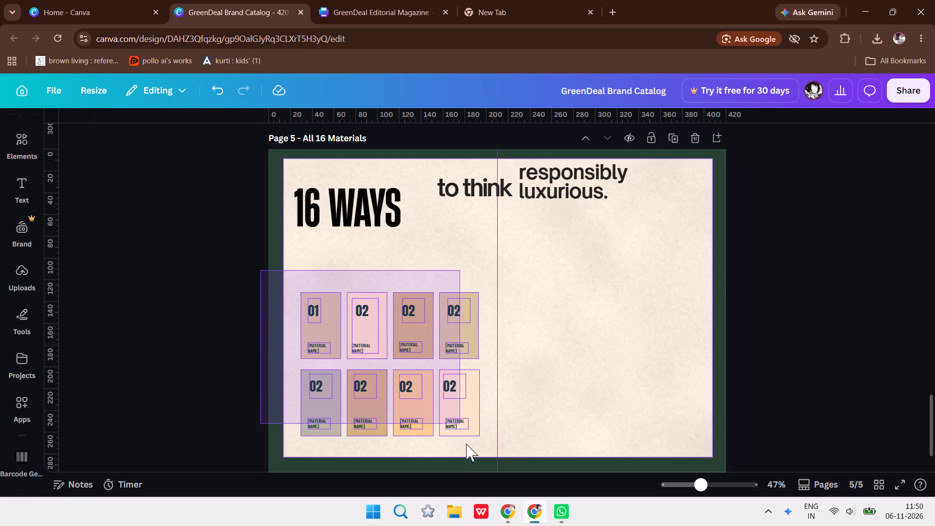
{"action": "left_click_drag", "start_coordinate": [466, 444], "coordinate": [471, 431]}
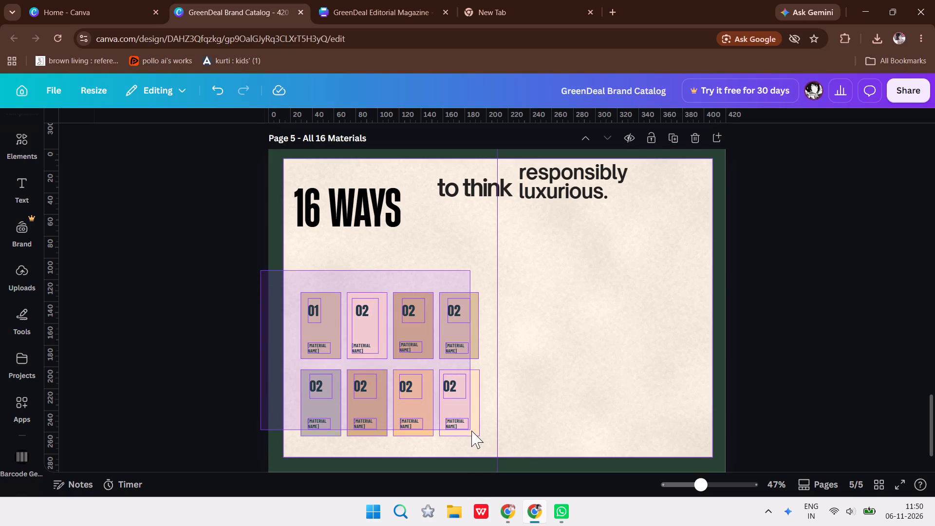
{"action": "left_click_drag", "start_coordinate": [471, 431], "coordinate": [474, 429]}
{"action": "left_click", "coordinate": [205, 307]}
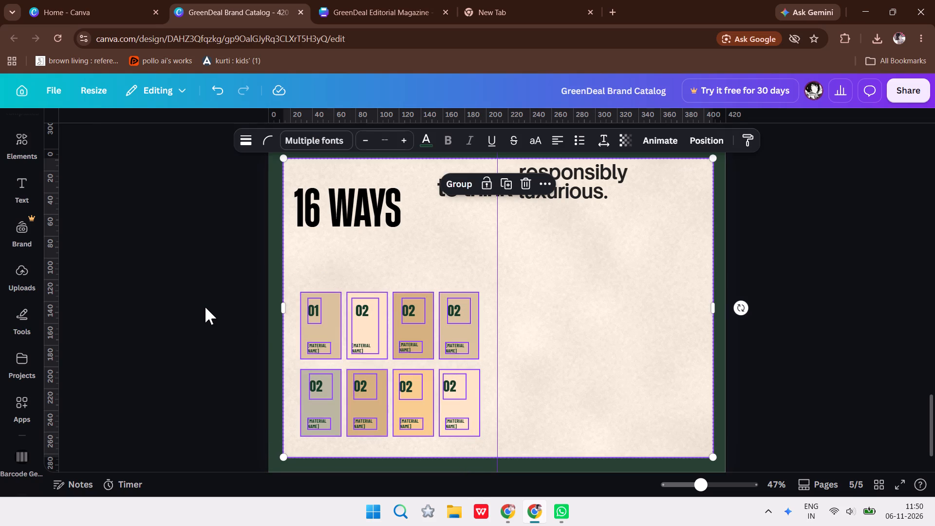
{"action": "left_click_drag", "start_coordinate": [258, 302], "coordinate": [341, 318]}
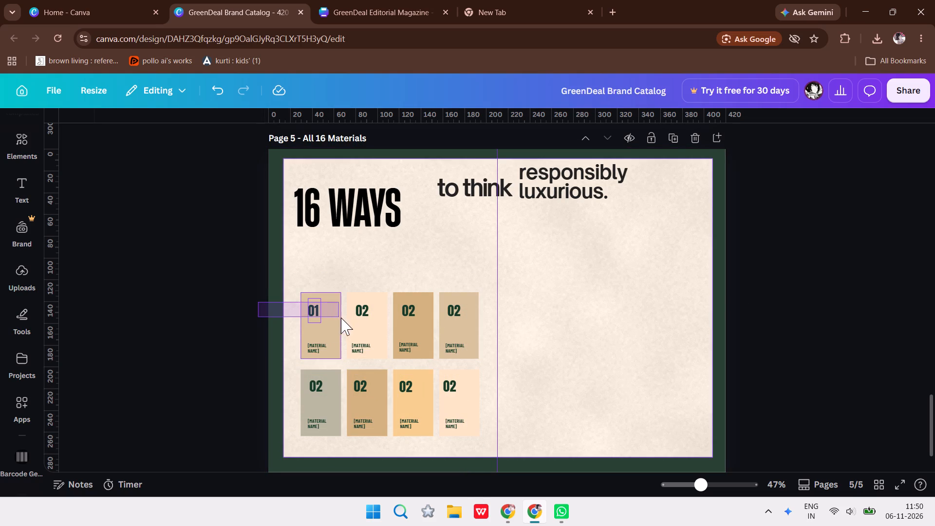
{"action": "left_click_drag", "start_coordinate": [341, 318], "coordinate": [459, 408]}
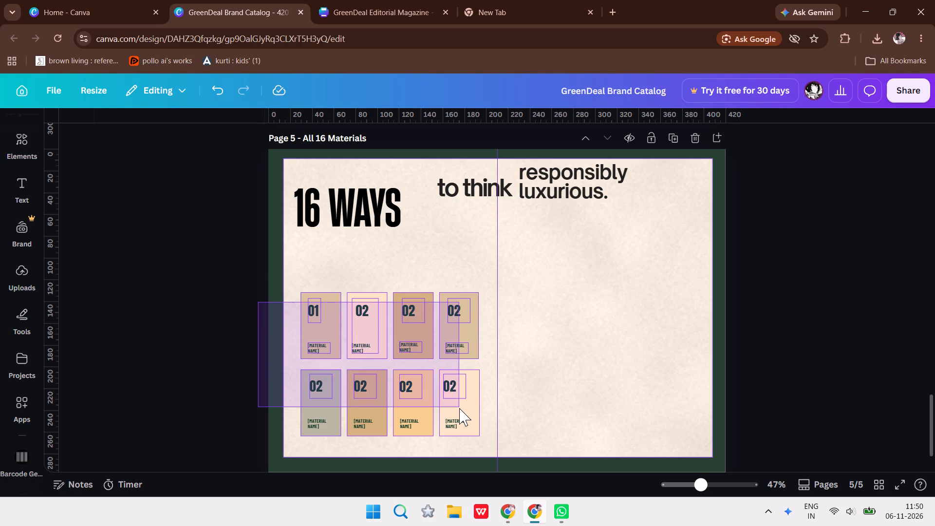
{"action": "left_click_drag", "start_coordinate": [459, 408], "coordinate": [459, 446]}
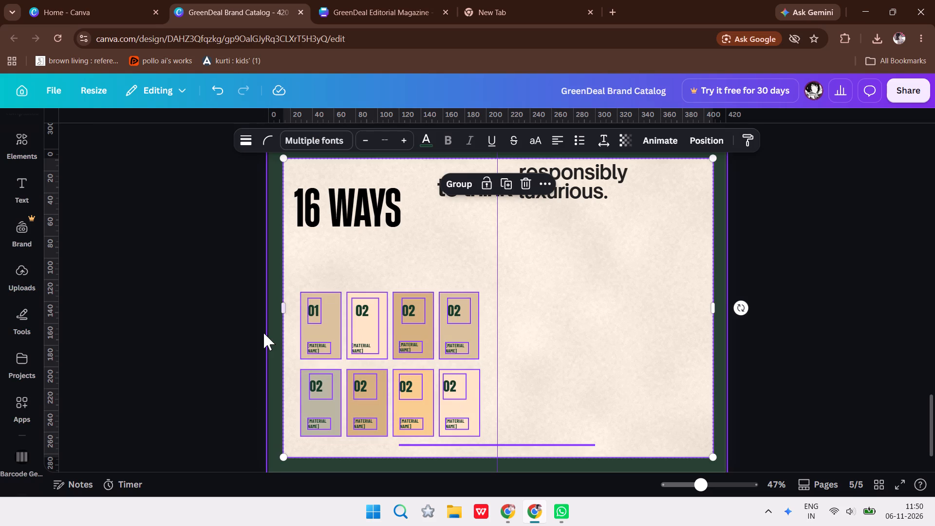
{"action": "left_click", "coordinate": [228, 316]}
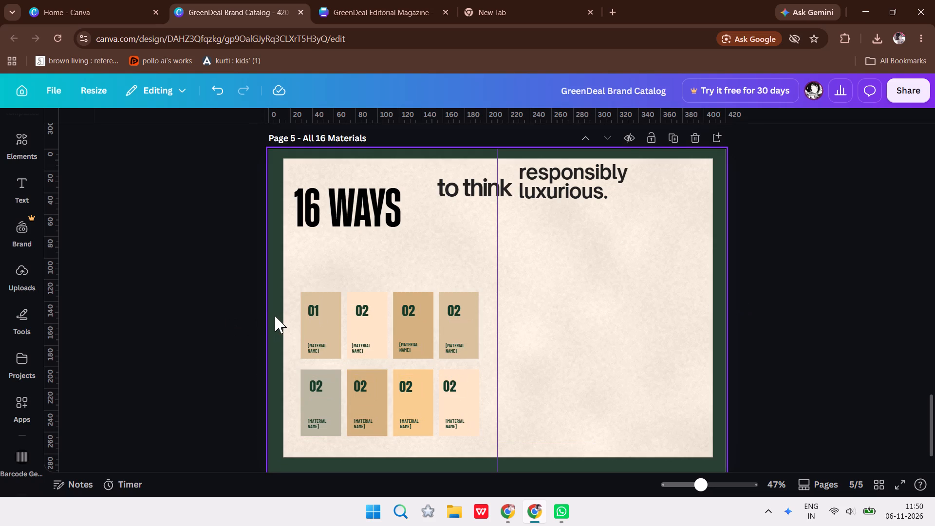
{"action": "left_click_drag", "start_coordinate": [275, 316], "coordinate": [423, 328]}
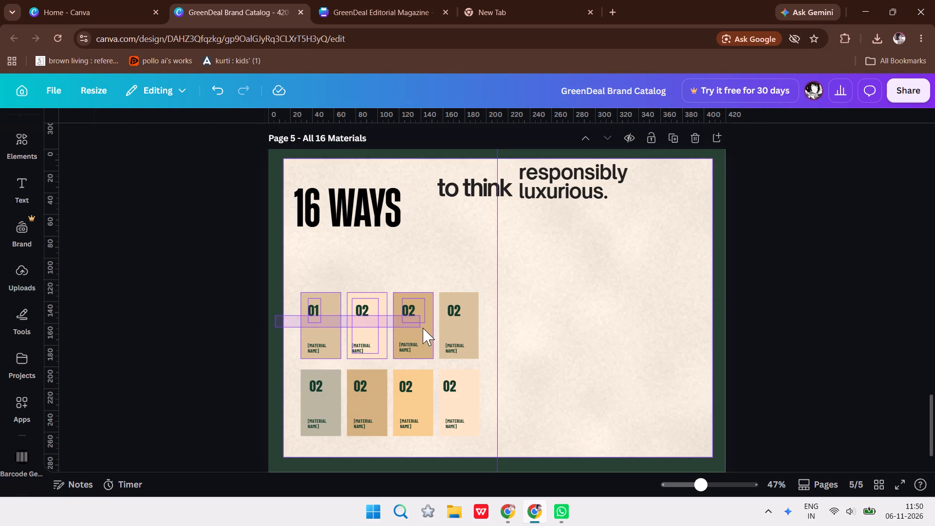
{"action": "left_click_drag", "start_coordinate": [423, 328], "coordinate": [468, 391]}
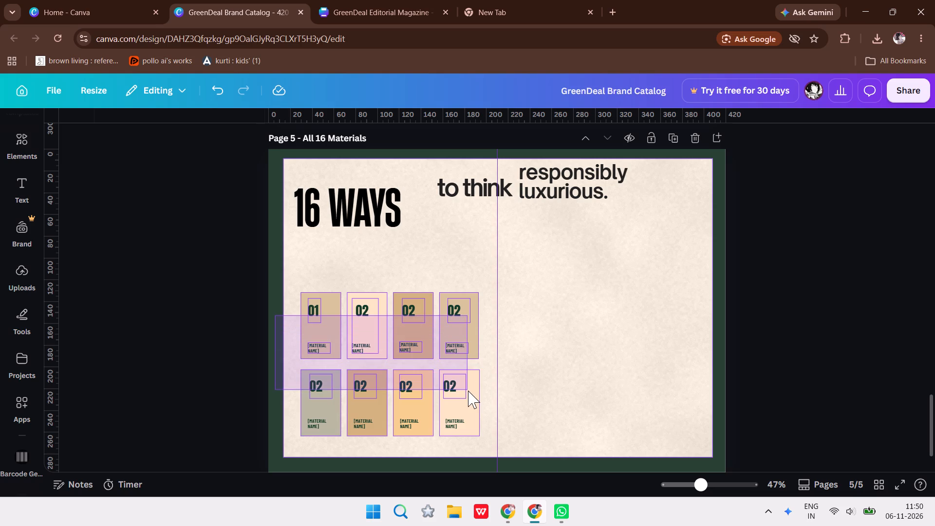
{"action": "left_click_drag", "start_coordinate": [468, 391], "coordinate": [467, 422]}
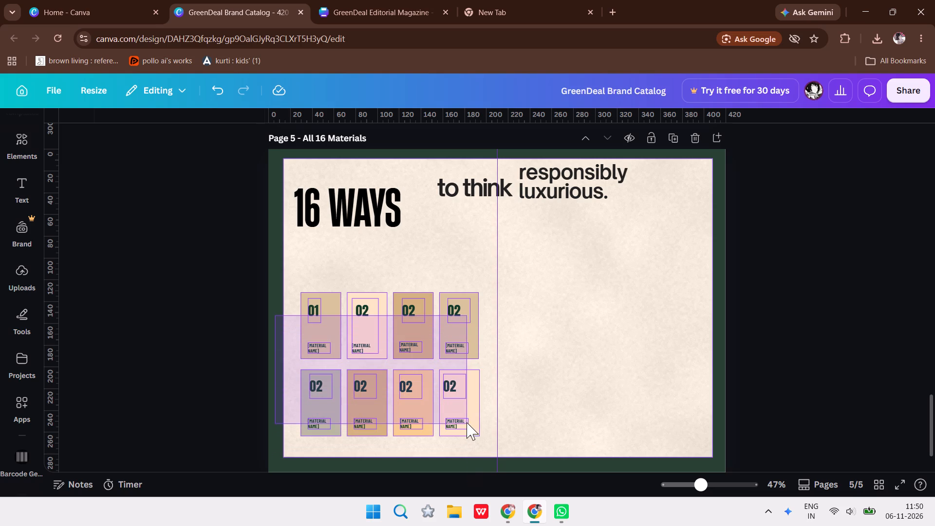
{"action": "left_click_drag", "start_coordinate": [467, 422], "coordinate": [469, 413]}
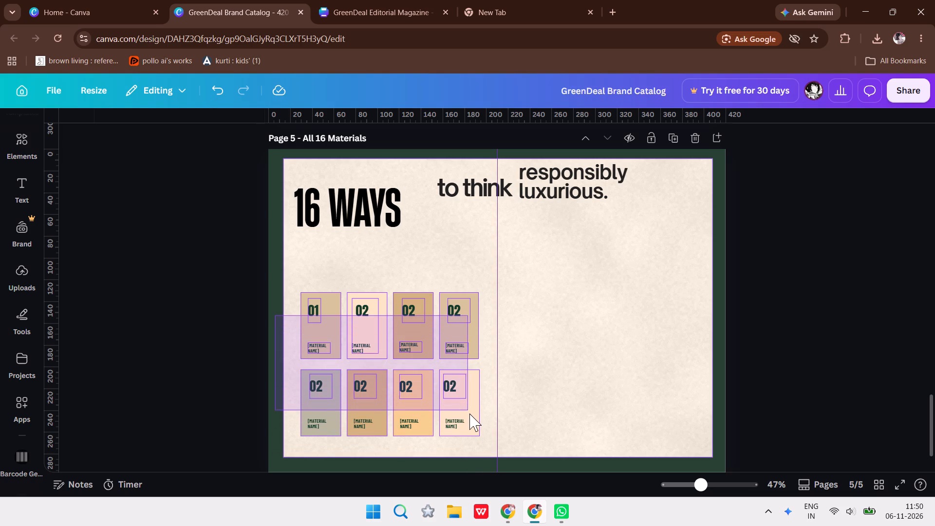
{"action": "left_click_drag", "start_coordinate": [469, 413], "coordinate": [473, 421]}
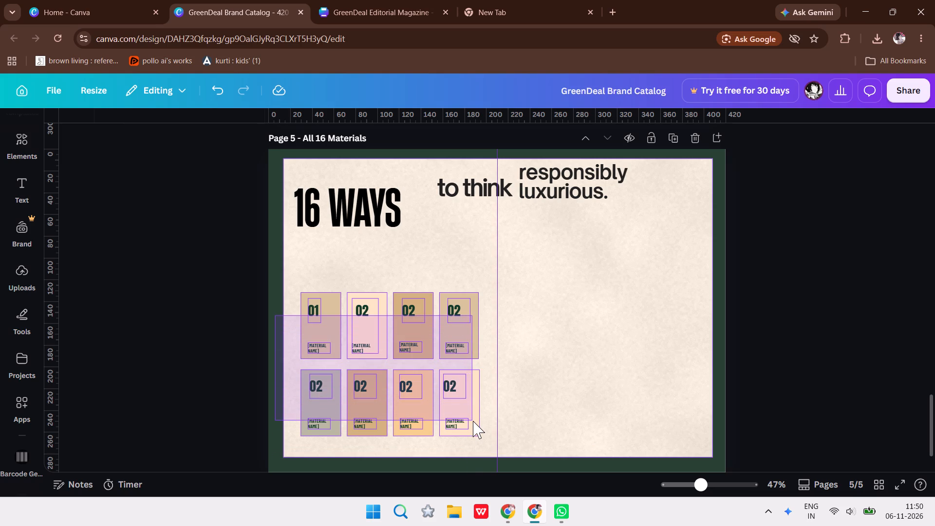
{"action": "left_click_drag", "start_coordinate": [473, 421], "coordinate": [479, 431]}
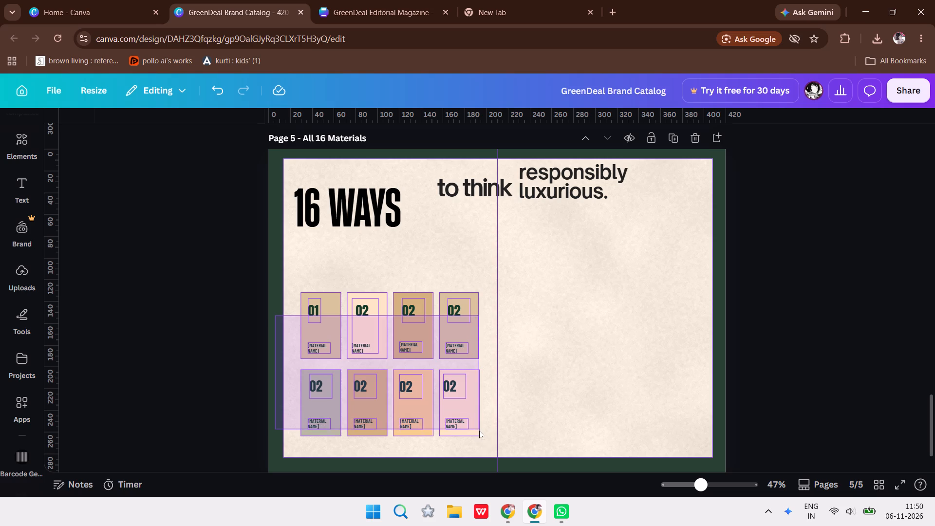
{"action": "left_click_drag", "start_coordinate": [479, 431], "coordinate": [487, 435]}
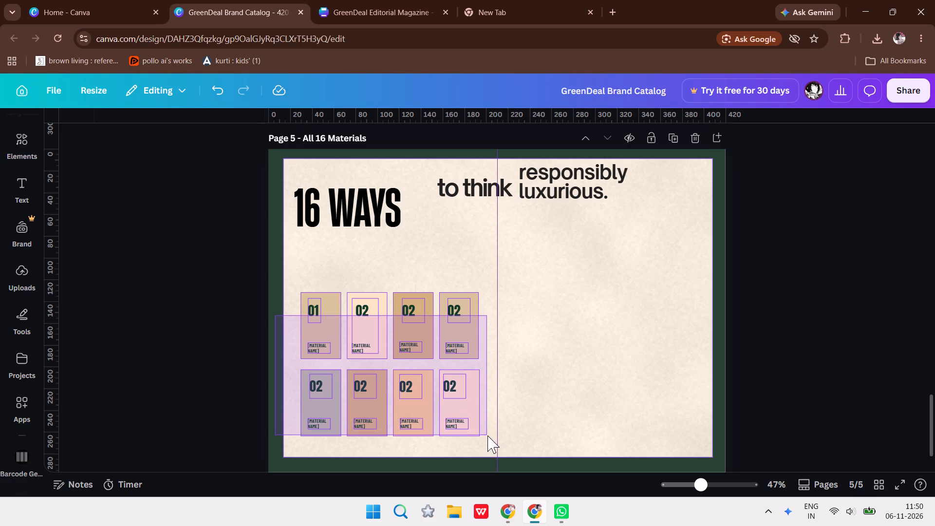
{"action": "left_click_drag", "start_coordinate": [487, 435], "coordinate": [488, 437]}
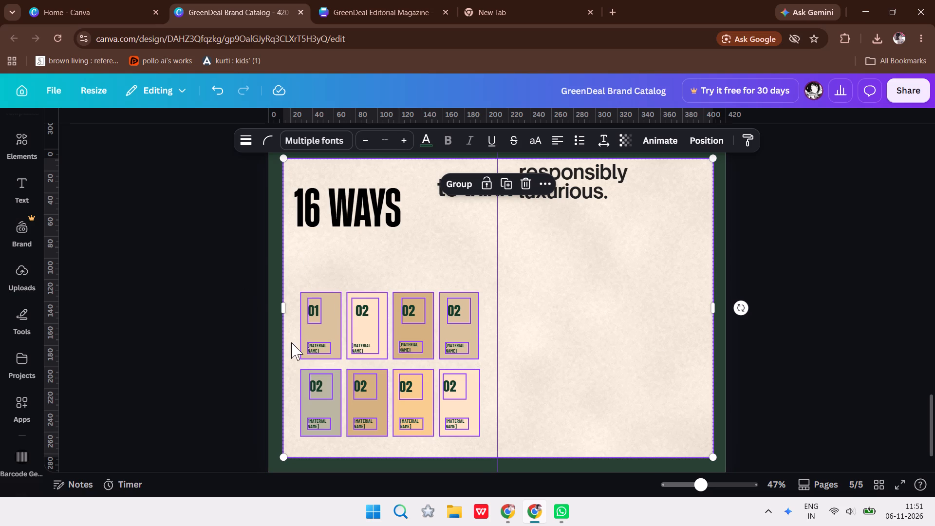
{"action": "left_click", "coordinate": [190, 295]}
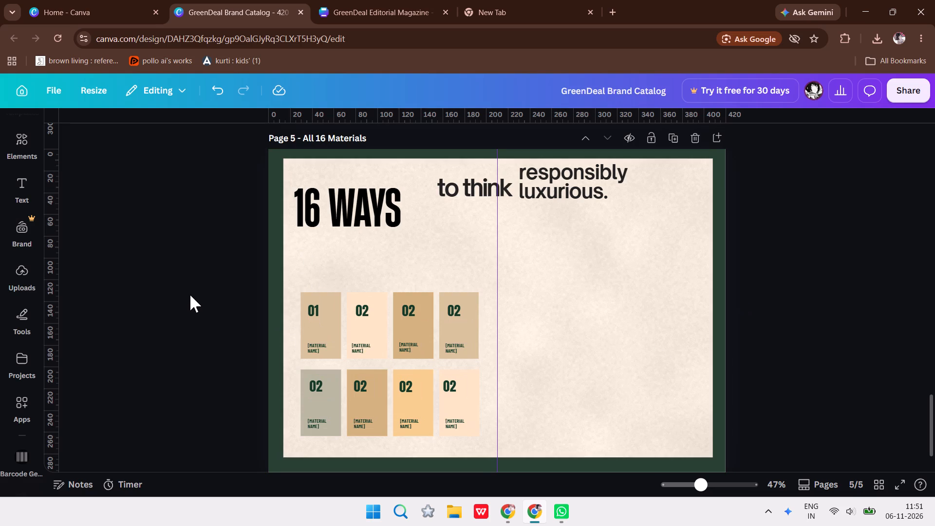
Move the cream textured background up, clear of both rows of material rectangles on page 5.
{"action": "left_click", "coordinate": [595, 293]}
{"action": "left_click_drag", "start_coordinate": [595, 293], "coordinate": [562, 83]}
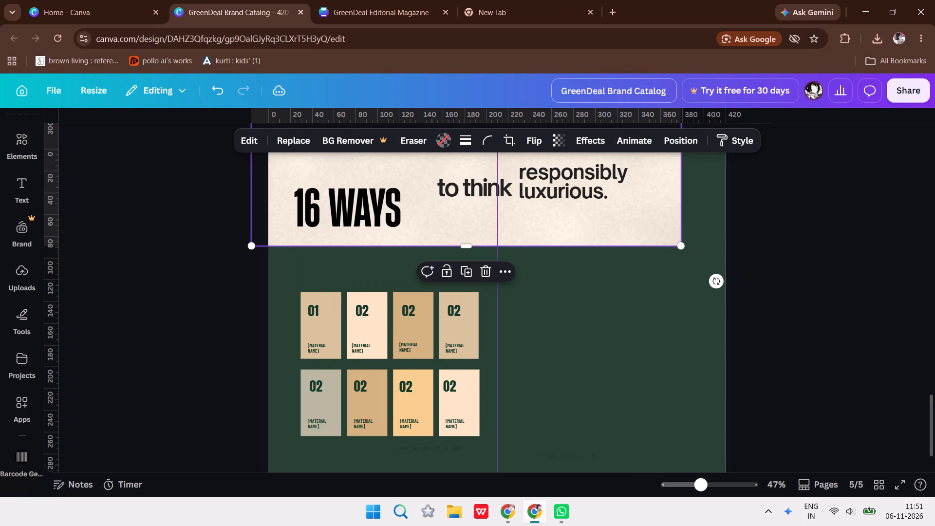
{"action": "left_click", "coordinate": [214, 327]}
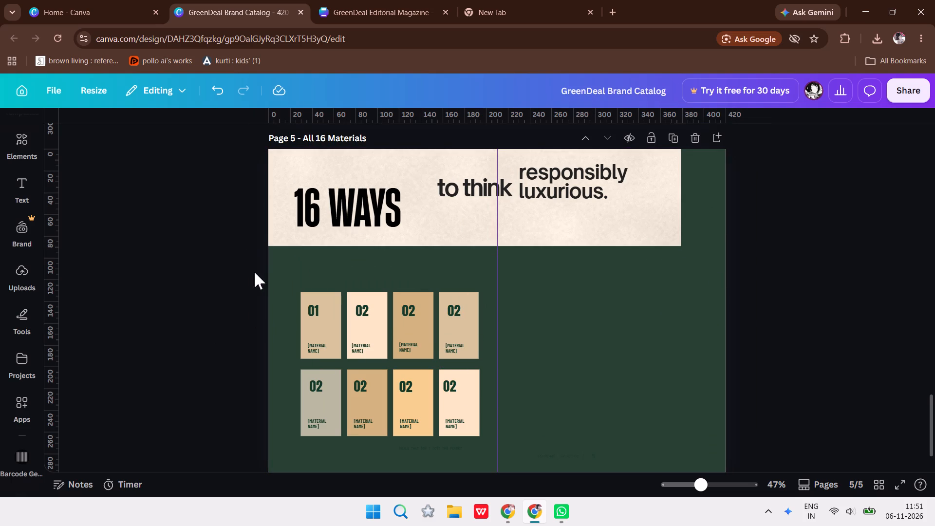
Group the eight material rectangles with their numbers, labels and the thin line beneath them.
{"action": "left_click_drag", "start_coordinate": [285, 291], "coordinate": [486, 369]}
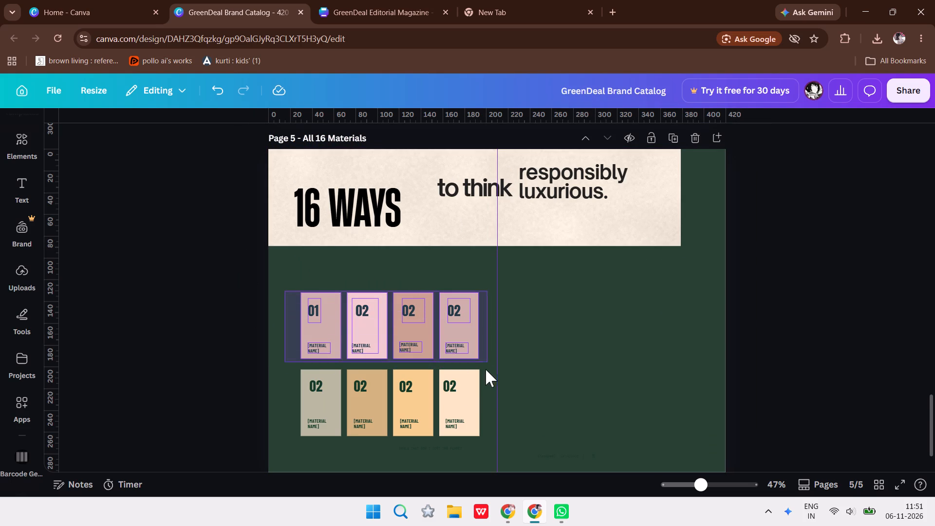
{"action": "left_click_drag", "start_coordinate": [486, 369], "coordinate": [486, 446]}
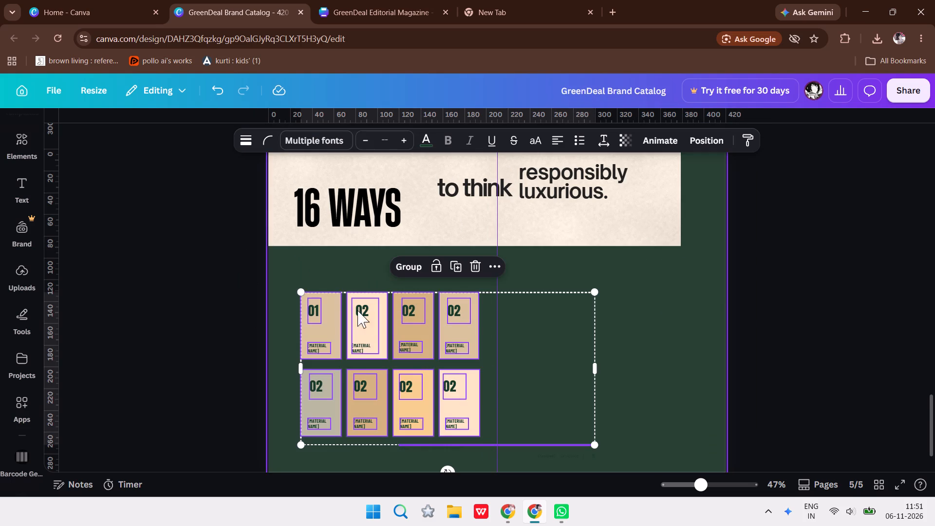
{"action": "key", "text": "ctrl+g"}
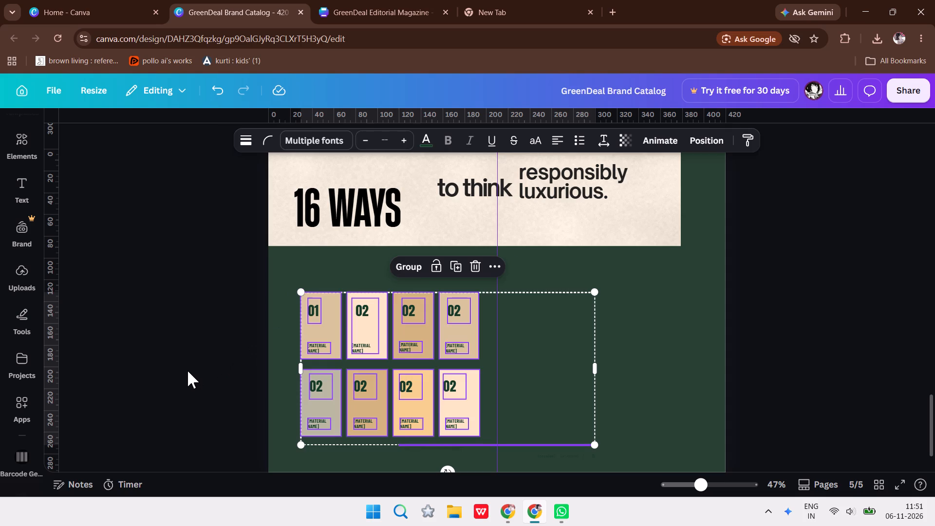
Move the cream textured background back down behind the grouped material rectangles.
{"action": "left_click", "coordinate": [616, 225]}
{"action": "left_click_drag", "start_coordinate": [616, 225], "coordinate": [646, 451]}
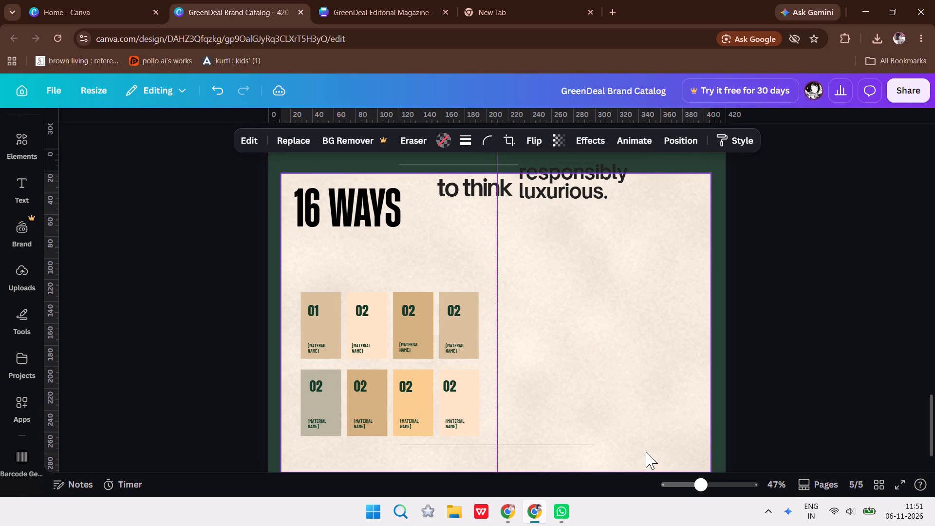
{"action": "left_click_drag", "start_coordinate": [646, 451], "coordinate": [646, 449]}
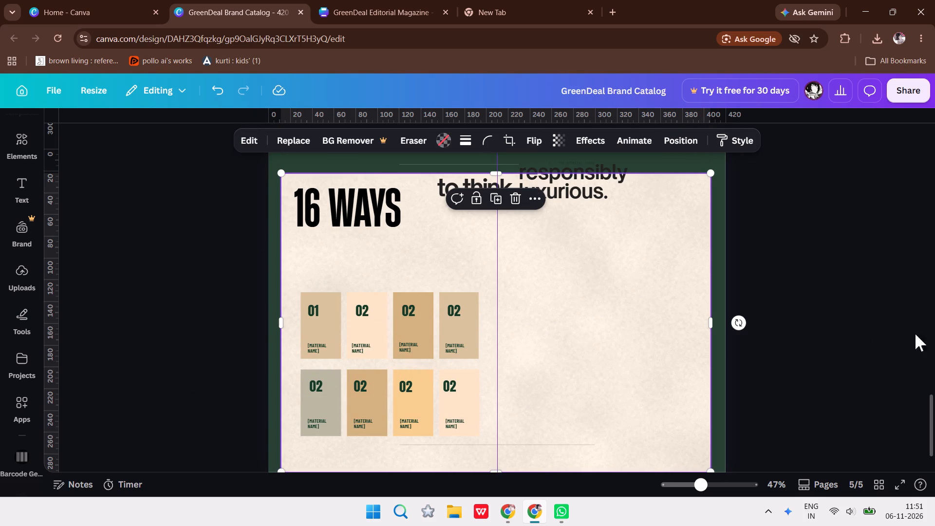
Raise the cream textured background until the green border is about equal above and below it.
{"action": "left_click", "coordinate": [925, 332]}
{"action": "left_click_drag", "start_coordinate": [934, 409], "coordinate": [934, 417]}
{"action": "left_click_drag", "start_coordinate": [682, 329], "coordinate": [682, 321]}
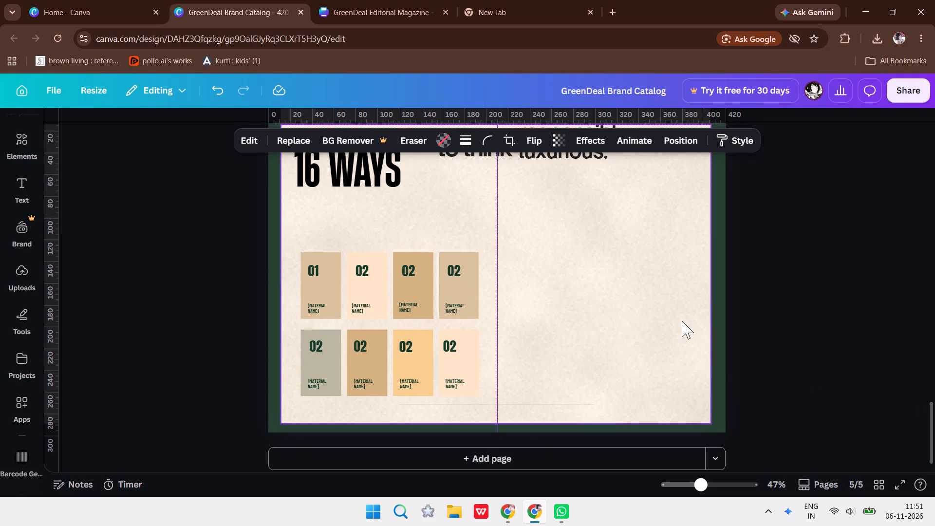
{"action": "left_click_drag", "start_coordinate": [682, 321], "coordinate": [682, 323]}
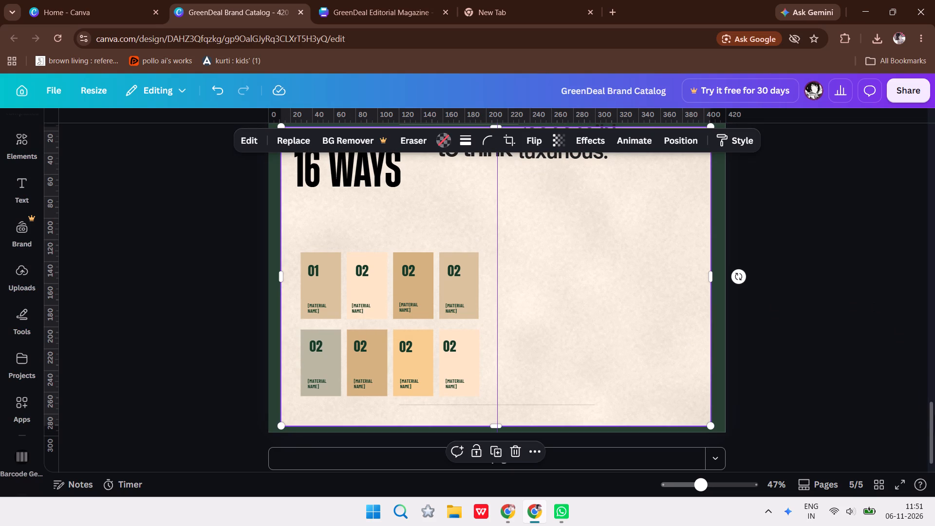
{"action": "left_click_drag", "start_coordinate": [934, 418], "coordinate": [932, 411]}
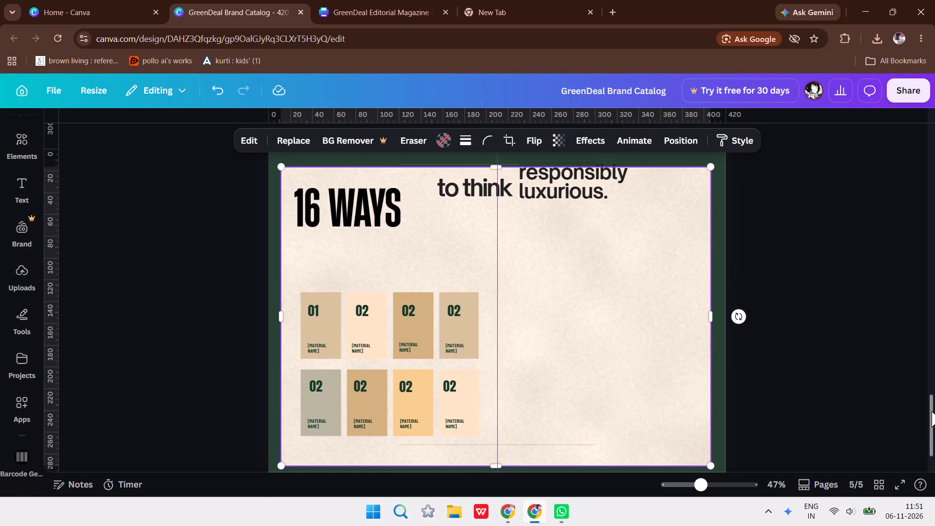
{"action": "left_click_drag", "start_coordinate": [932, 411], "coordinate": [932, 412]}
{"action": "left_click", "coordinate": [852, 338]}
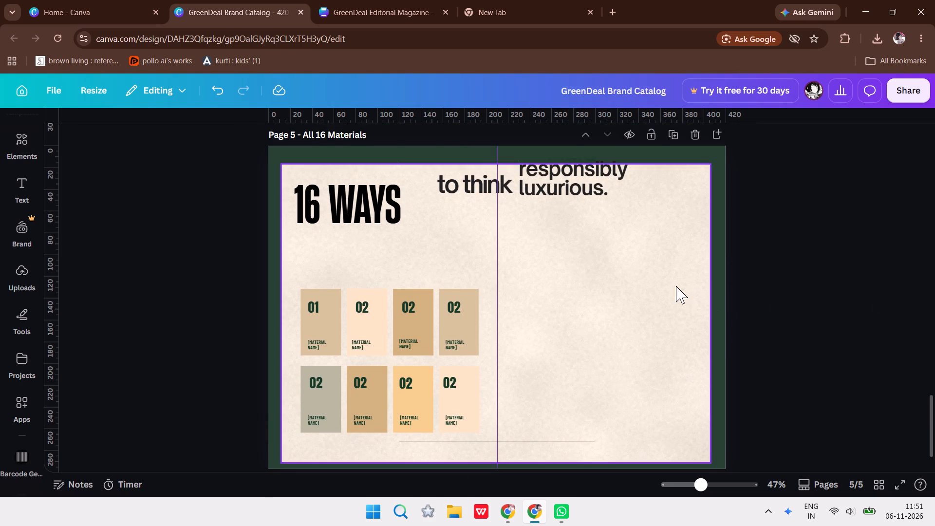
{"action": "left_click", "coordinate": [676, 286]}
{"action": "key", "text": "Up"}
{"action": "key", "text": "Up"}
{"action": "key", "text": "Up"}
{"action": "key", "text": "Up"}
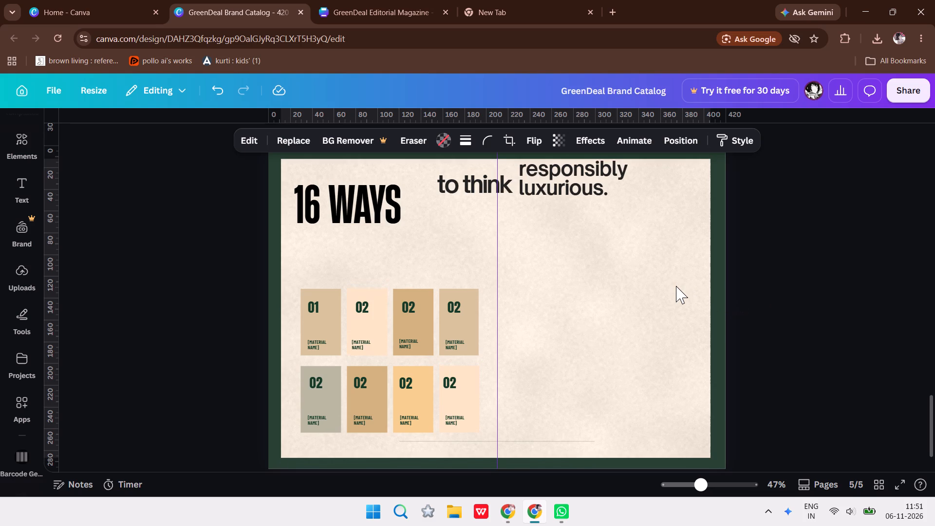
{"action": "left_click", "coordinate": [773, 289]}
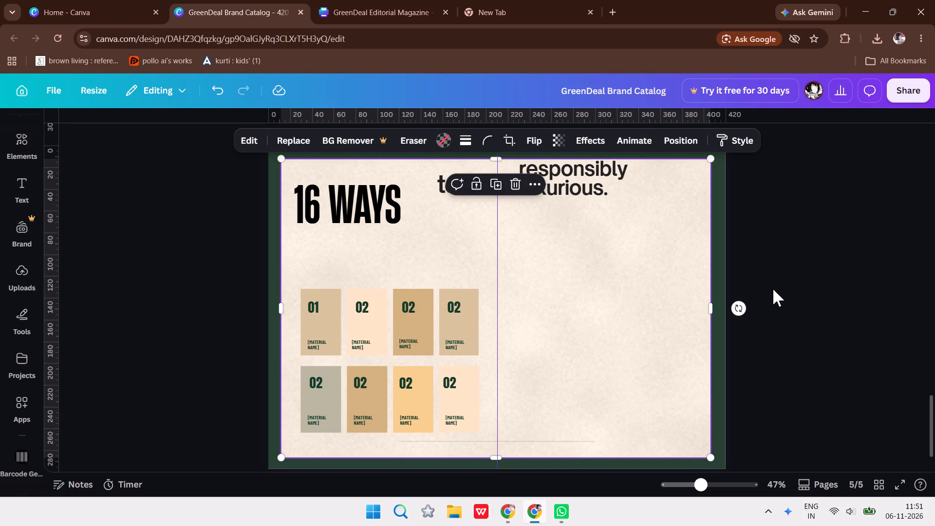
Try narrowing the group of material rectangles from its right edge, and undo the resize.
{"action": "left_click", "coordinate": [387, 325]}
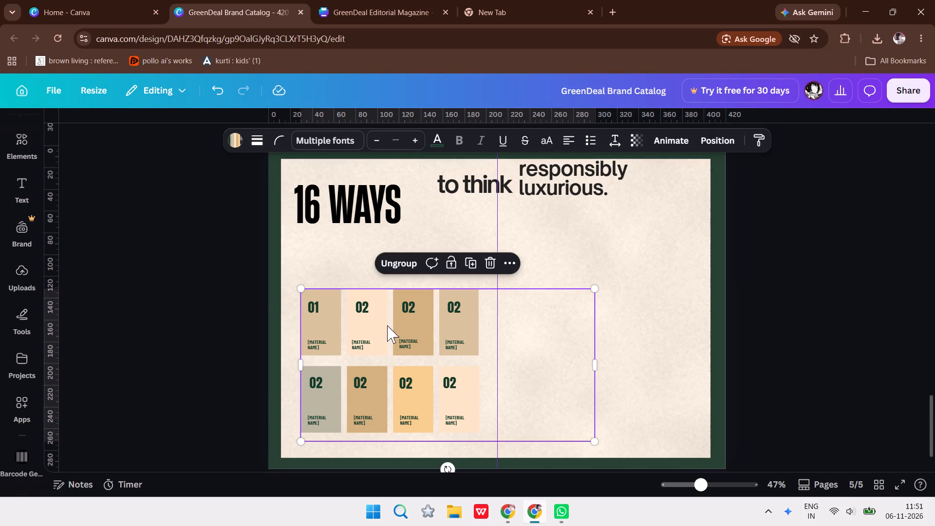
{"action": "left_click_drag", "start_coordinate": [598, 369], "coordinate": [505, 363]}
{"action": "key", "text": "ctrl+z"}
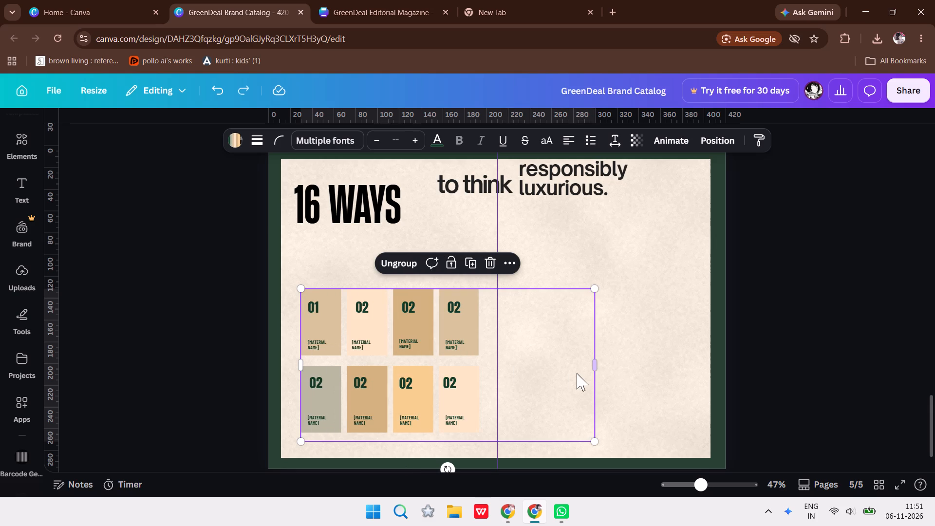
Move the group of material rectangles slightly higher on the page.
{"action": "double_click", "coordinate": [577, 373]}
{"action": "left_click", "coordinate": [528, 341]}
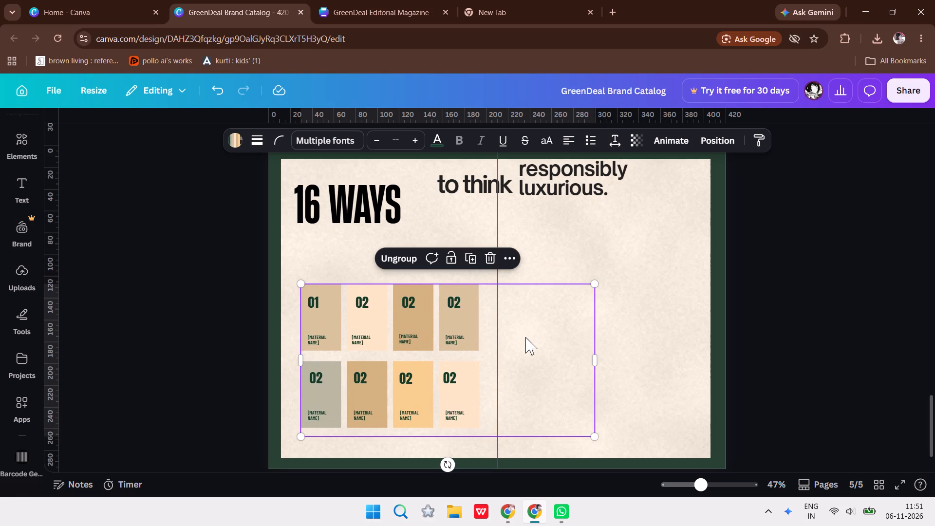
Duplicate the group of eight material rectangles and place the copy on the spread's right-hand page, level with the original.
{"action": "key", "text": "ctrl+c"}
{"action": "key", "text": "ctrl+v"}
{"action": "left_click_drag", "start_coordinate": [525, 337], "coordinate": [767, 253]}
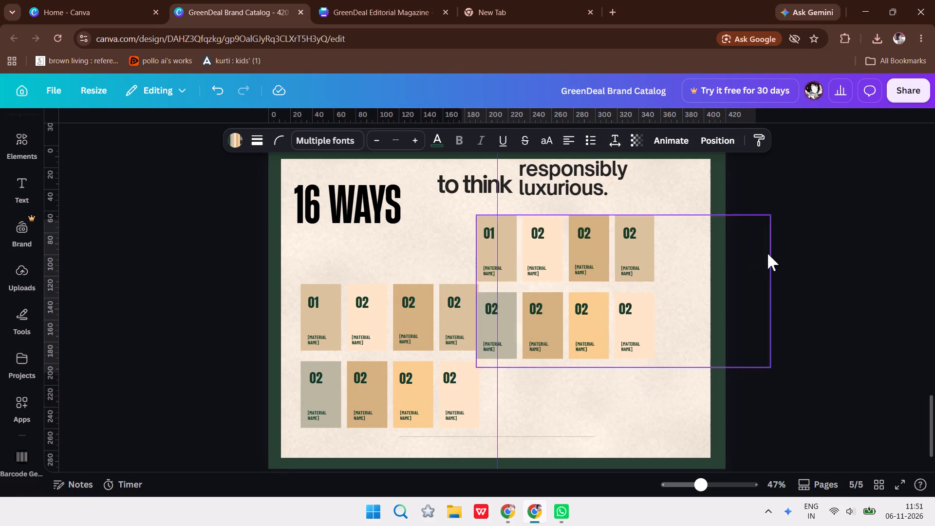
{"action": "left_click_drag", "start_coordinate": [767, 253], "coordinate": [734, 318]}
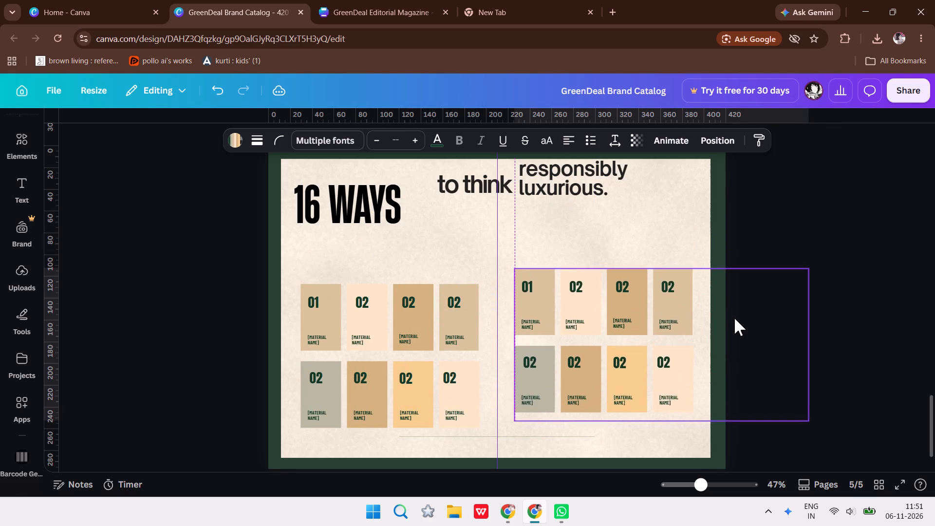
{"action": "left_click_drag", "start_coordinate": [734, 318], "coordinate": [730, 303]}
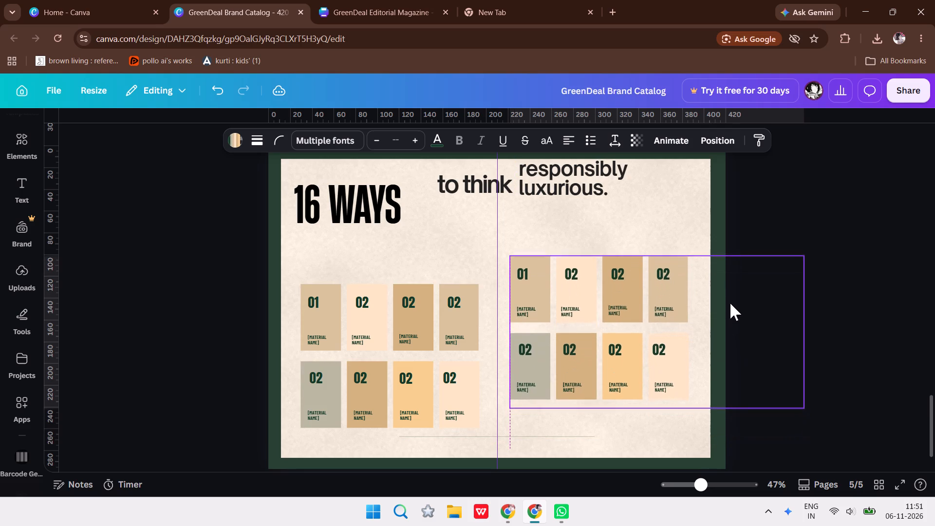
{"action": "left_click_drag", "start_coordinate": [730, 303], "coordinate": [733, 330]}
{"action": "left_click", "coordinate": [786, 249]}
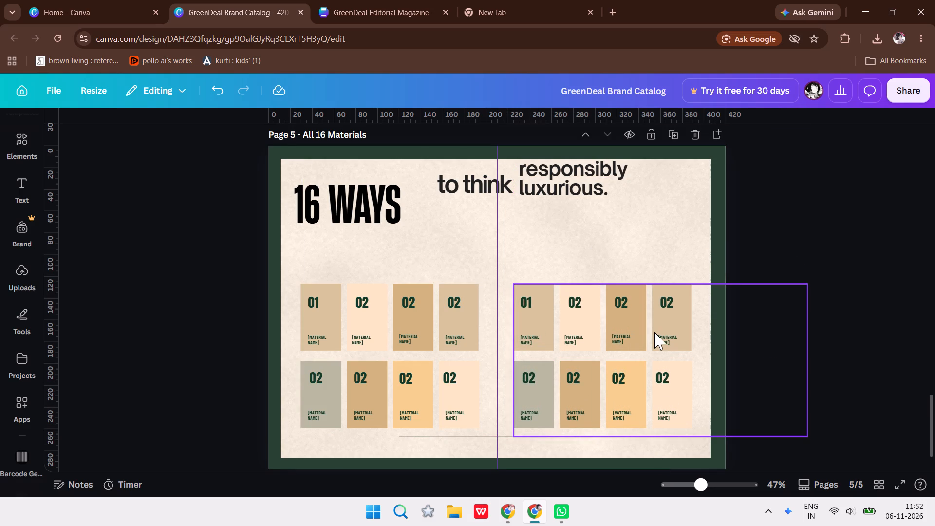
Widen the left-hand page's group of material rectangles slightly toward the centre fold, keeping its height.
{"action": "left_click", "coordinate": [477, 352]}
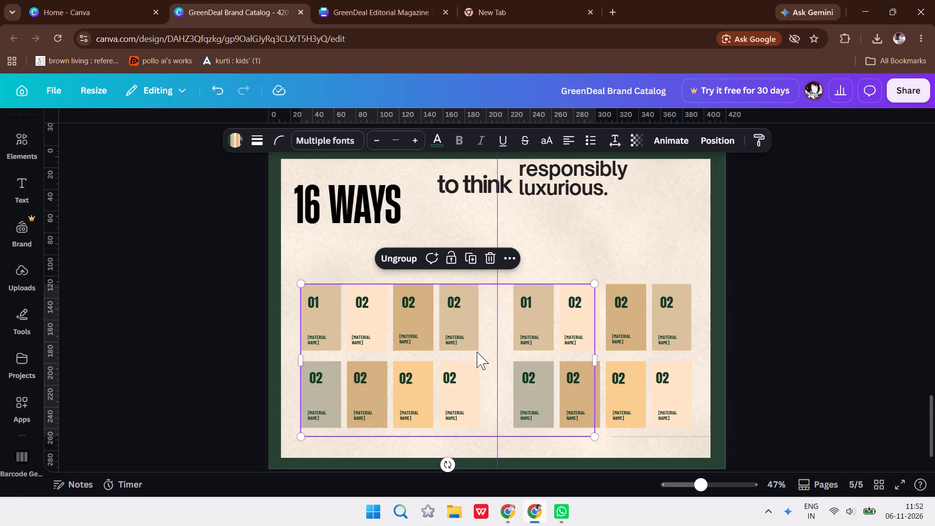
{"action": "left_click_drag", "start_coordinate": [598, 359], "coordinate": [604, 360]}
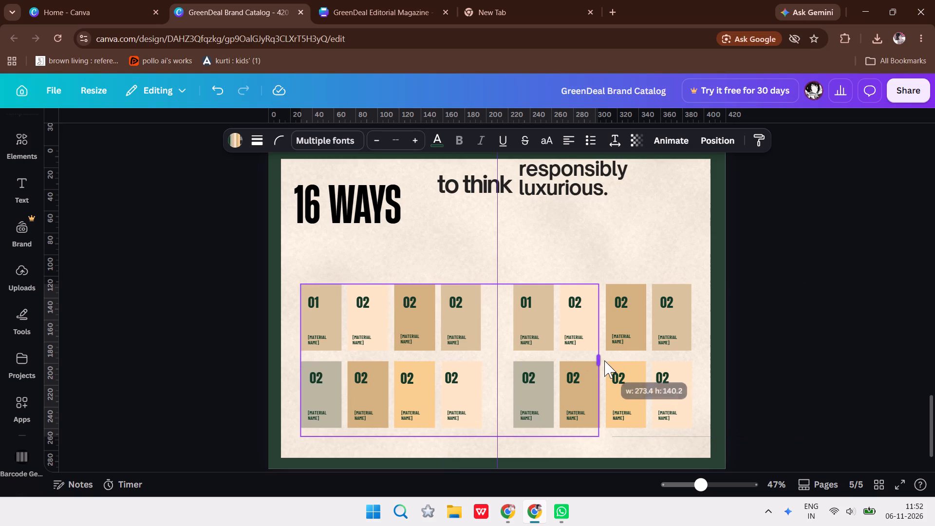
{"action": "left_click_drag", "start_coordinate": [604, 360], "coordinate": [605, 361]}
Widen the right-hand page's group of material rectangles slightly toward the outer edge, keeping its height.
{"action": "left_click", "coordinate": [658, 365]}
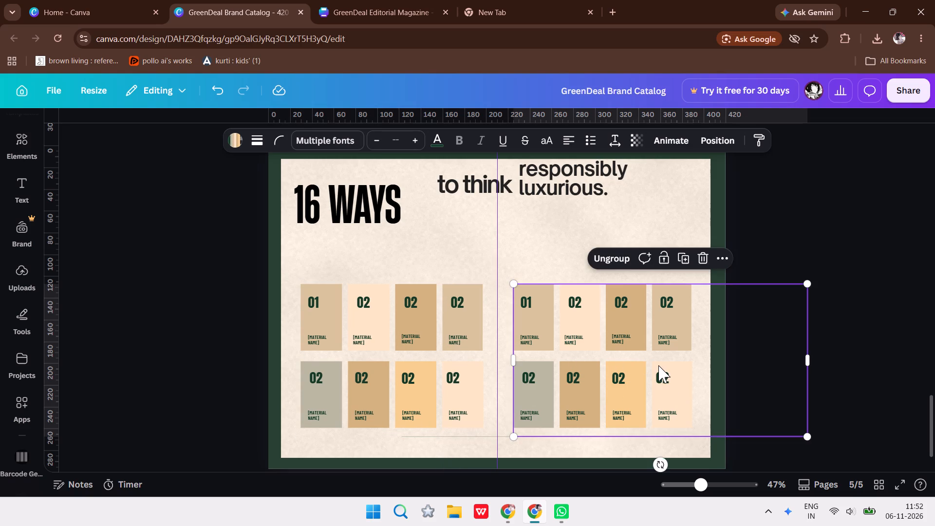
{"action": "left_click_drag", "start_coordinate": [810, 360], "coordinate": [820, 358]}
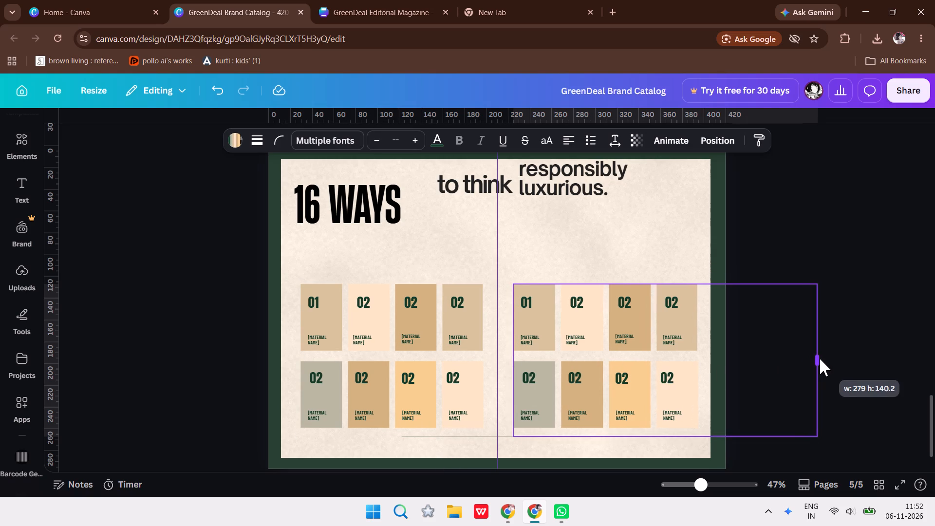
{"action": "left_click_drag", "start_coordinate": [820, 358], "coordinate": [815, 359]}
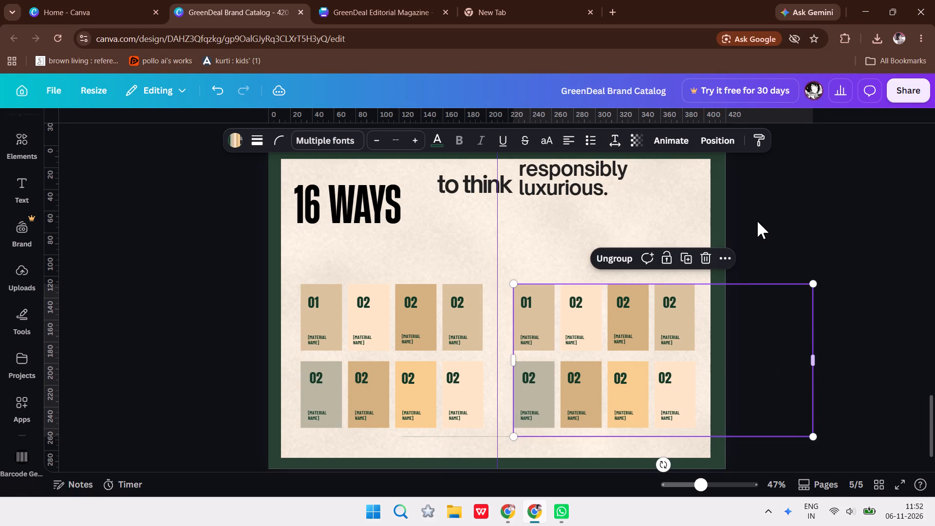
Enlarge the "16 WAYS" heading to a font size of about 222 and place it just above the left-hand page's material grid.
{"action": "left_click", "coordinate": [757, 221]}
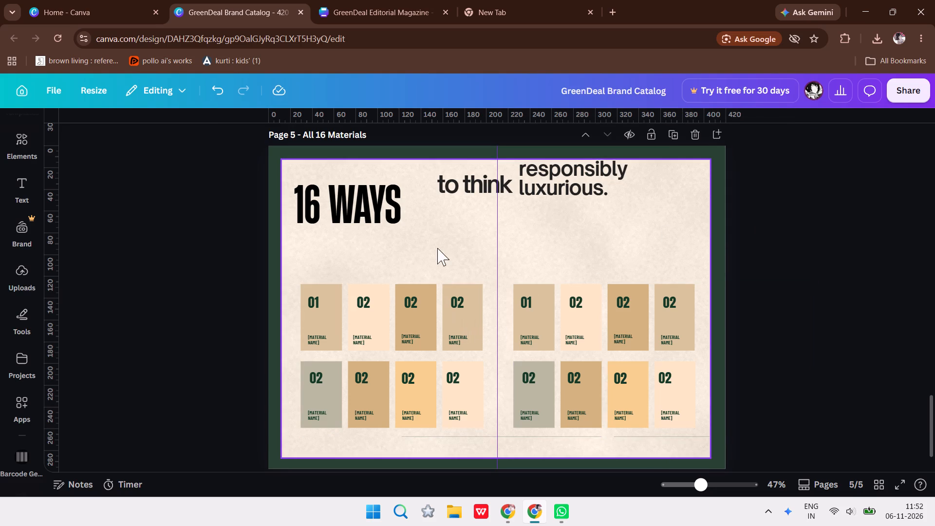
{"action": "left_click", "coordinate": [405, 196]}
{"action": "left_click_drag", "start_coordinate": [400, 196], "coordinate": [400, 189]}
{"action": "left_click_drag", "start_coordinate": [414, 223], "coordinate": [484, 274]}
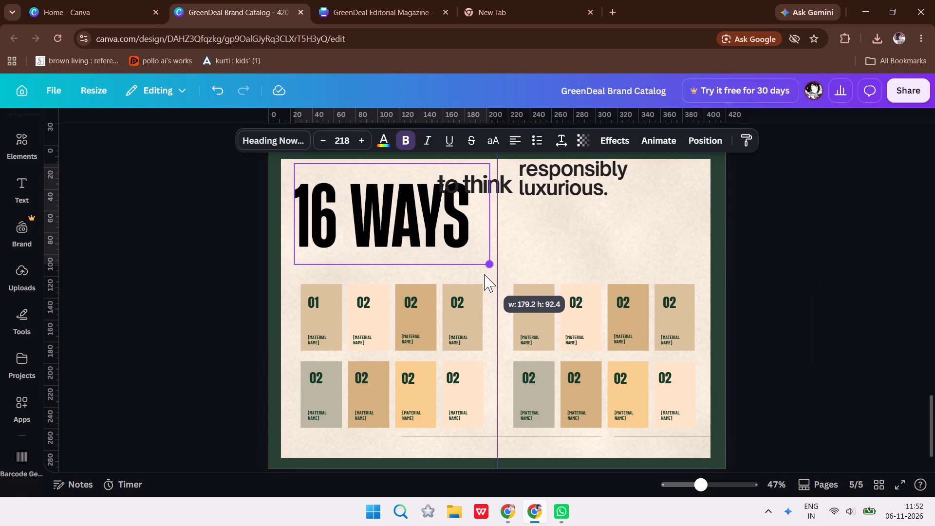
{"action": "left_click_drag", "start_coordinate": [484, 274], "coordinate": [485, 281]}
{"action": "left_click_drag", "start_coordinate": [432, 207], "coordinate": [434, 219]}
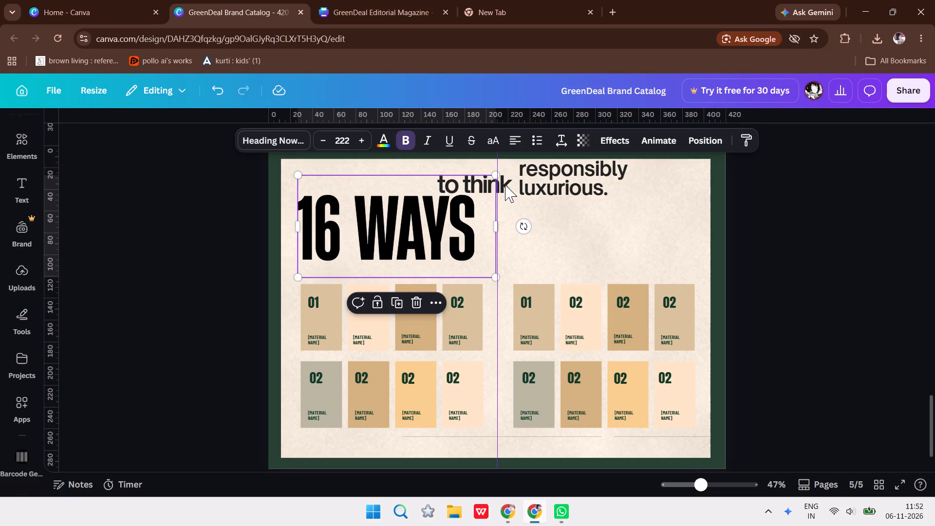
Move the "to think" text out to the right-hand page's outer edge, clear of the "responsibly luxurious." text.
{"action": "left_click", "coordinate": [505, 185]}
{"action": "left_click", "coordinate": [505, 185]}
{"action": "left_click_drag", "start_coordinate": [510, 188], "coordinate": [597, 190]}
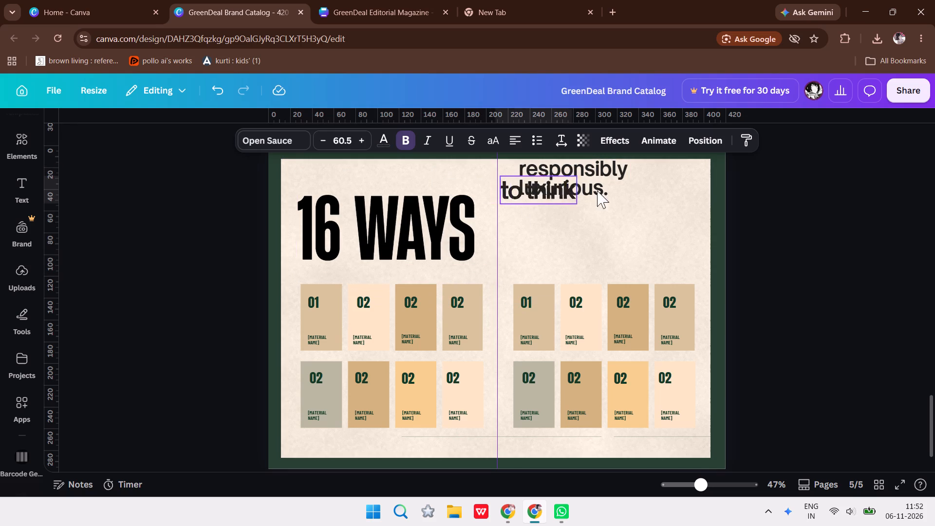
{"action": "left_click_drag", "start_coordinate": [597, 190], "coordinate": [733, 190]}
Move "responsibly luxurious." just above the right-hand material grid, enlarge it to about 71.8, and line up its left edge with the grid.
{"action": "left_click_drag", "start_coordinate": [599, 184], "coordinate": [599, 225]}
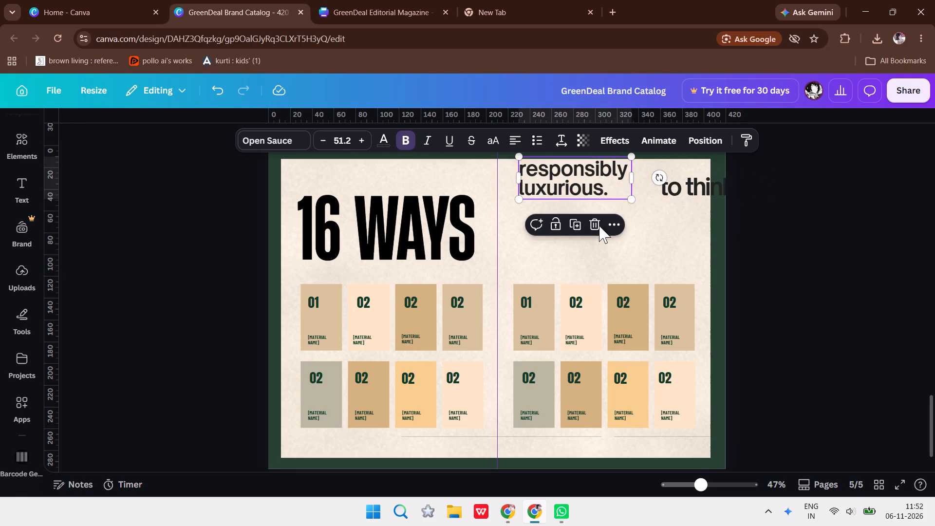
{"action": "left_click_drag", "start_coordinate": [599, 225], "coordinate": [597, 251]}
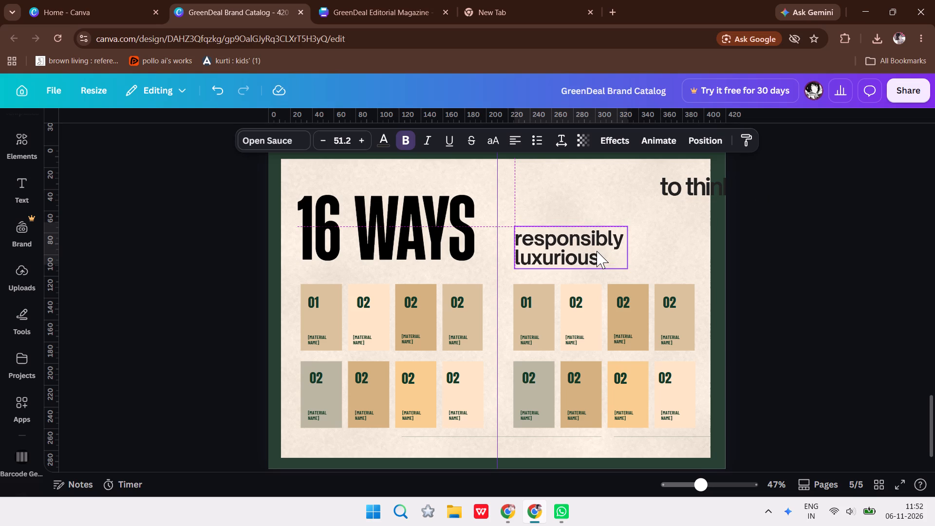
{"action": "left_click_drag", "start_coordinate": [597, 251], "coordinate": [596, 252]}
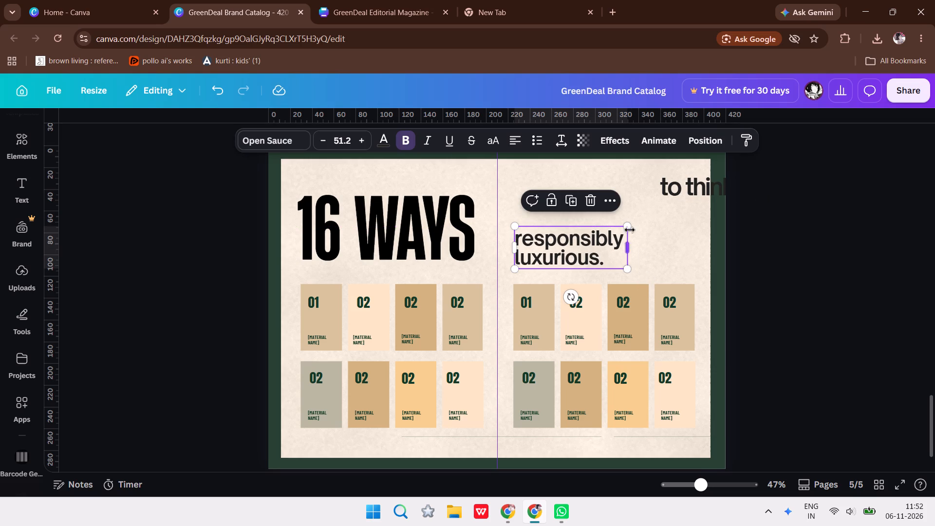
{"action": "left_click_drag", "start_coordinate": [630, 228], "coordinate": [680, 221]}
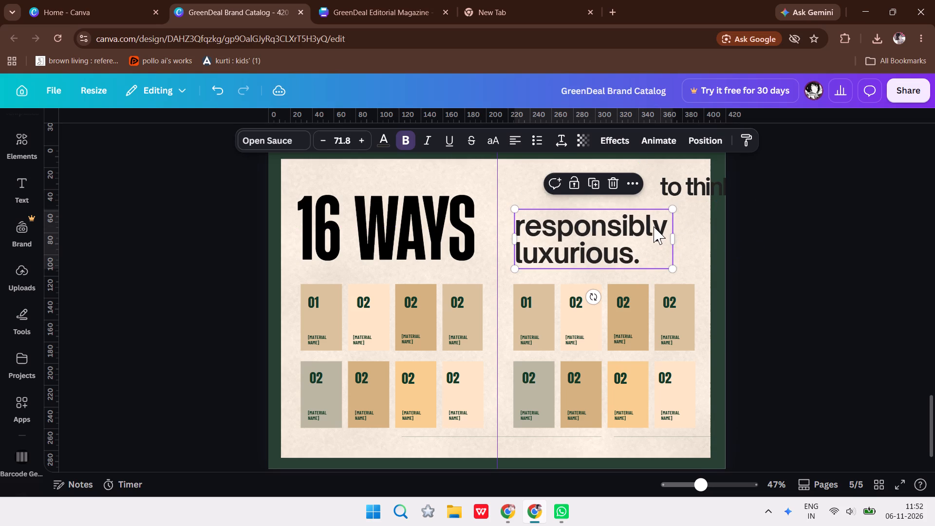
{"action": "left_click", "coordinate": [654, 226]}
{"action": "left_click", "coordinate": [819, 263]}
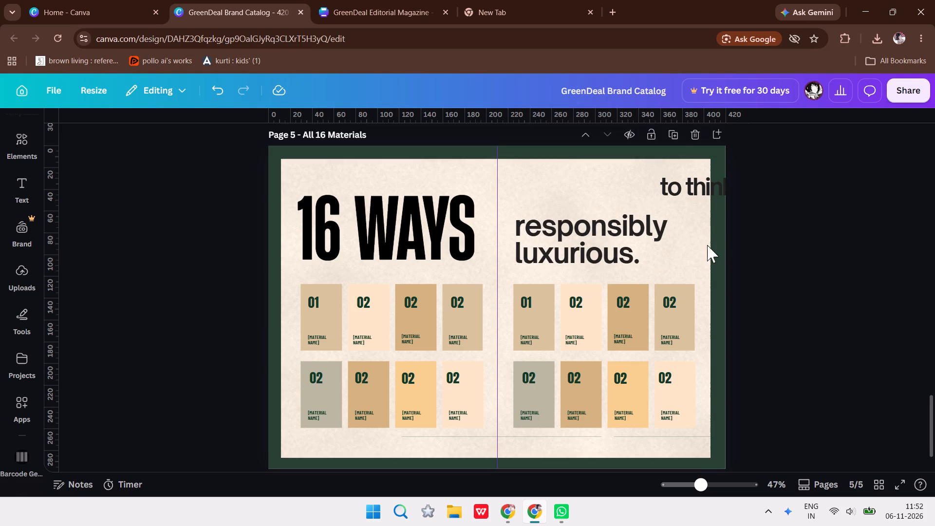
{"action": "left_click", "coordinate": [663, 249]}
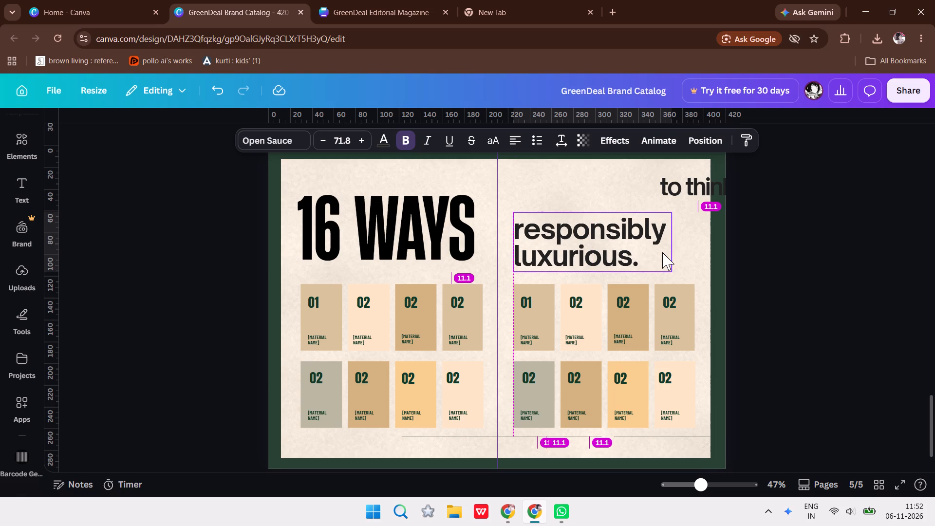
Place "to think" directly above "responsibly luxurious." with left edges aligned, and enlarge it to about 89.3.
{"action": "left_click_drag", "start_coordinate": [702, 197], "coordinate": [561, 197]}
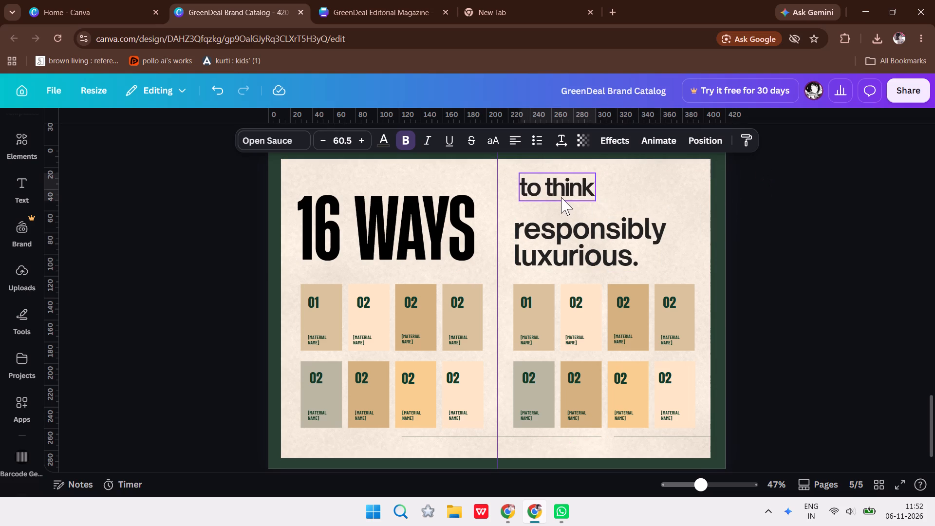
{"action": "left_click_drag", "start_coordinate": [561, 197], "coordinate": [555, 194]}
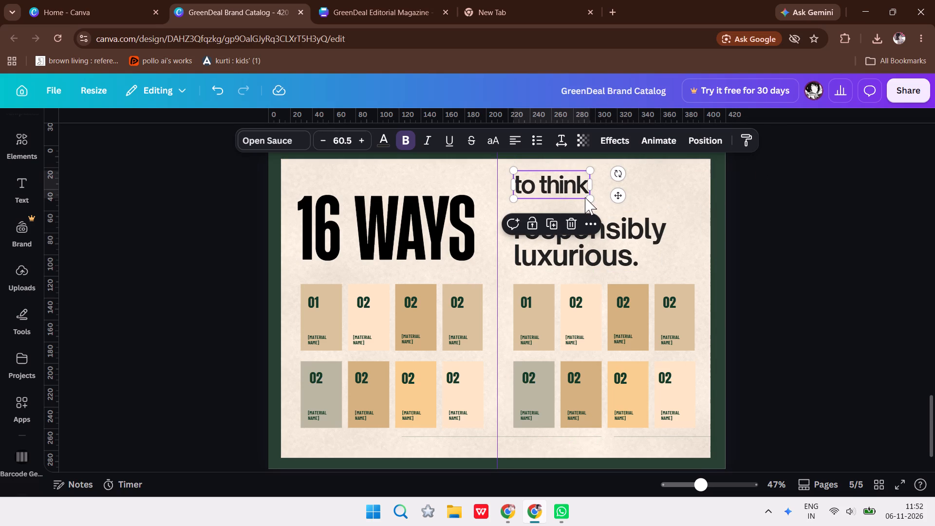
{"action": "left_click_drag", "start_coordinate": [588, 196], "coordinate": [629, 207]}
Set the "to think" text's font size to 71.8, matching "responsibly luxurious.".
{"action": "left_click", "coordinate": [547, 258]}
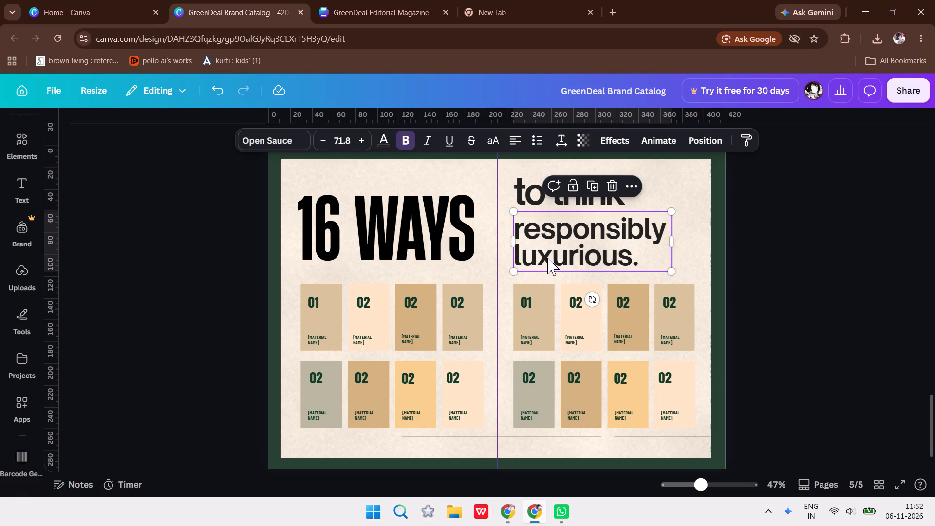
{"action": "triple_click", "coordinate": [548, 195]}
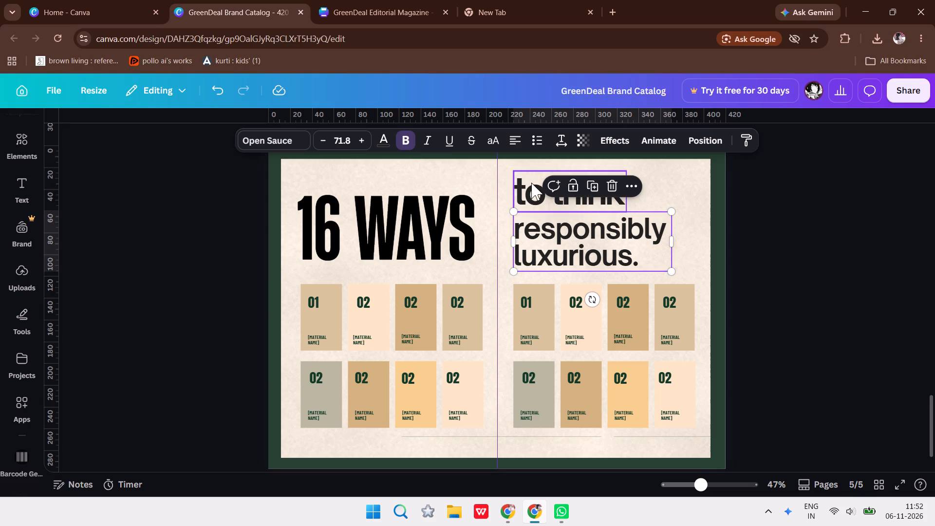
{"action": "triple_click", "coordinate": [531, 183]}
{"action": "left_click", "coordinate": [531, 183]}
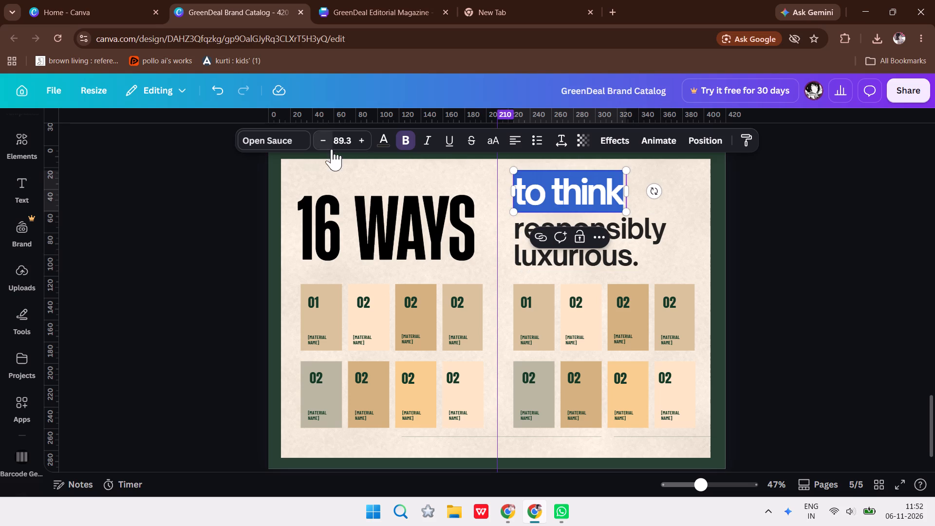
{"action": "left_click", "coordinate": [332, 149]}
{"action": "left_click", "coordinate": [342, 146]}
{"action": "key", "text": "BackSpace"}
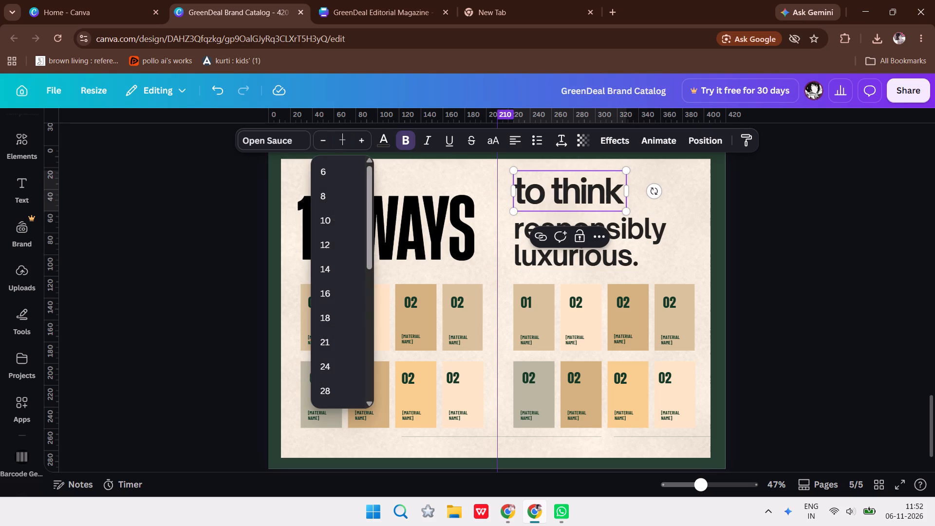
{"action": "type", "text": "71.8"}
{"action": "key", "text": "Return"}
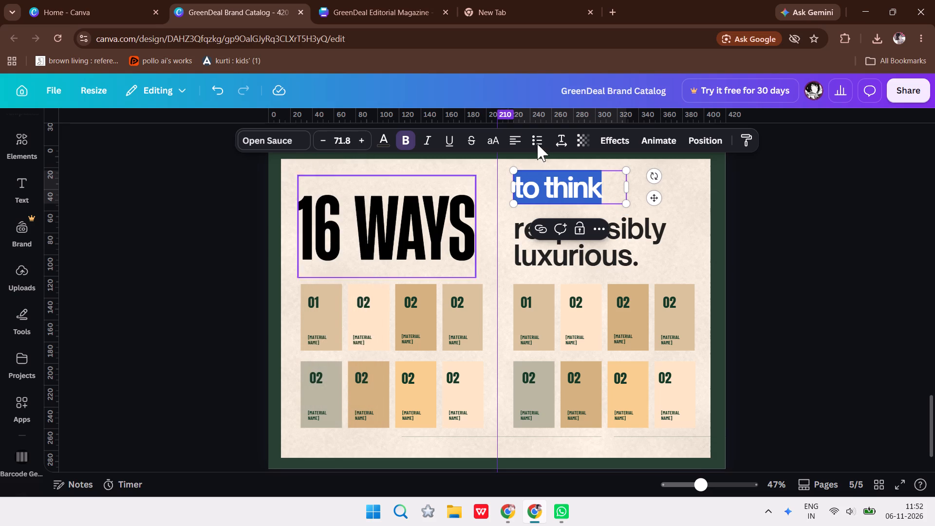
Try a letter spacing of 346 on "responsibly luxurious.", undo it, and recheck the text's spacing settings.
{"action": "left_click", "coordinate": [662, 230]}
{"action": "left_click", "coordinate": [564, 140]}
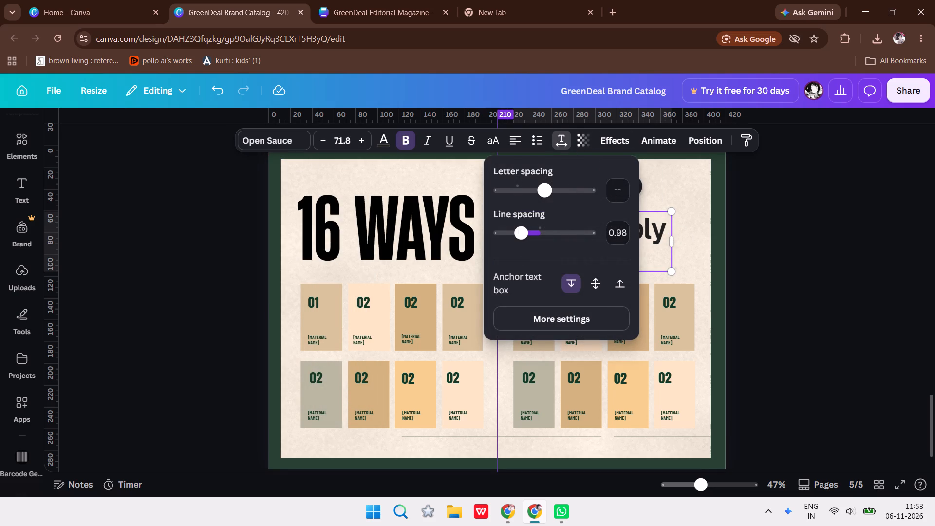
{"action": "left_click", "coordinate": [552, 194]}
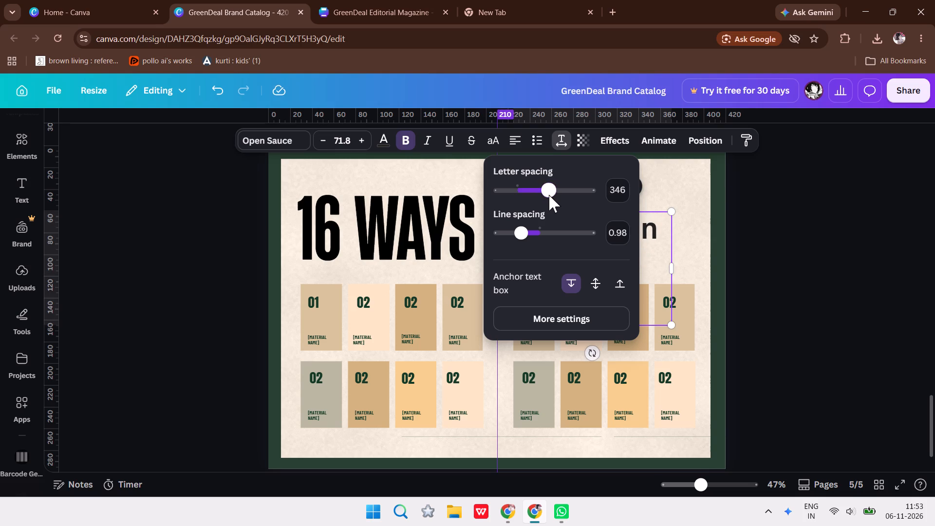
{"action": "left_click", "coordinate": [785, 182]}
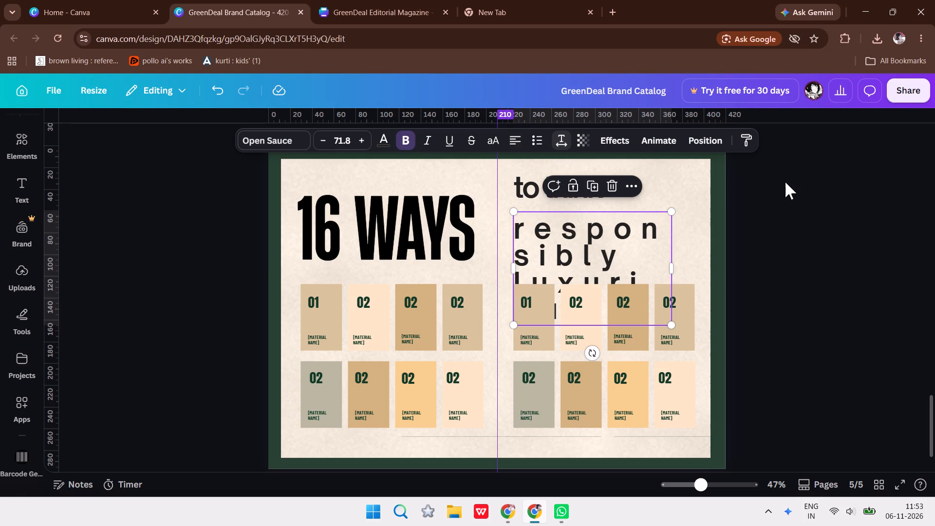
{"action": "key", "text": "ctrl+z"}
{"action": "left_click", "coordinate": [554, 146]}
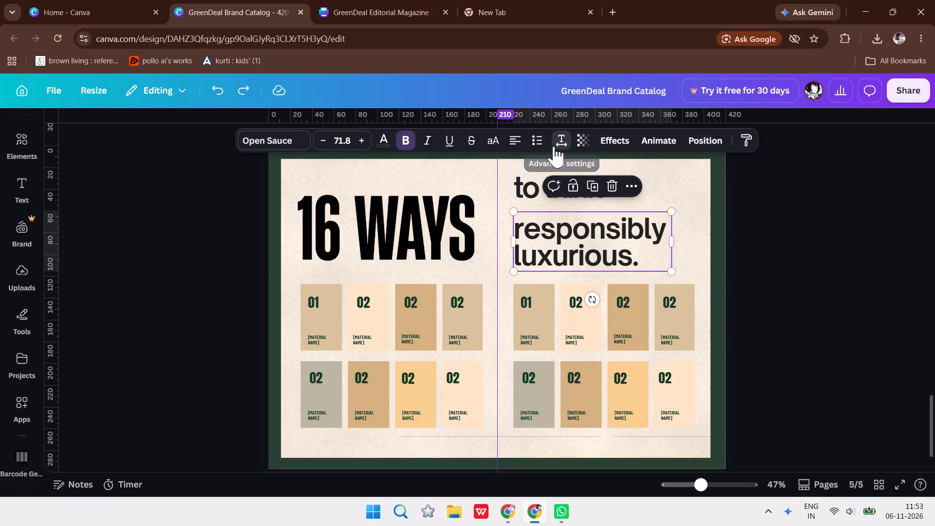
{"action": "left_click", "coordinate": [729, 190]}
Set the "to think" text's letter spacing to 0.
{"action": "left_click", "coordinate": [538, 203]}
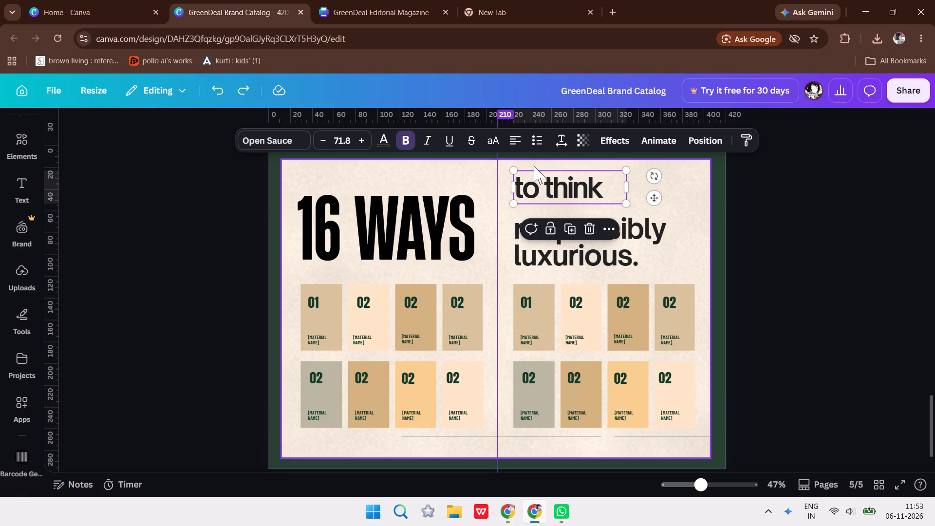
{"action": "left_click", "coordinate": [559, 137]}
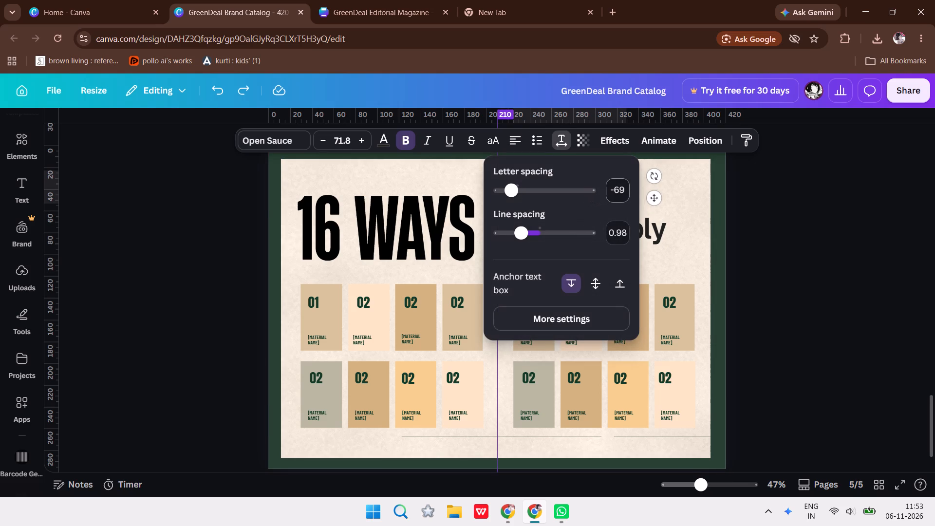
{"action": "left_click", "coordinate": [621, 190]}
{"action": "key", "text": "BackSpace"}
{"action": "type", "text": "00"}
{"action": "key", "text": "BackSpace"}
{"action": "key", "text": "BackSpace"}
{"action": "type", "text": "--"}
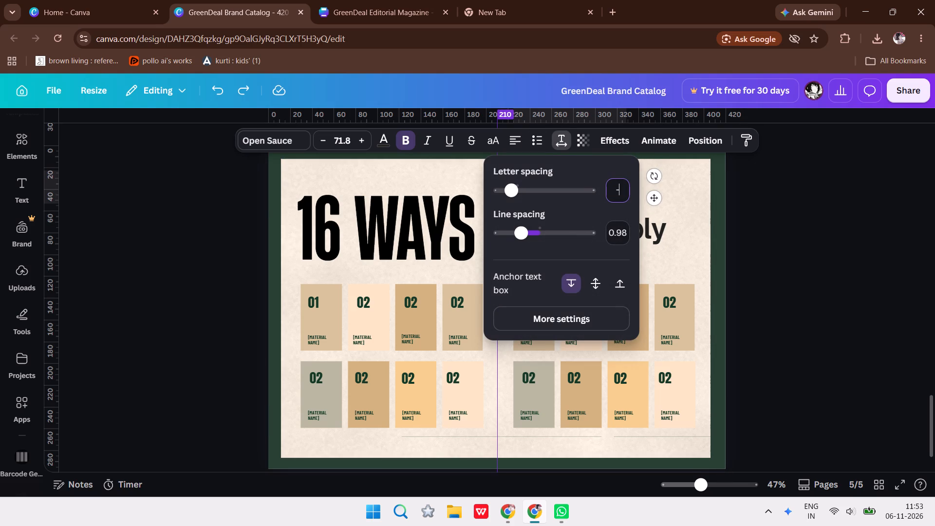
{"action": "key", "text": "Return"}
{"action": "left_click", "coordinate": [617, 195]}
{"action": "key", "text": "BackSpace"}
{"action": "key", "text": "0"}
{"action": "key", "text": "Return"}
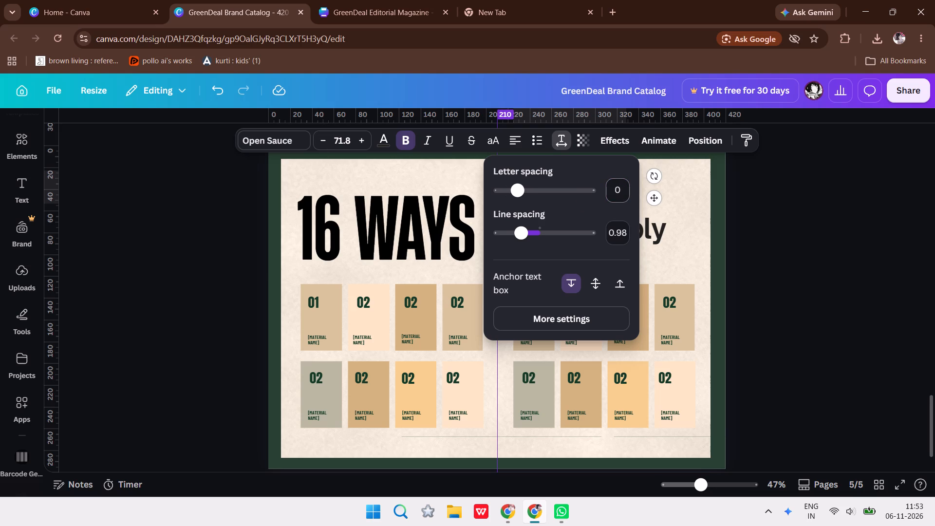
{"action": "left_click", "coordinate": [844, 240]}
{"action": "left_click", "coordinate": [844, 240]}
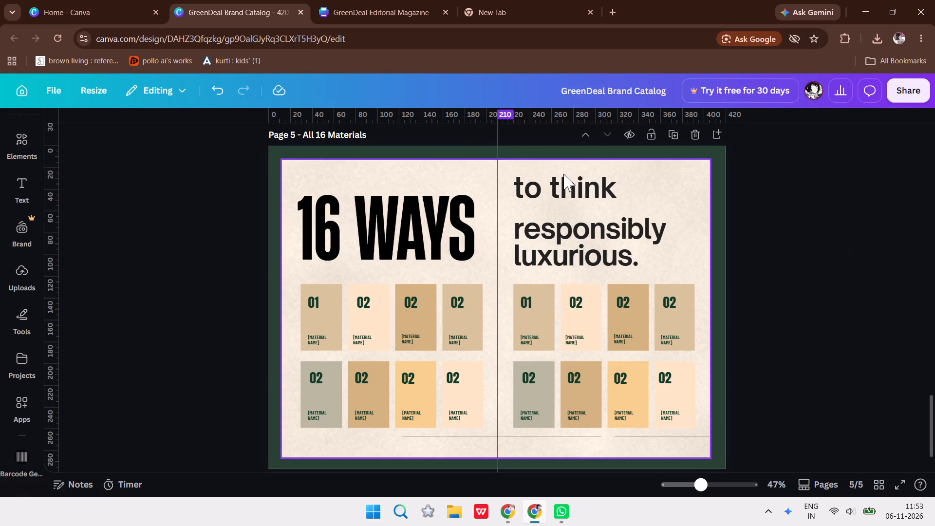
Enlarge "responsibly luxurious." to about 75.7 and align its left edge with "to think" above the right-hand grid.
{"action": "left_click", "coordinate": [563, 173]}
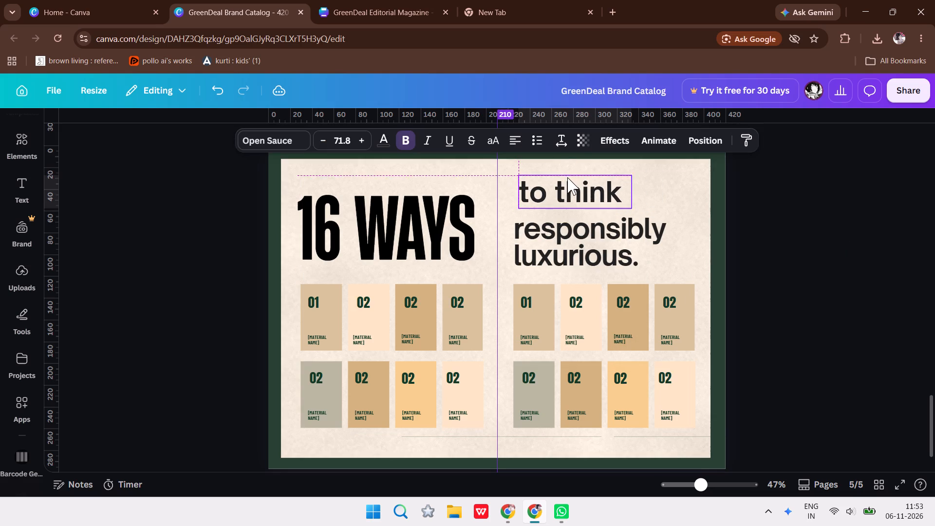
{"action": "left_click", "coordinate": [636, 217]}
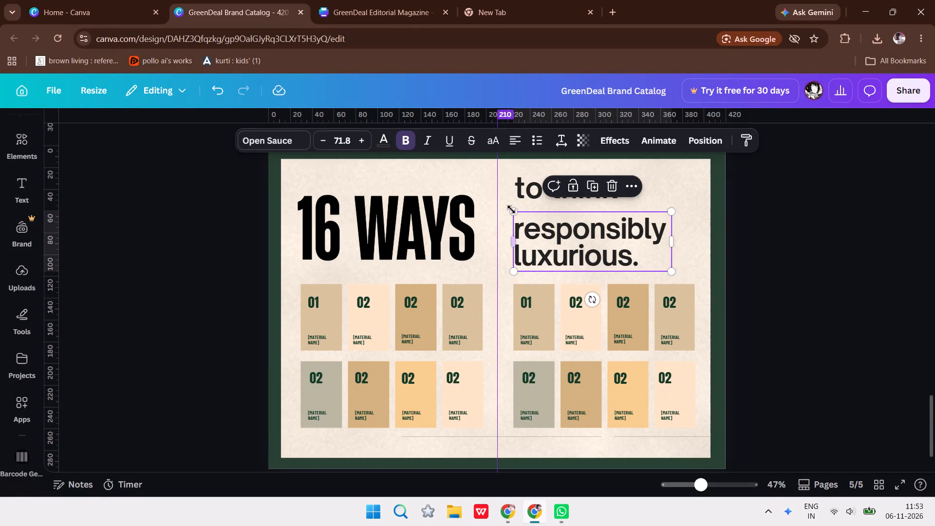
{"action": "left_click_drag", "start_coordinate": [516, 211], "coordinate": [511, 208]}
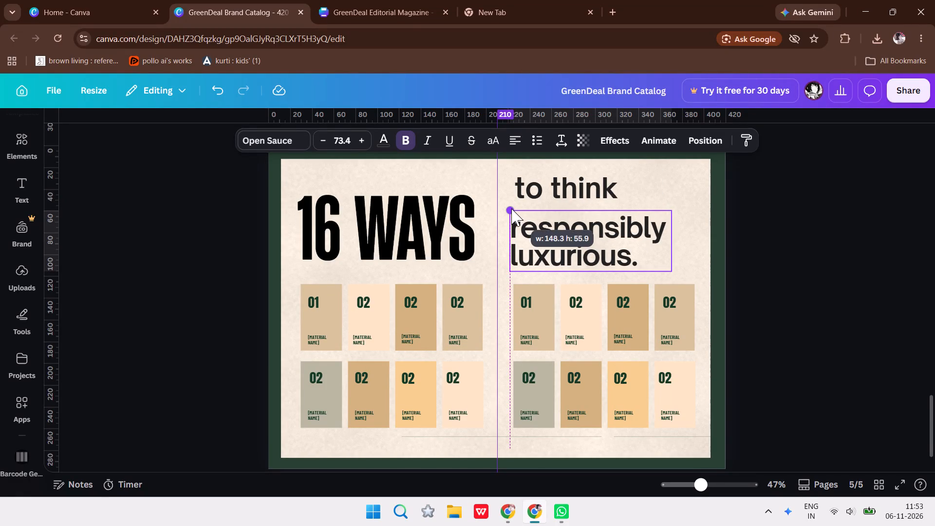
{"action": "left_click_drag", "start_coordinate": [511, 208], "coordinate": [509, 203]}
{"action": "left_click_drag", "start_coordinate": [598, 218], "coordinate": [606, 218]}
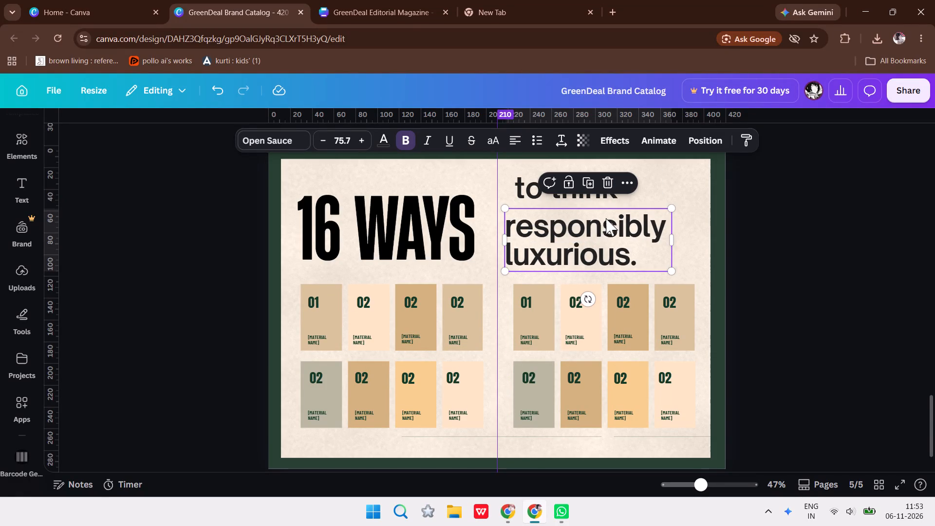
{"action": "left_click_drag", "start_coordinate": [606, 218], "coordinate": [606, 224]}
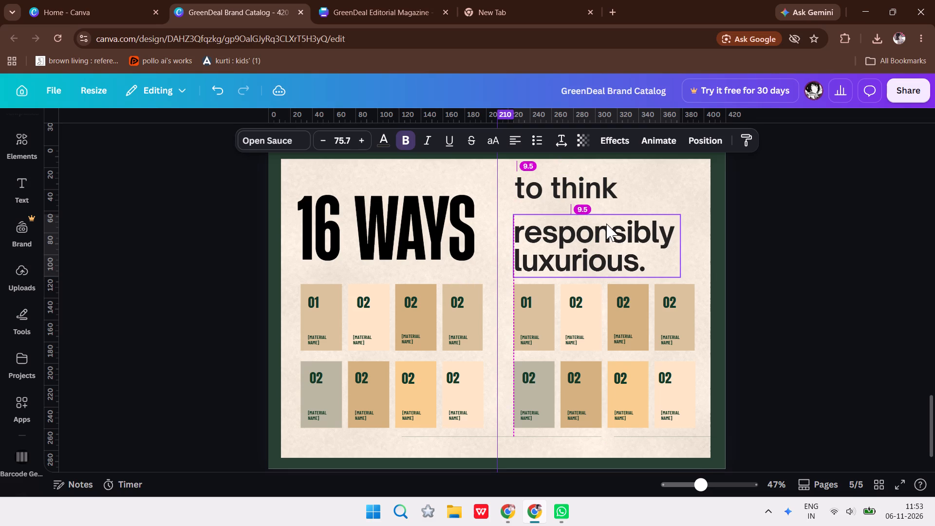
{"action": "left_click_drag", "start_coordinate": [606, 224], "coordinate": [607, 222]}
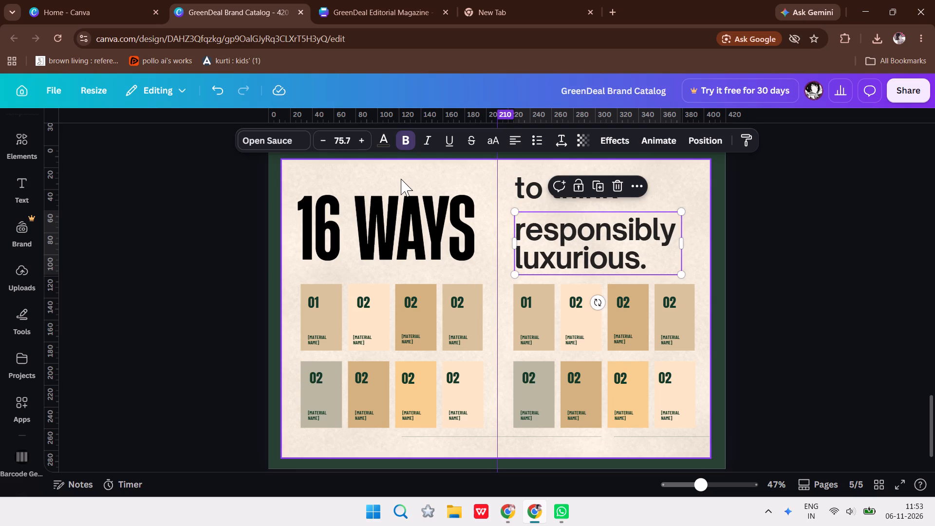
Enlarge the "16 WAYS" headline on page 5 to a font size of about 240.
{"action": "left_click", "coordinate": [401, 179]}
{"action": "left_click_drag", "start_coordinate": [476, 170], "coordinate": [495, 157]}
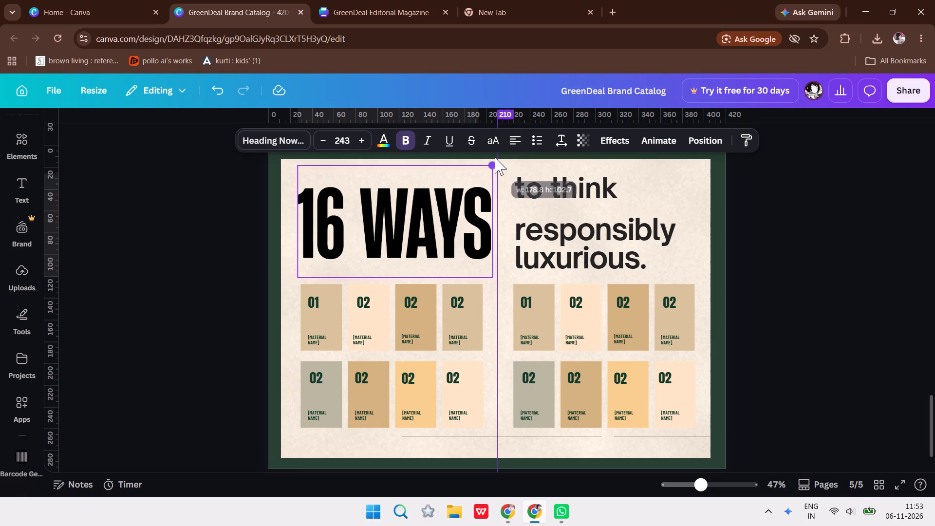
{"action": "left_click_drag", "start_coordinate": [495, 157], "coordinate": [489, 159]}
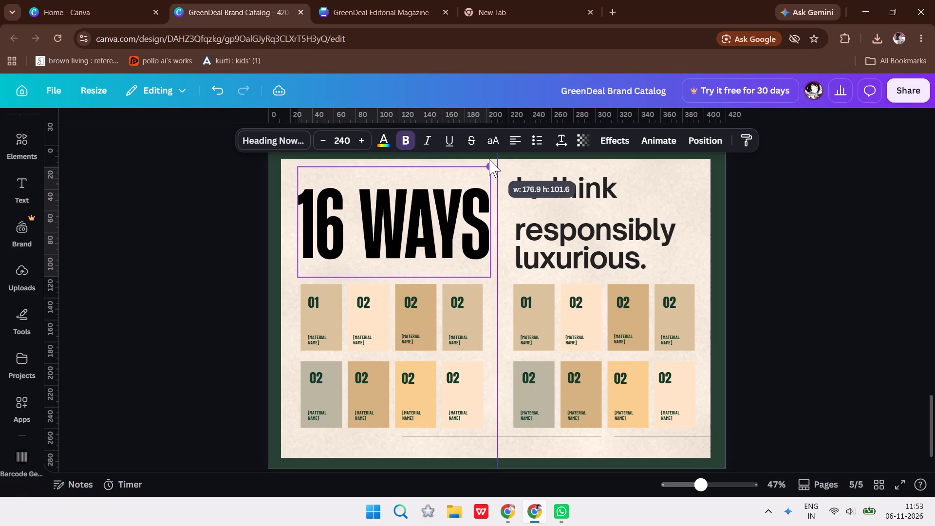
{"action": "left_click_drag", "start_coordinate": [489, 159], "coordinate": [488, 159]}
Move "16 WAYS" slightly left and up so it is centred over the left-hand grid with more space below it.
{"action": "left_click", "coordinate": [397, 219]}
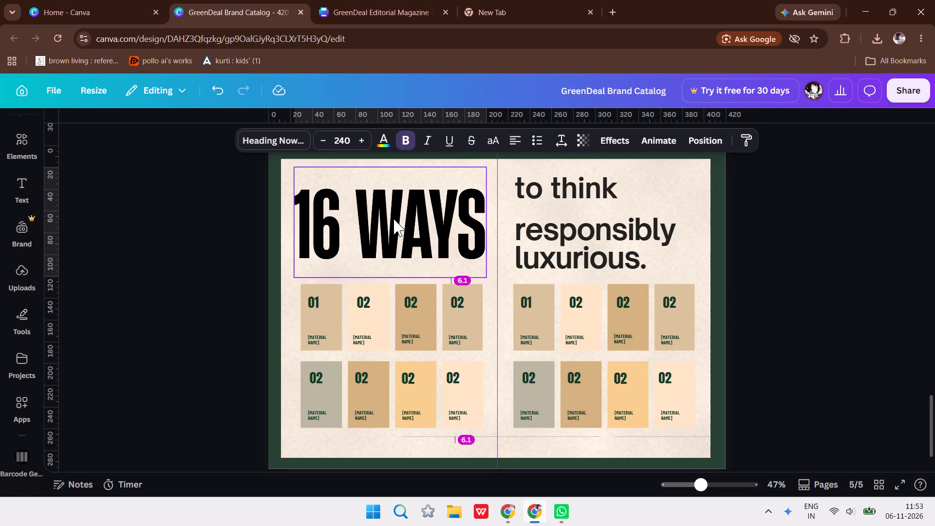
{"action": "key", "text": "Down"}
{"action": "key", "text": "Down"}
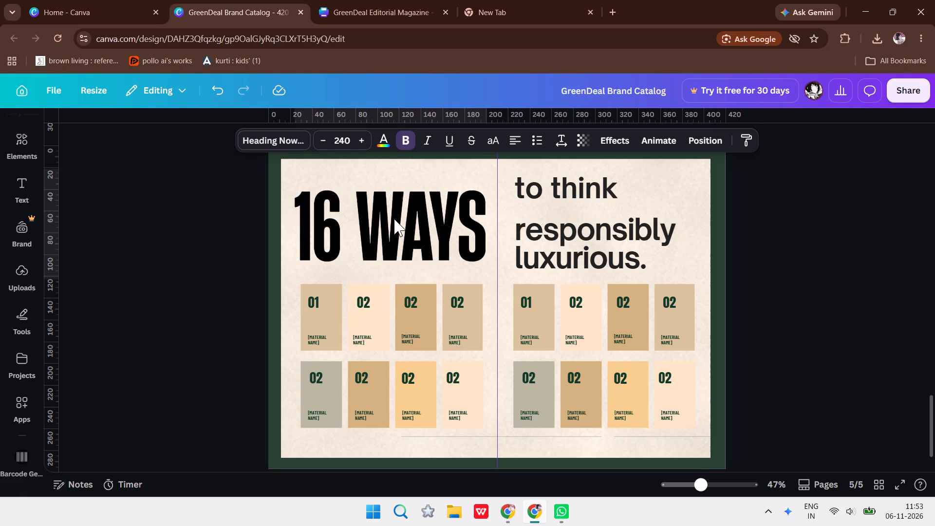
{"action": "key", "text": "Down"}
{"action": "key", "text": "Down"}
{"action": "key", "text": "Up"}
{"action": "key", "text": "Up"}
{"action": "key", "text": "Up"}
{"action": "key", "text": "Up"}
{"action": "key", "text": "Up"}
{"action": "key", "text": "Up"}
{"action": "key", "text": "Up"}
{"action": "key", "text": "Up"}
{"action": "key", "text": "Up"}
{"action": "key", "text": "Up"}
{"action": "key", "text": "Up"}
{"action": "key", "text": "Up"}
{"action": "key", "text": "Up"}
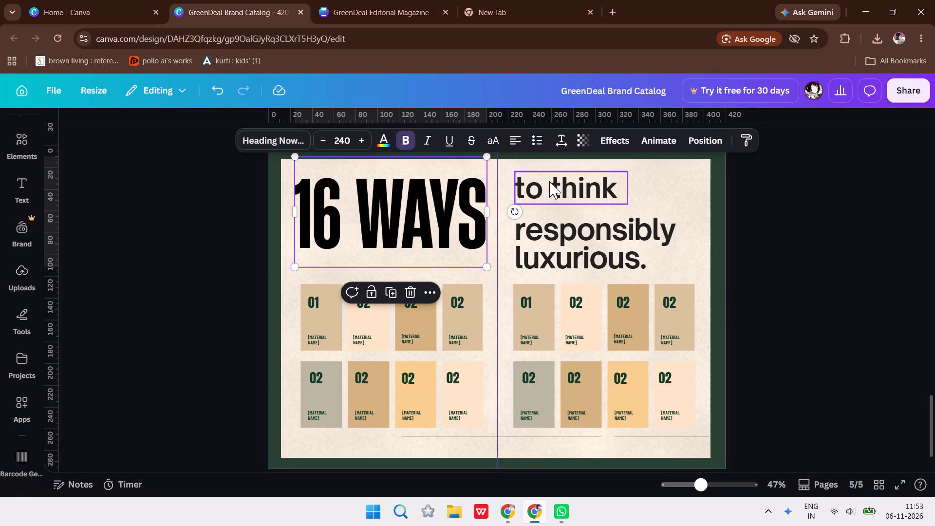
Move "to think" down to sit directly above "responsibly luxurious.", near the left edge of the right-hand grid.
{"action": "left_click_drag", "start_coordinate": [549, 182], "coordinate": [550, 194]}
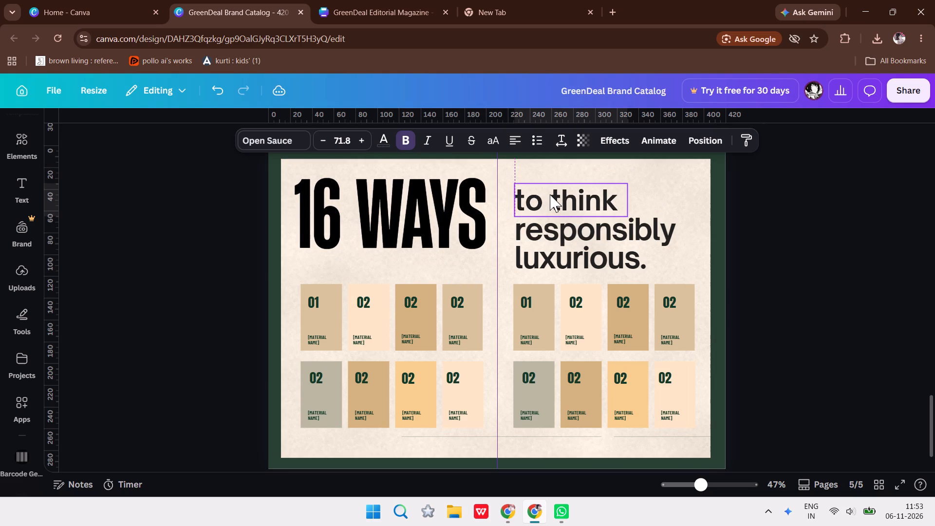
{"action": "left_click_drag", "start_coordinate": [550, 194], "coordinate": [548, 190]}
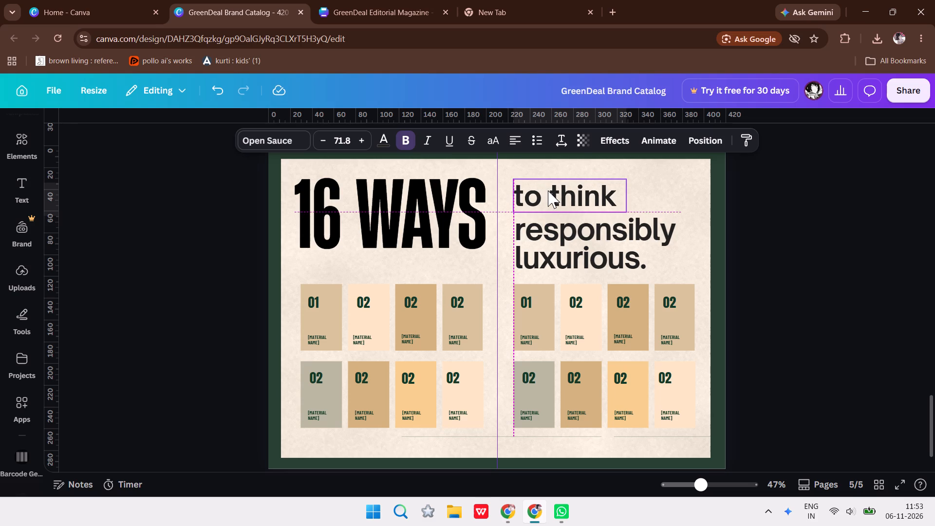
{"action": "left_click_drag", "start_coordinate": [548, 190], "coordinate": [547, 190]}
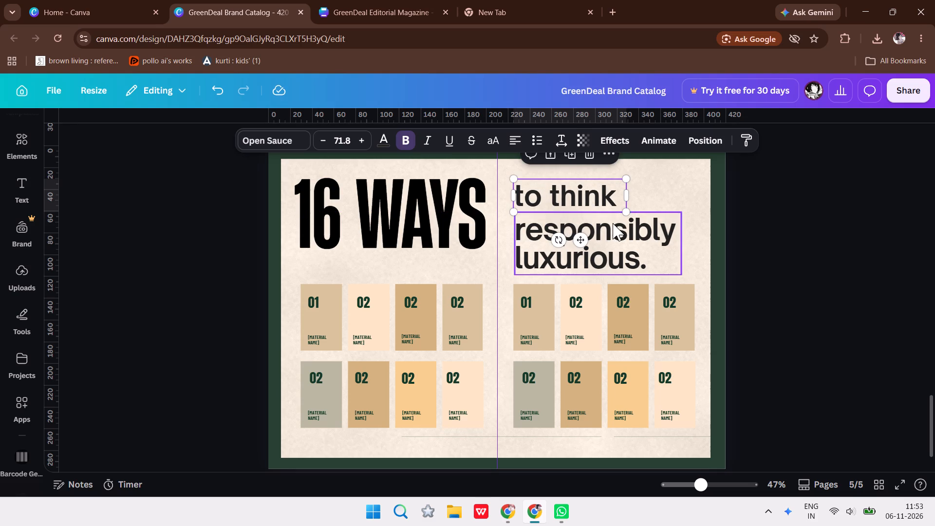
Move "responsibly luxurious." up to tighten the gap below "to think".
{"action": "left_click", "coordinate": [613, 223]}
{"action": "key", "text": "Up"}
{"action": "key", "text": "Up"}
{"action": "key", "text": "Up"}
{"action": "key", "text": "Up"}
{"action": "key", "text": "Up"}
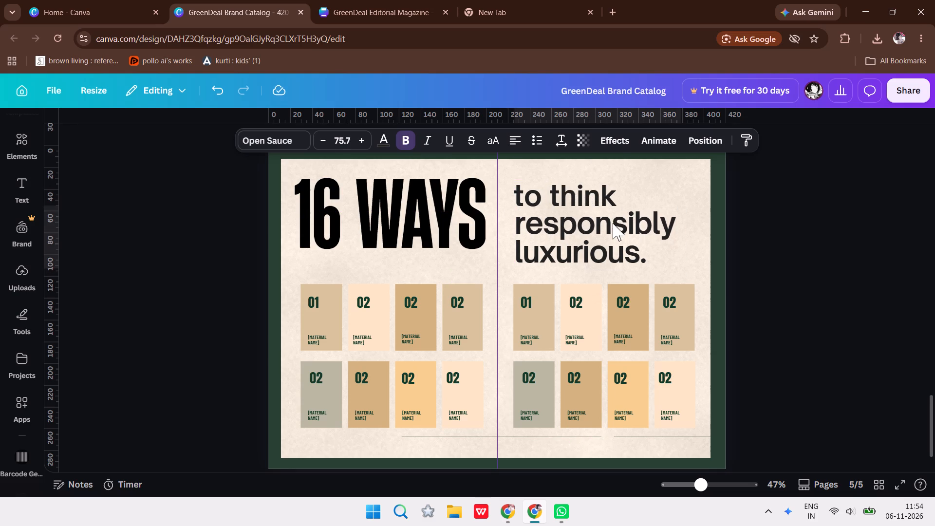
{"action": "key", "text": "Up"}
{"action": "key", "text": "Up"}
{"action": "key", "text": "Up"}
{"action": "key", "text": "Up"}
{"action": "key", "text": "Up"}
{"action": "key", "text": "Up"}
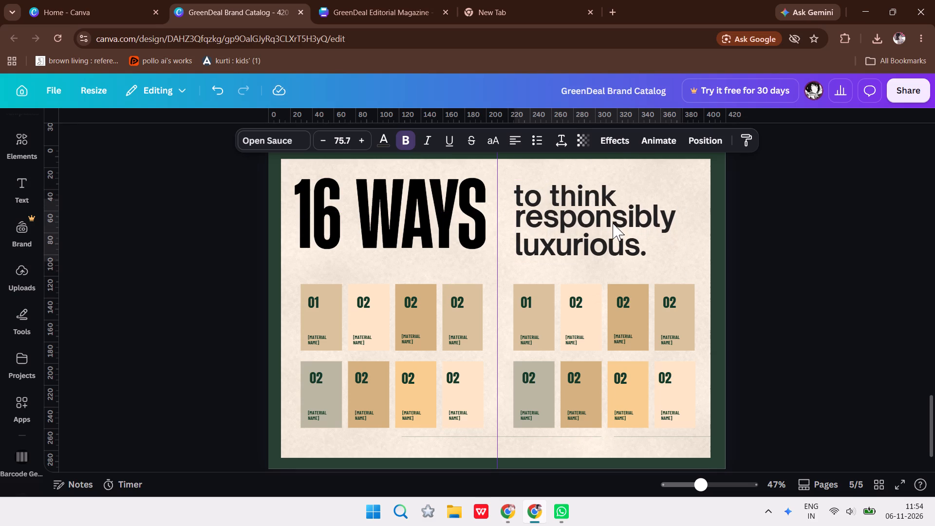
{"action": "key", "text": "Down"}
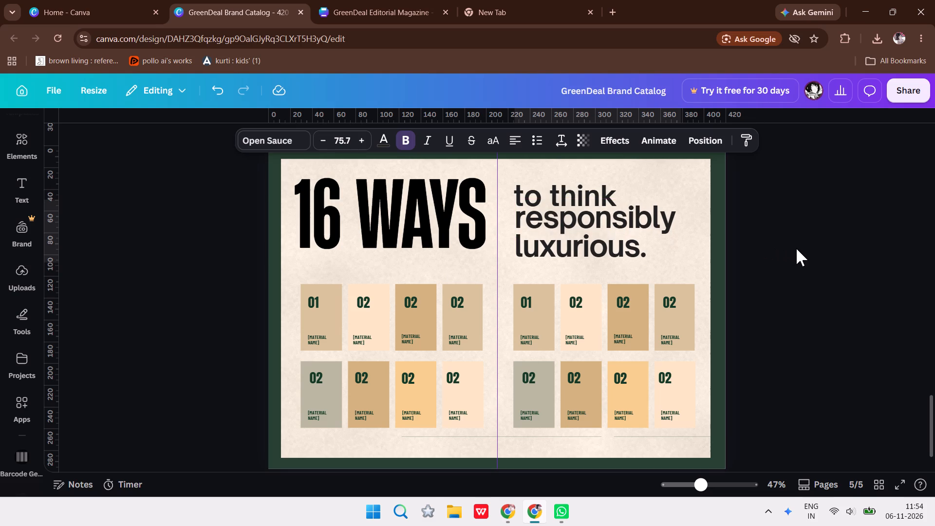
{"action": "key", "text": "Down"}
{"action": "left_click", "coordinate": [796, 248]}
{"action": "left_click", "coordinate": [796, 248]}
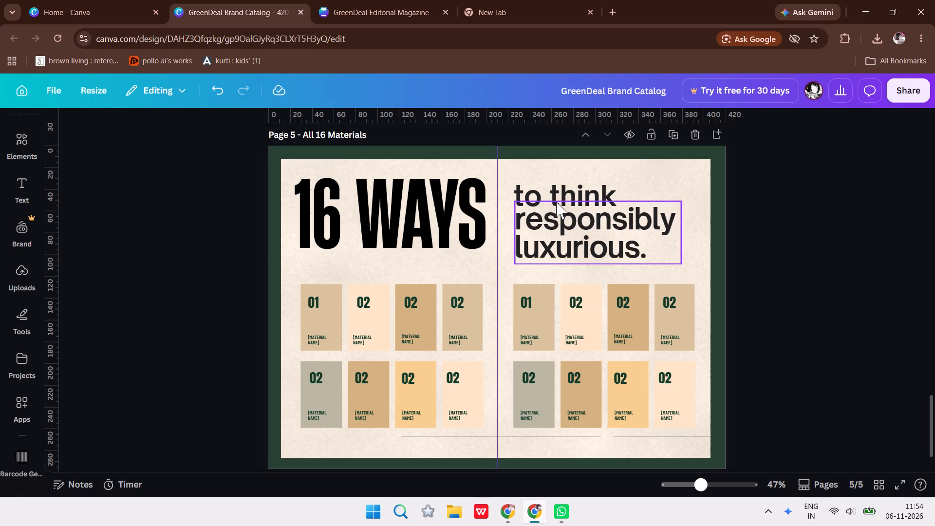
Resize "16 WAYS" to about 246 and reposition it centred above the left-hand grid.
{"action": "left_click", "coordinate": [419, 215]}
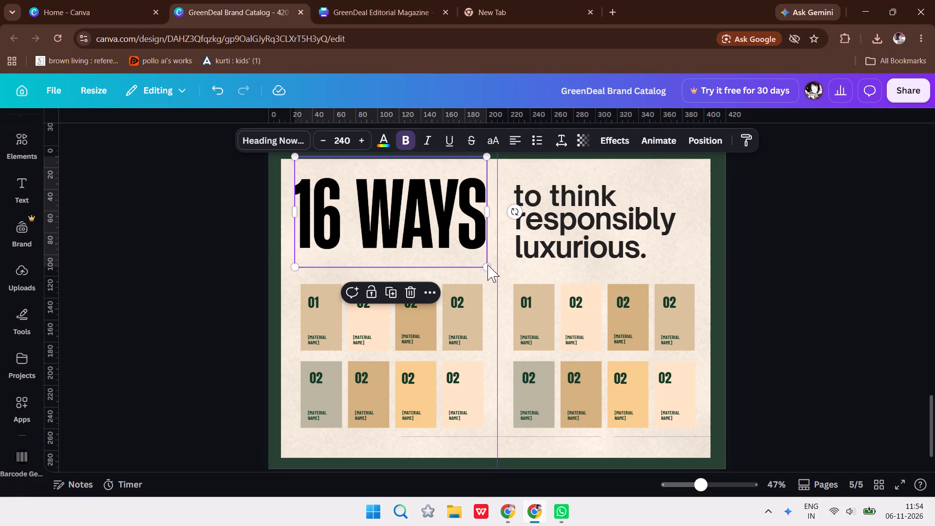
{"action": "left_click_drag", "start_coordinate": [489, 265], "coordinate": [502, 281]}
{"action": "left_click_drag", "start_coordinate": [455, 222], "coordinate": [449, 222]}
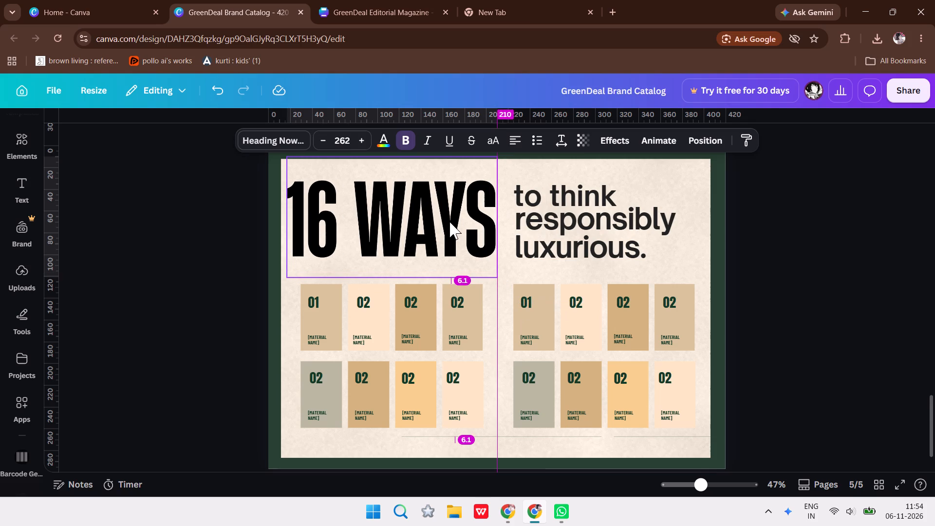
{"action": "left_click_drag", "start_coordinate": [449, 222], "coordinate": [449, 222]}
{"action": "left_click", "coordinate": [498, 276]}
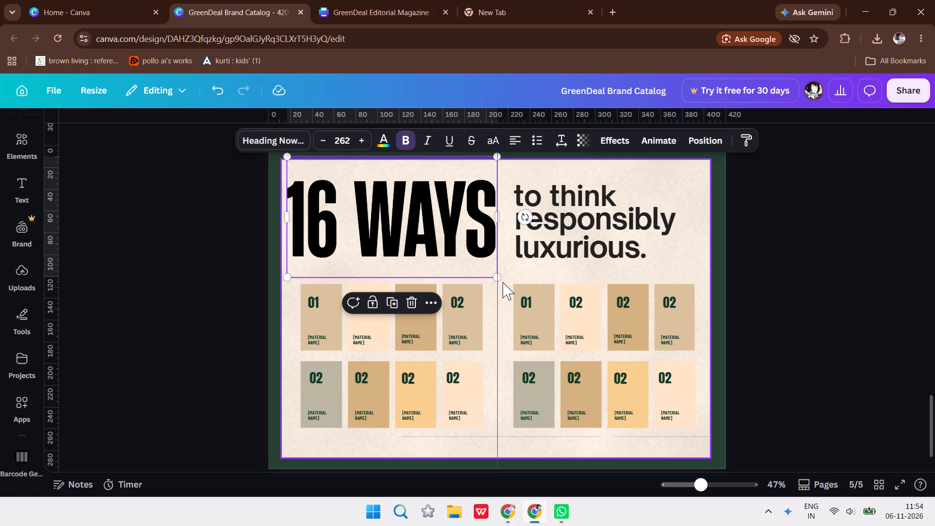
{"action": "left_click_drag", "start_coordinate": [501, 281], "coordinate": [487, 275]}
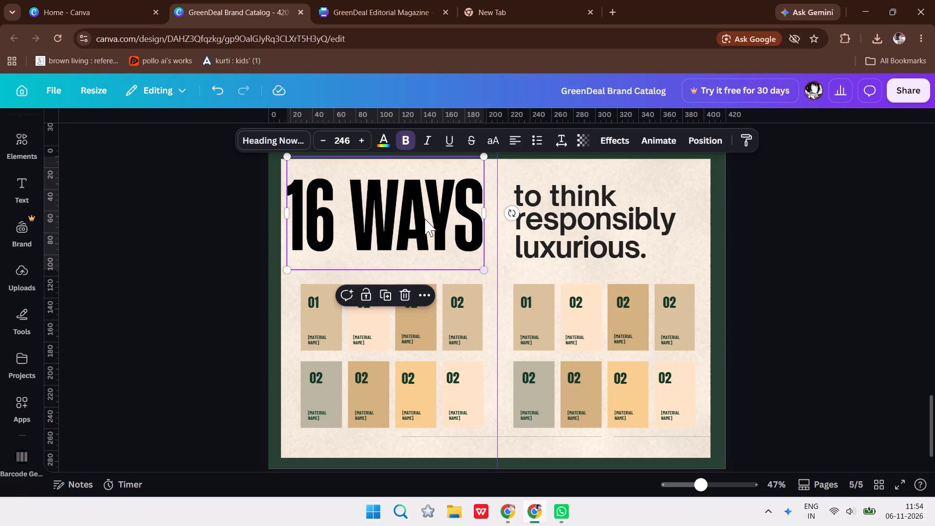
{"action": "left_click_drag", "start_coordinate": [425, 219], "coordinate": [429, 224]}
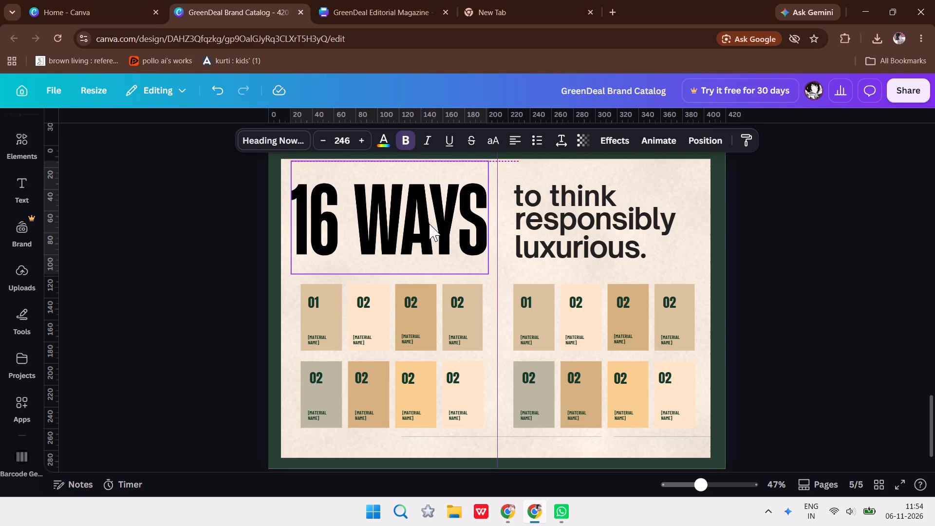
{"action": "left_click_drag", "start_coordinate": [429, 224], "coordinate": [429, 224]}
{"action": "left_click", "coordinate": [748, 172]}
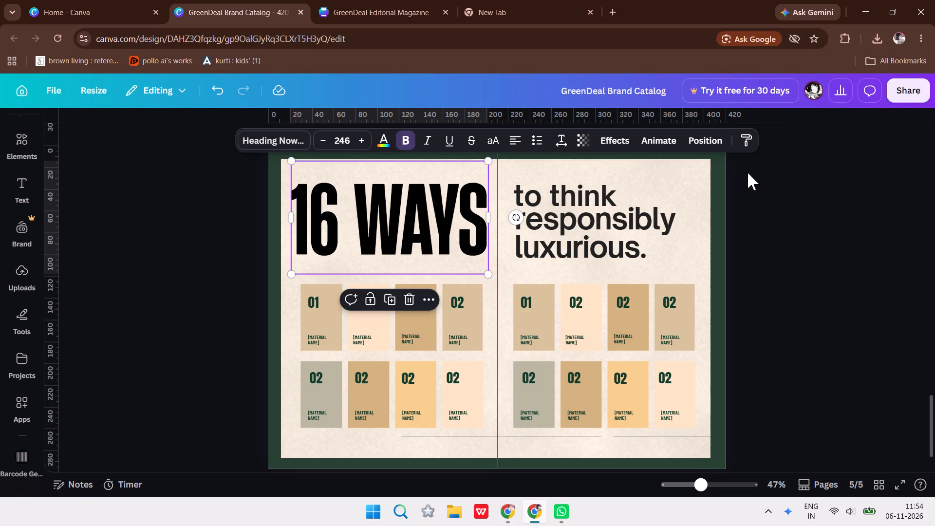
{"action": "left_click", "coordinate": [339, 227]}
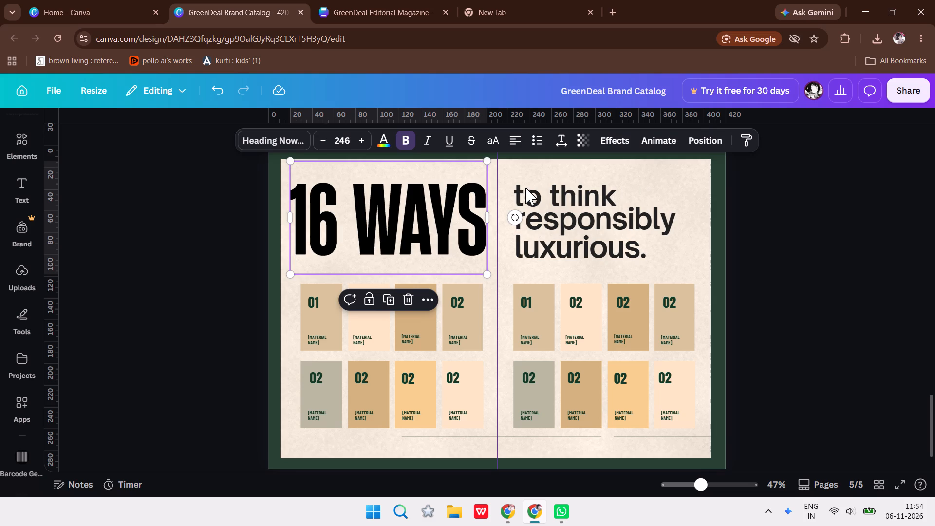
Nudge "to think" slightly right so its left edge lines up with "responsibly luxurious.".
{"action": "left_click", "coordinate": [541, 187]}
{"action": "key", "text": "Right"}
{"action": "key", "text": "Right"}
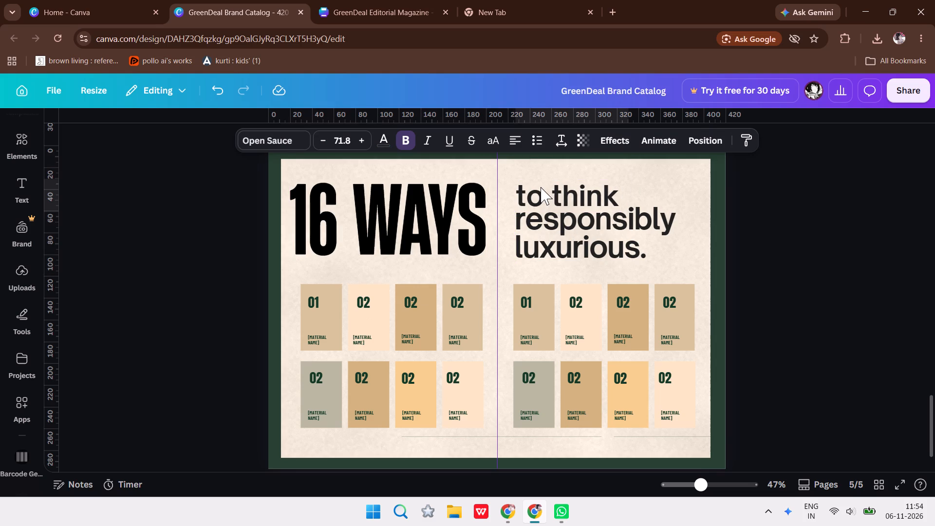
{"action": "key", "text": "Left"}
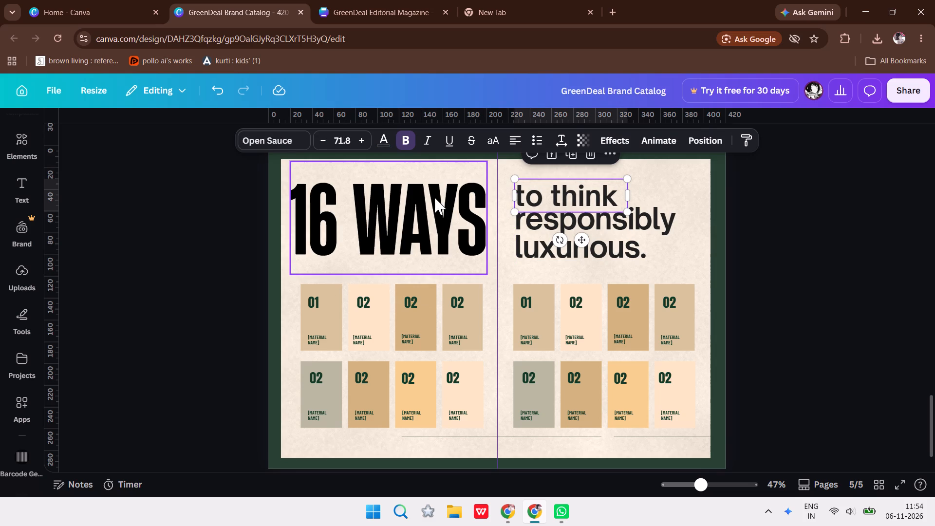
Scale "to think" and "responsibly luxurious." down slightly together, keeping their left edge in place.
{"action": "left_click", "coordinate": [644, 227]}
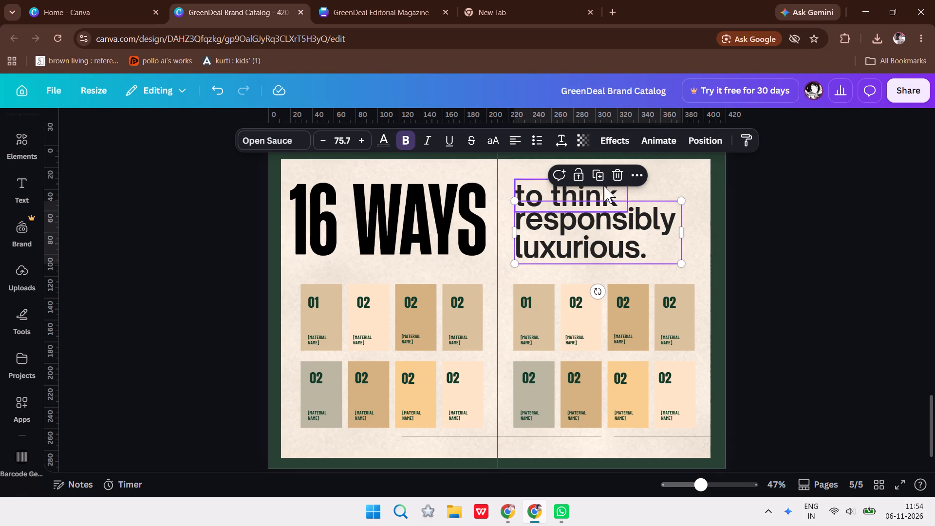
{"action": "left_click", "coordinate": [569, 194], "text": "shift"}
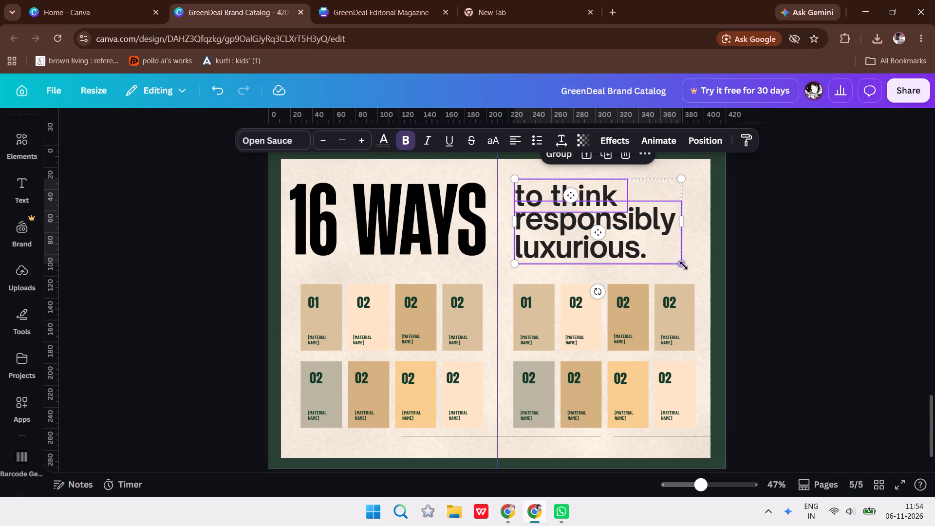
{"action": "left_click_drag", "start_coordinate": [683, 264], "coordinate": [673, 259]}
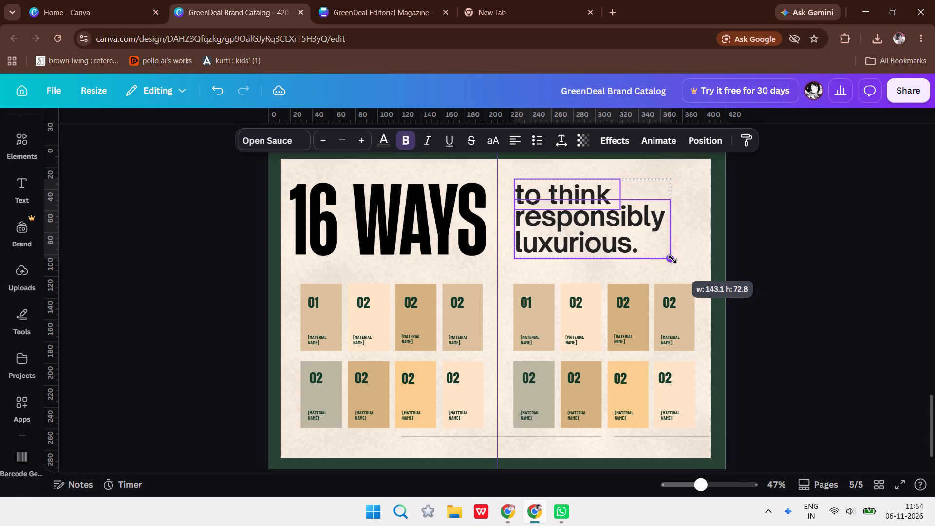
{"action": "left_click_drag", "start_coordinate": [673, 259], "coordinate": [669, 257]}
Reduce "16 WAYS" to about 237 and move it so its right edge lines up with the left-hand grid.
{"action": "left_click", "coordinate": [450, 234]}
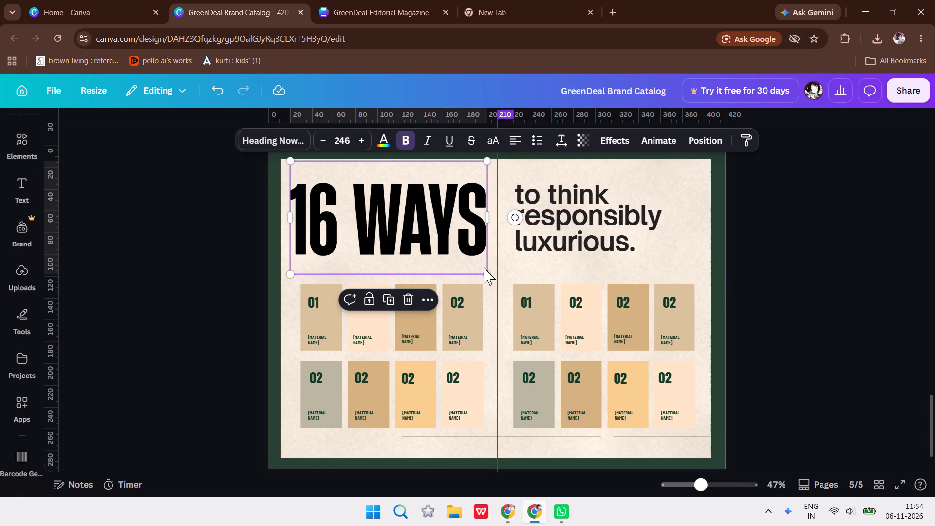
{"action": "left_click_drag", "start_coordinate": [490, 277], "coordinate": [485, 270]}
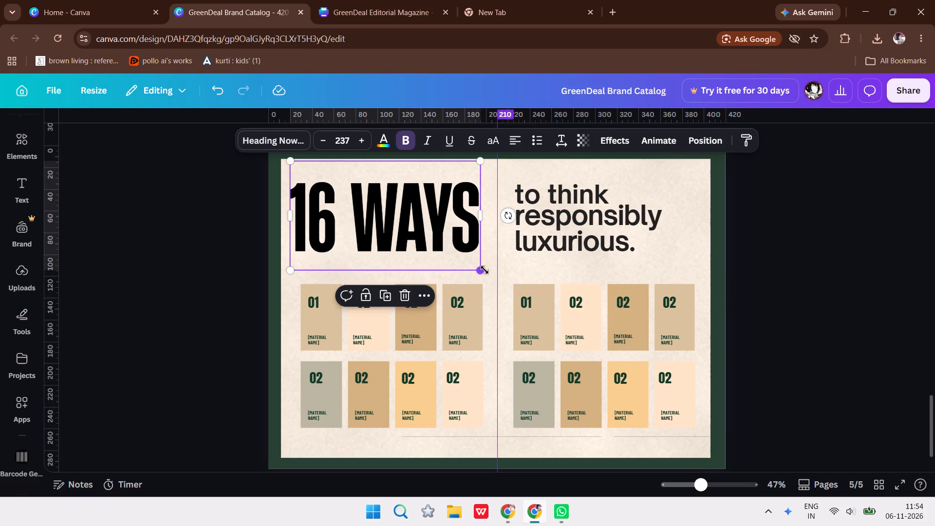
{"action": "left_click", "coordinate": [435, 234]}
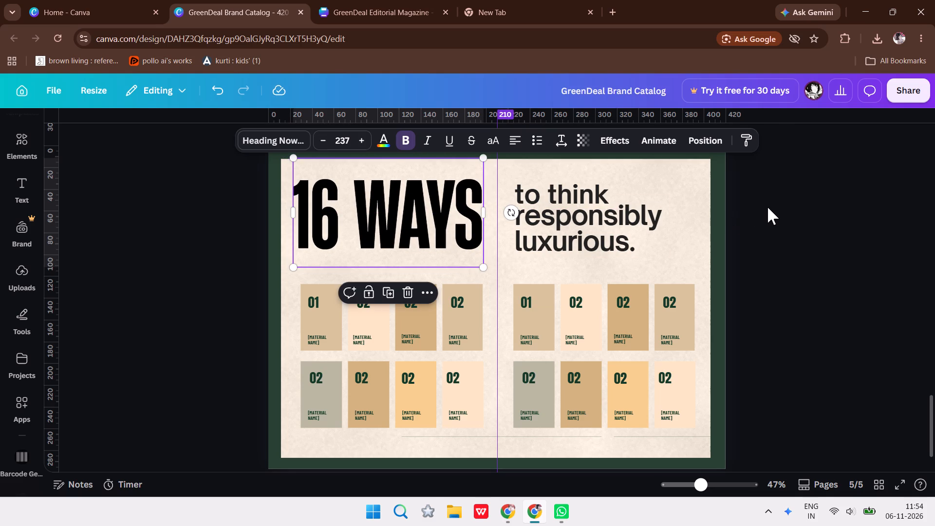
{"action": "left_click", "coordinate": [767, 207]}
{"action": "left_click", "coordinate": [449, 236]}
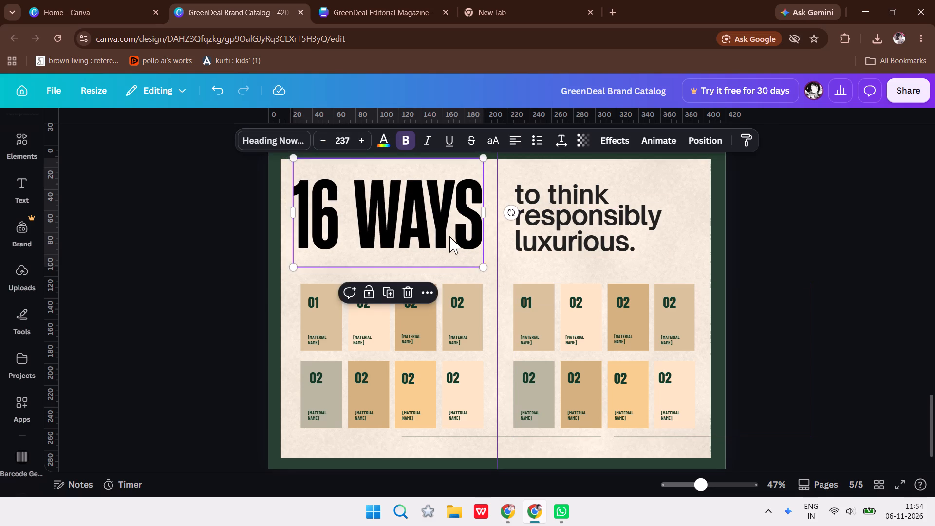
{"action": "key", "text": "Left"}
{"action": "key", "text": "Right"}
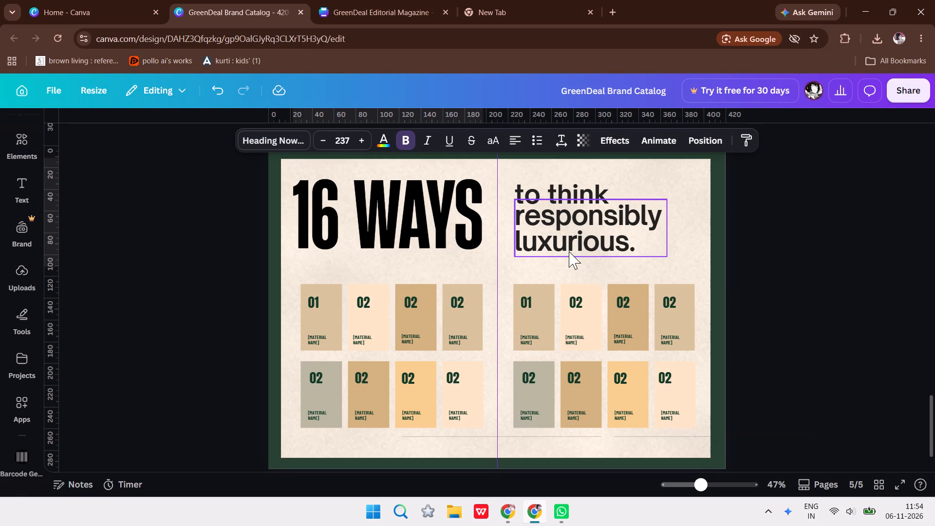
{"action": "left_click", "coordinate": [765, 260]}
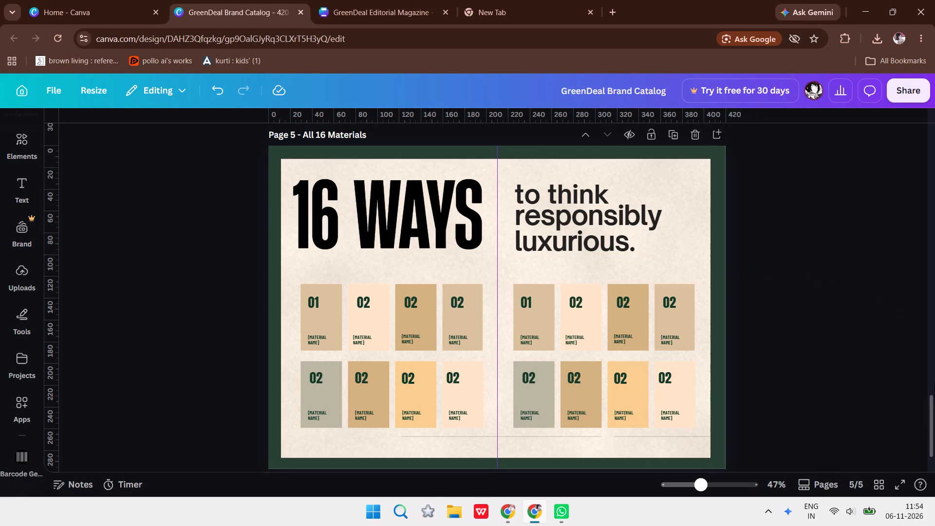
Compare page 5's headline layout with the headline on page 4, From Brief to Delivery.
{"action": "left_click_drag", "start_coordinate": [934, 403], "coordinate": [934, 382]}
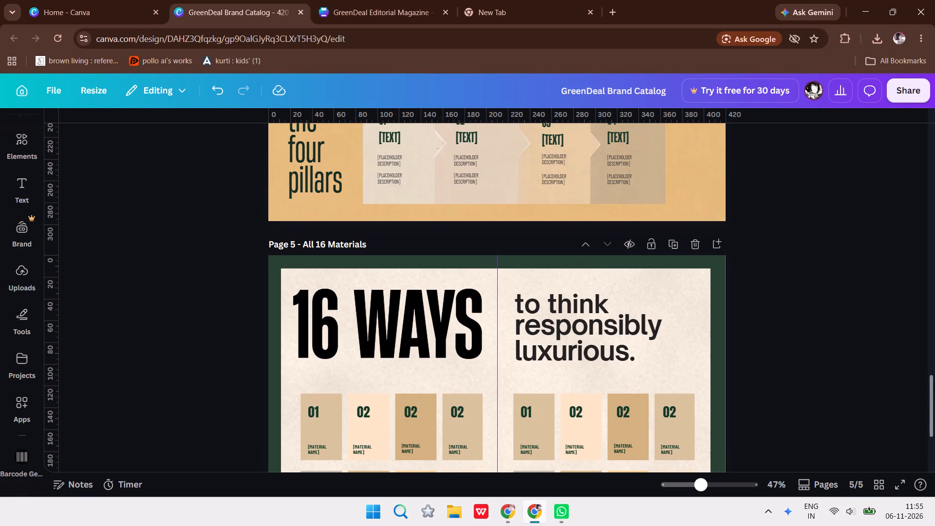
{"action": "left_click_drag", "start_coordinate": [934, 382], "coordinate": [934, 389]}
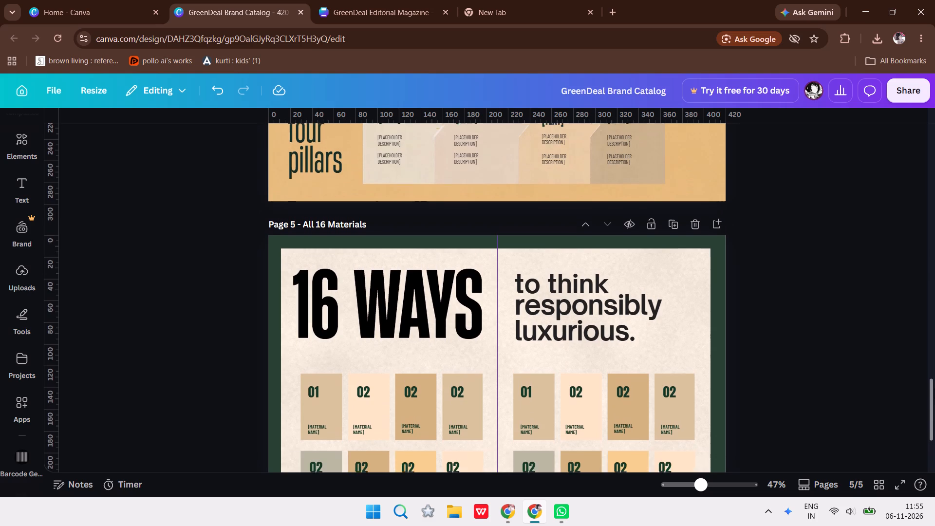
{"action": "left_click_drag", "start_coordinate": [934, 389], "coordinate": [934, 343]}
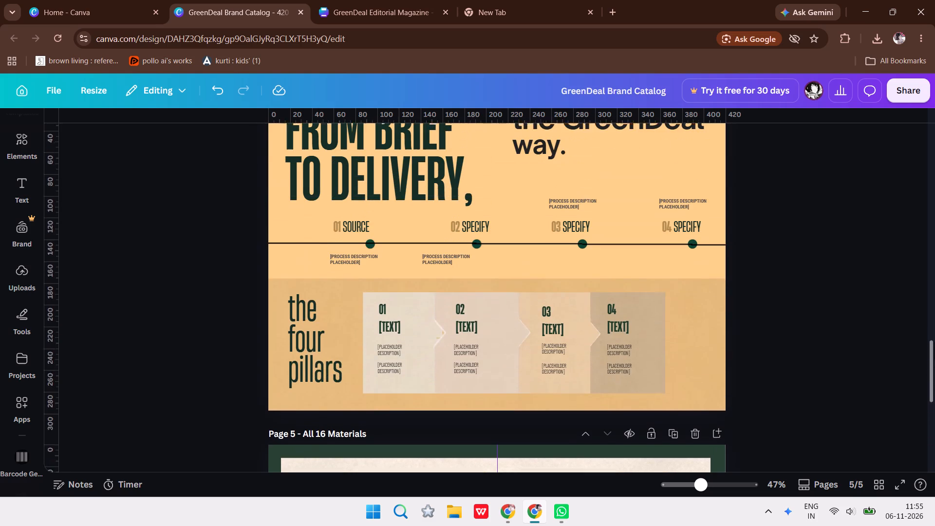
{"action": "left_click_drag", "start_coordinate": [934, 343], "coordinate": [934, 338]}
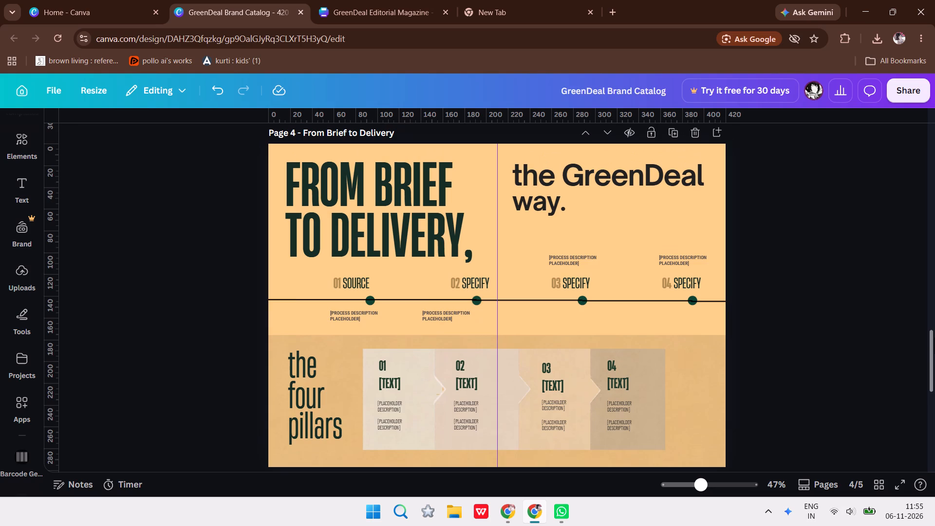
{"action": "left_click_drag", "start_coordinate": [934, 338], "coordinate": [934, 391]}
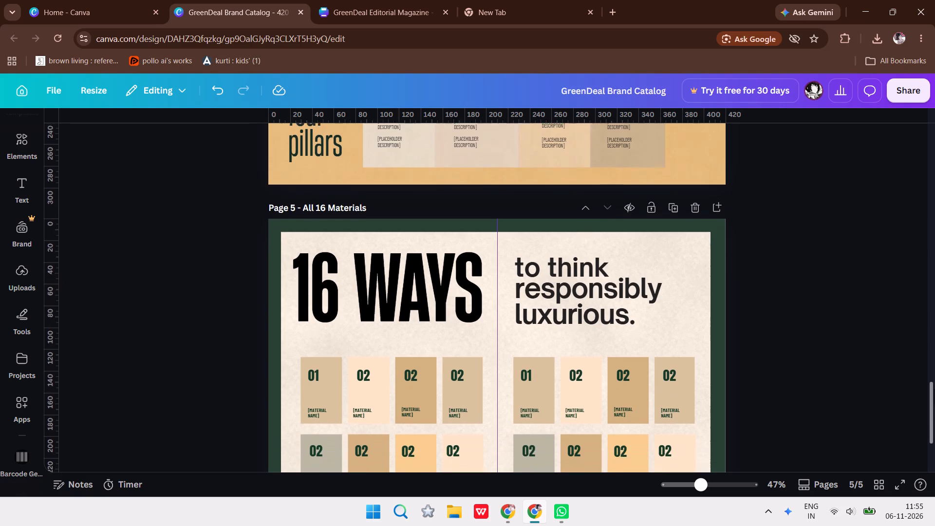
Ungroup both grids of material rectangles on page 5 so their numbers can be edited individually.
{"action": "left_click_drag", "start_coordinate": [934, 391], "coordinate": [934, 421]}
{"action": "left_click", "coordinate": [388, 266]}
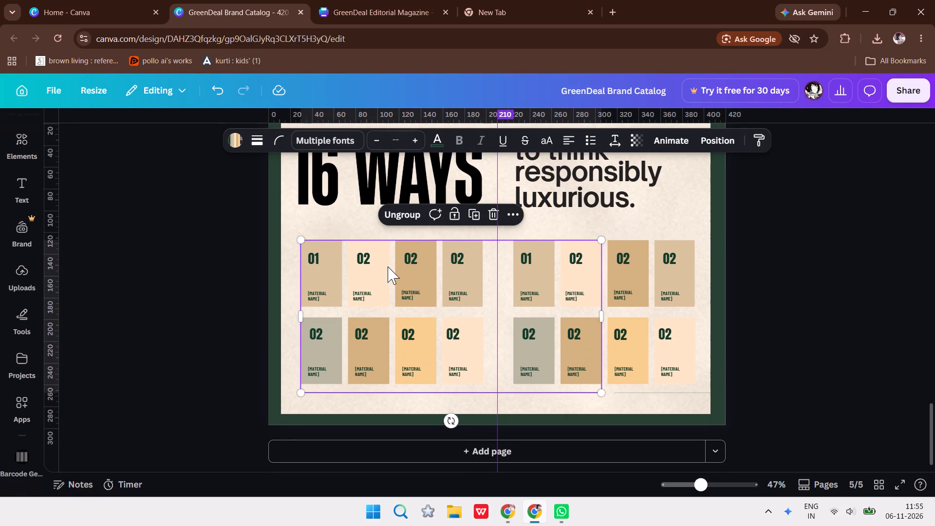
{"action": "key", "text": "ctrl+shift+g"}
{"action": "left_click", "coordinate": [223, 222]}
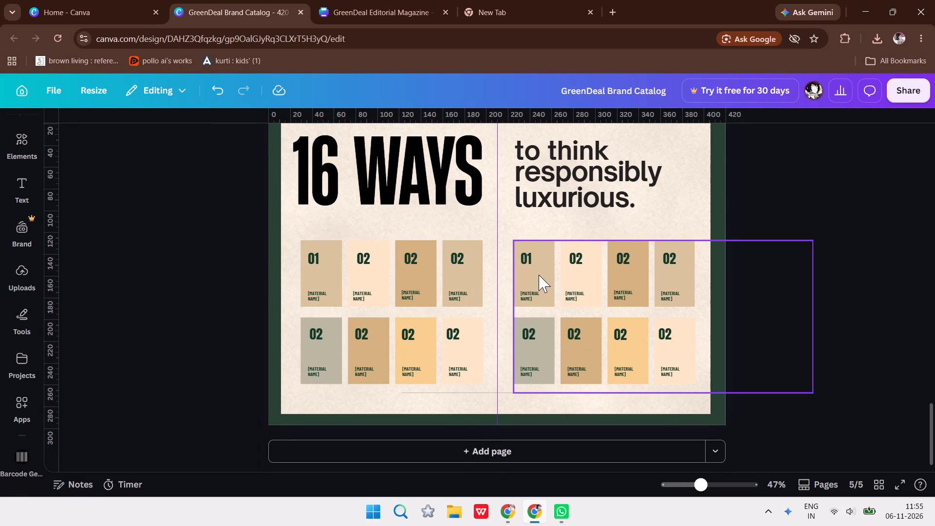
{"action": "left_click", "coordinate": [539, 275]}
{"action": "key", "text": "ctrl+shift+g"}
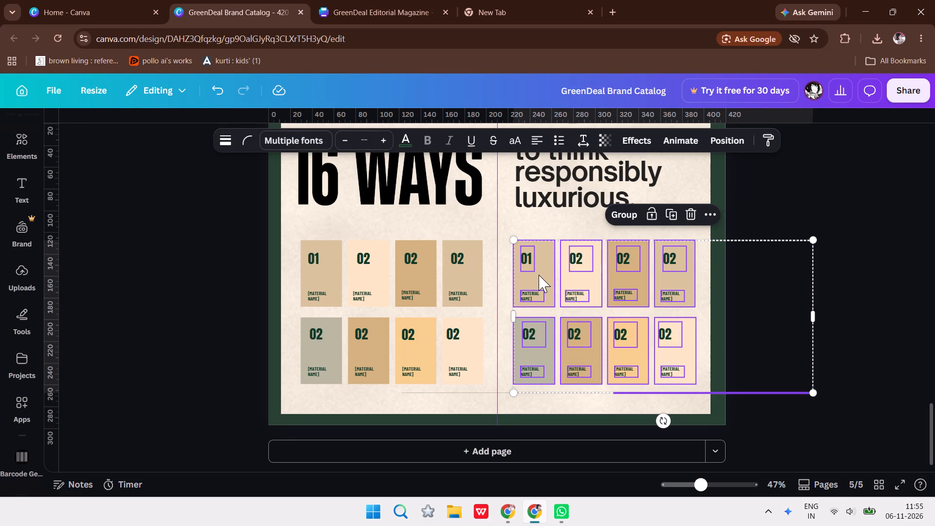
{"action": "double_click", "coordinate": [790, 320]}
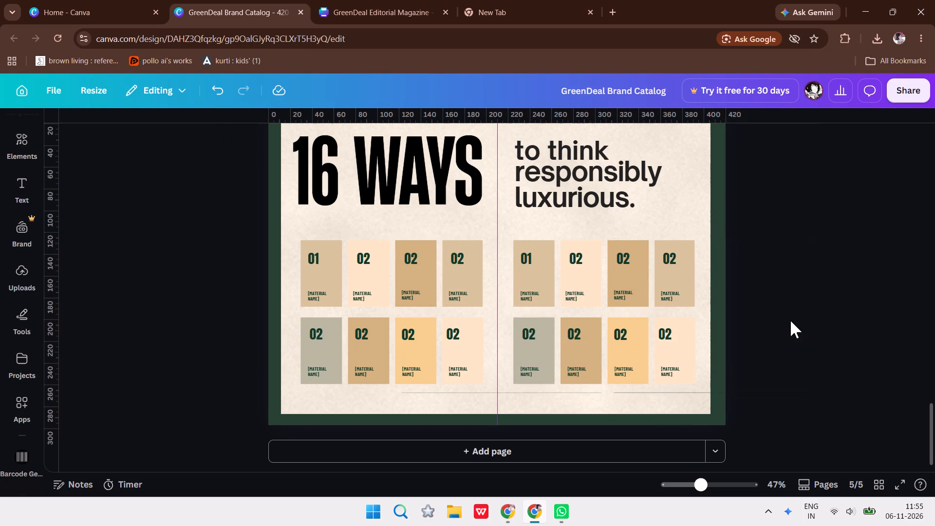
Renumber the third and fourth rectangles in the left-hand grid's top row as 03 and 04.
{"action": "double_click", "coordinate": [415, 261]}
{"action": "key", "text": "BackSpace"}
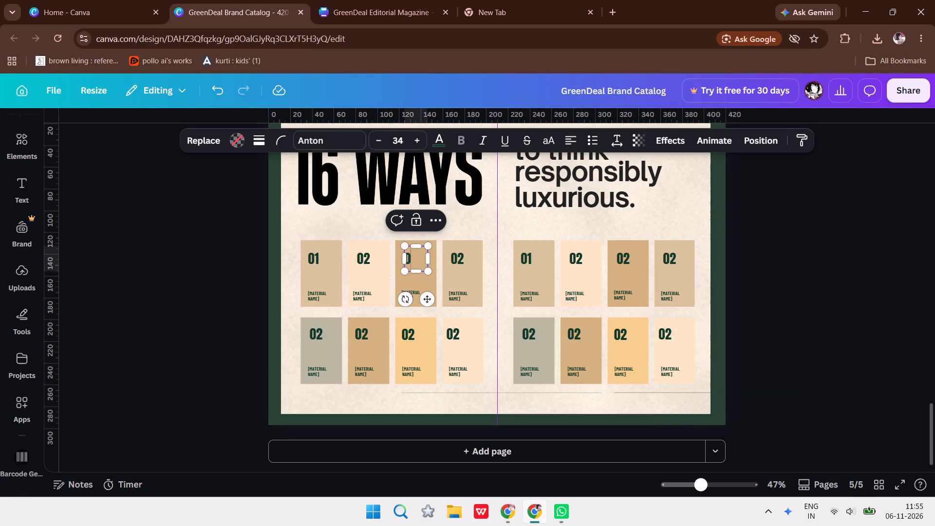
{"action": "key", "text": "3"}
{"action": "double_click", "coordinate": [465, 261]}
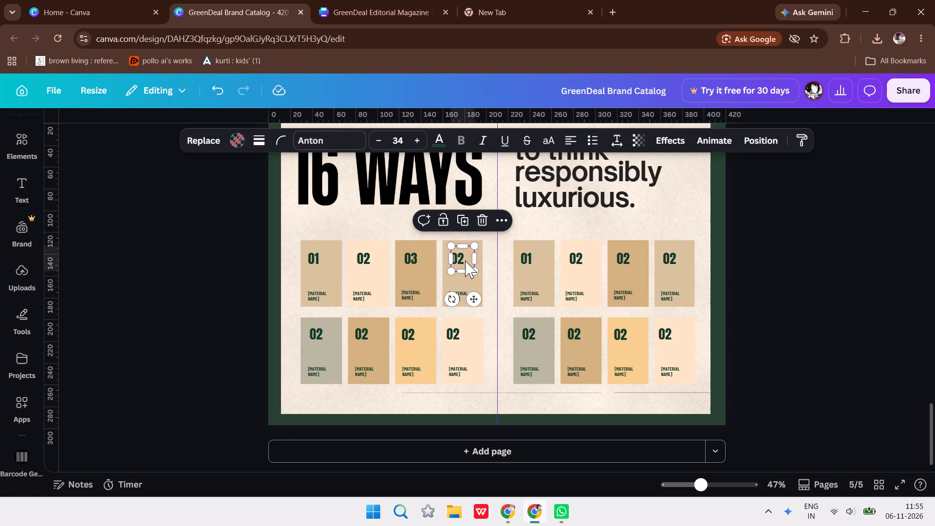
{"action": "key", "text": "BackSpace"}
{"action": "key", "text": "4"}
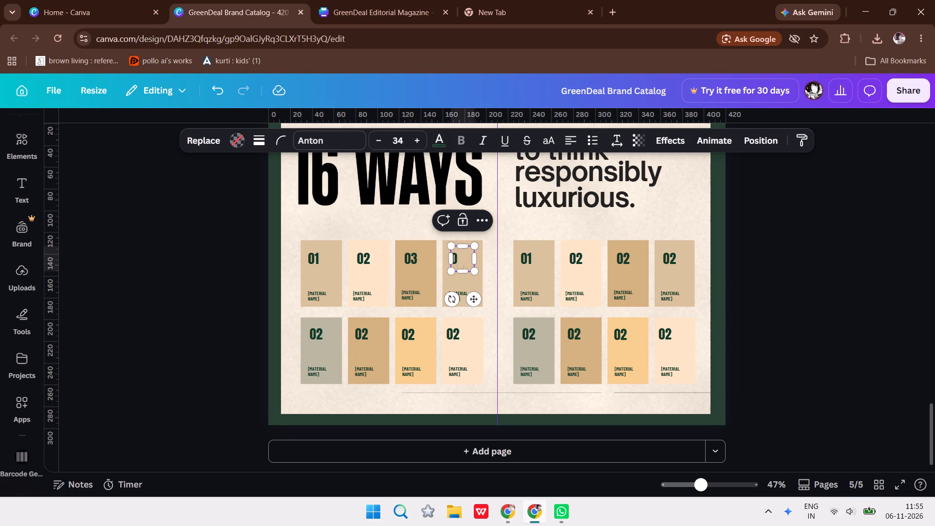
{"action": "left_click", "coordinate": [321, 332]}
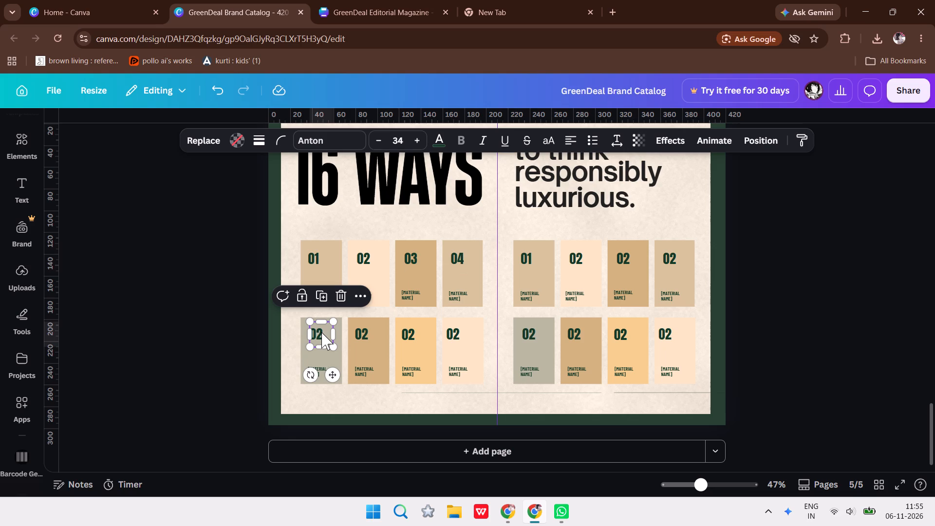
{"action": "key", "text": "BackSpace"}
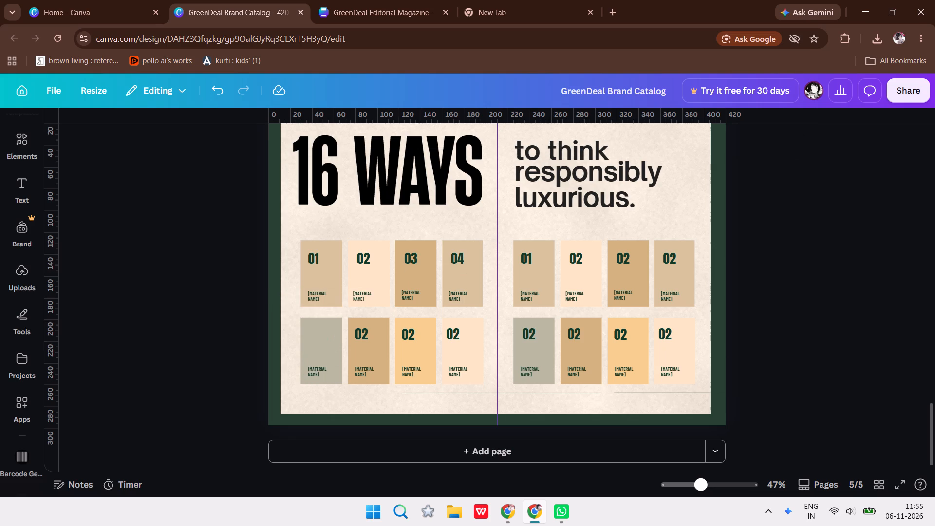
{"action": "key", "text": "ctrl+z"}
Renumber the four rectangles in the left-hand grid's bottom row as 05, 06, 07 and 08.
{"action": "double_click", "coordinate": [324, 336]}
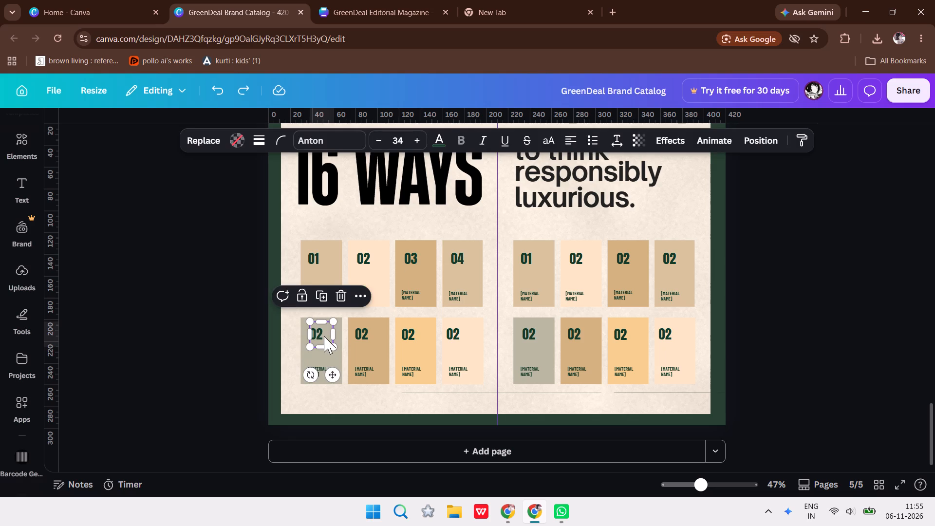
{"action": "key", "text": "BackSpace"}
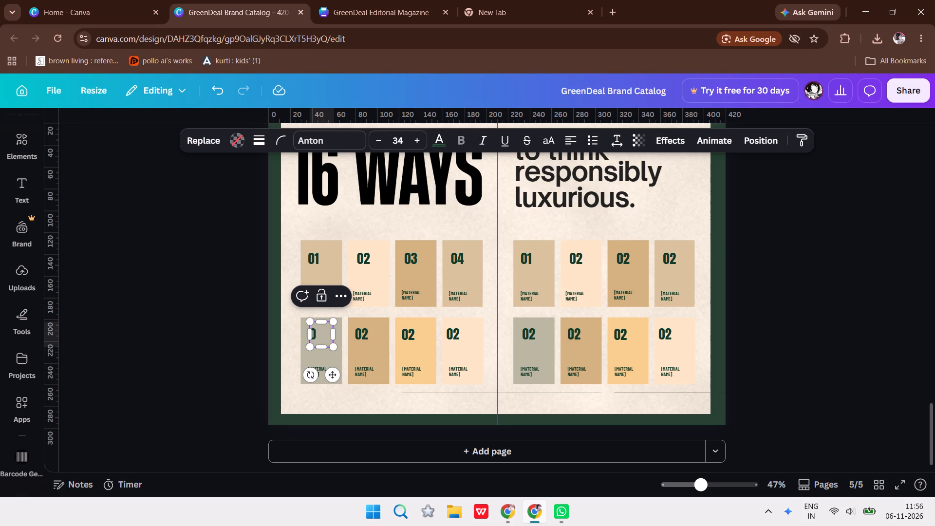
{"action": "key", "text": "5"}
{"action": "double_click", "coordinate": [368, 334]}
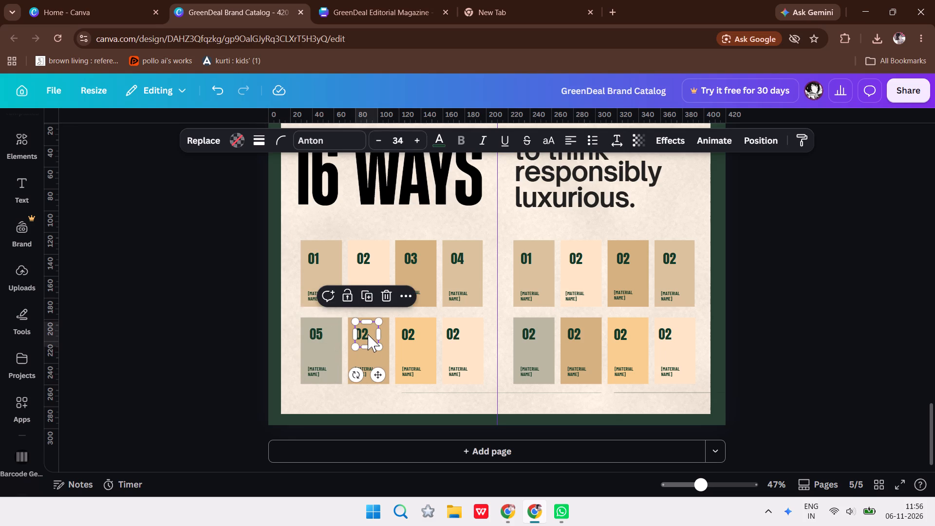
{"action": "key", "text": "BackSpace"}
{"action": "key", "text": "6"}
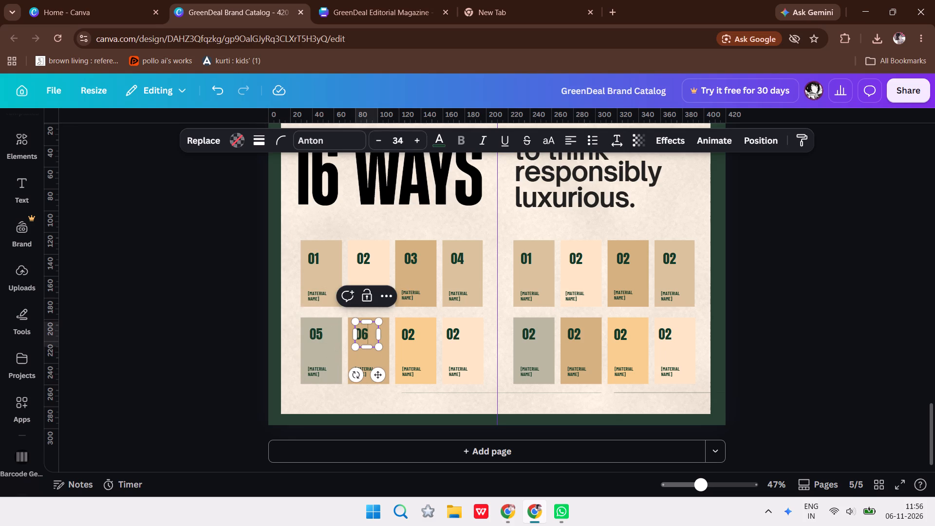
{"action": "double_click", "coordinate": [416, 335]}
{"action": "key", "text": "BackSpace"}
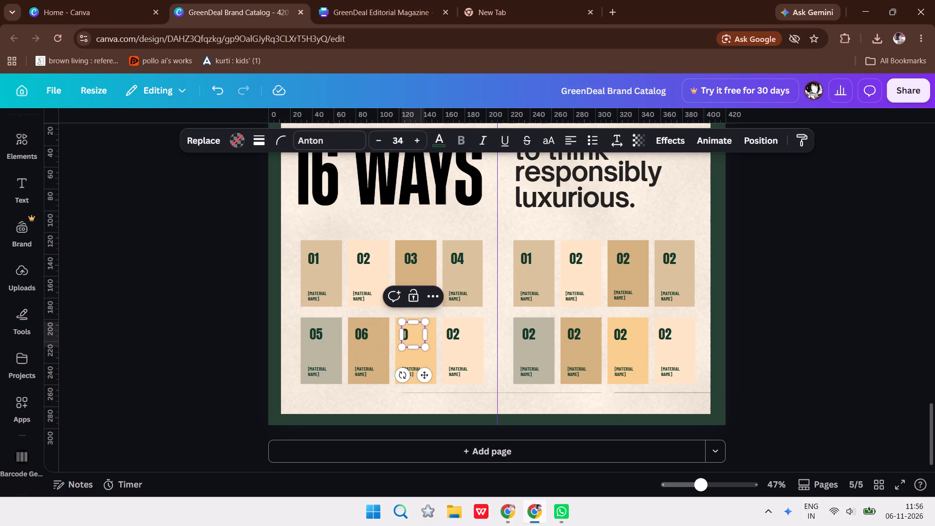
{"action": "key", "text": "7"}
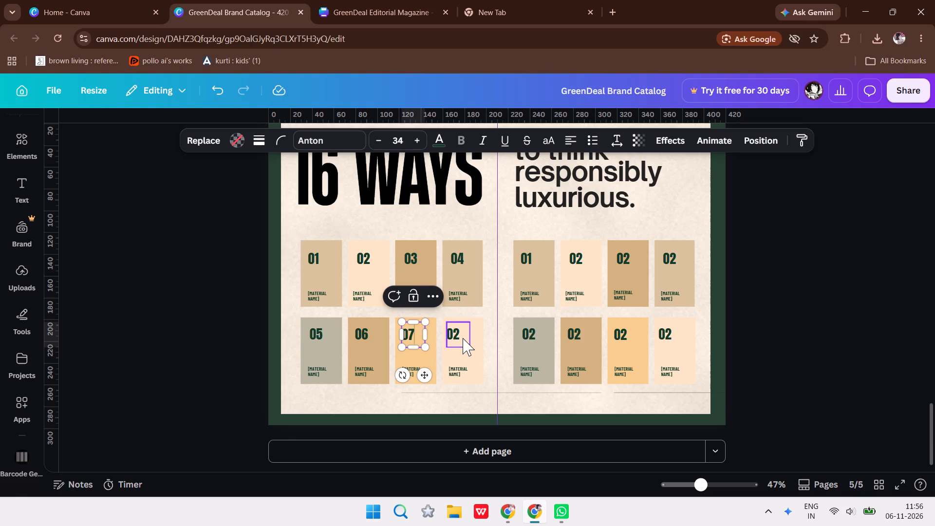
{"action": "left_click", "coordinate": [463, 338]}
{"action": "left_click", "coordinate": [463, 338]}
{"action": "key", "text": "BackSpace"}
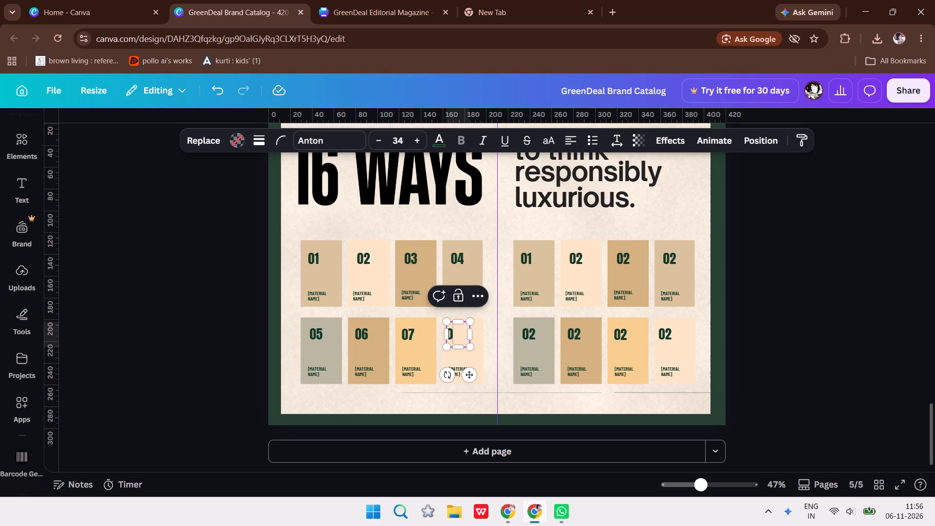
{"action": "key", "text": "9"}
{"action": "key", "text": "BackSpace"}
{"action": "key", "text": "8"}
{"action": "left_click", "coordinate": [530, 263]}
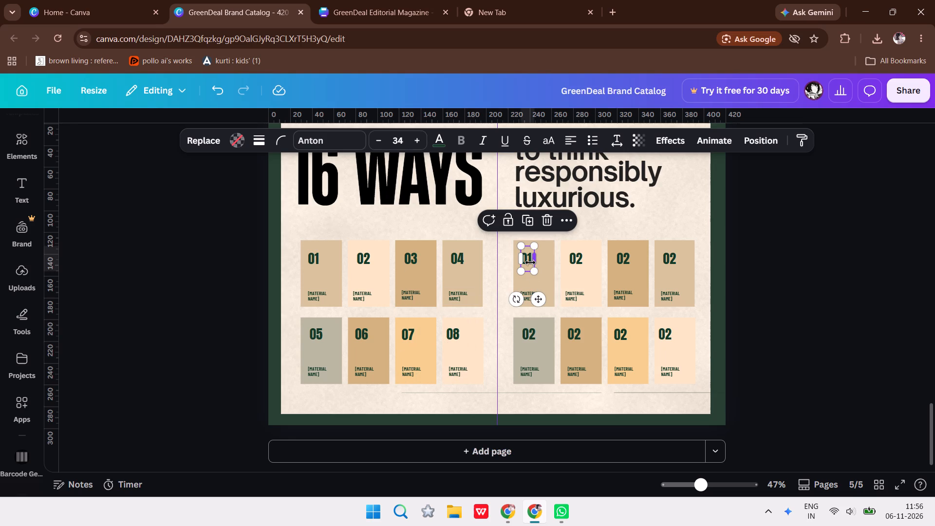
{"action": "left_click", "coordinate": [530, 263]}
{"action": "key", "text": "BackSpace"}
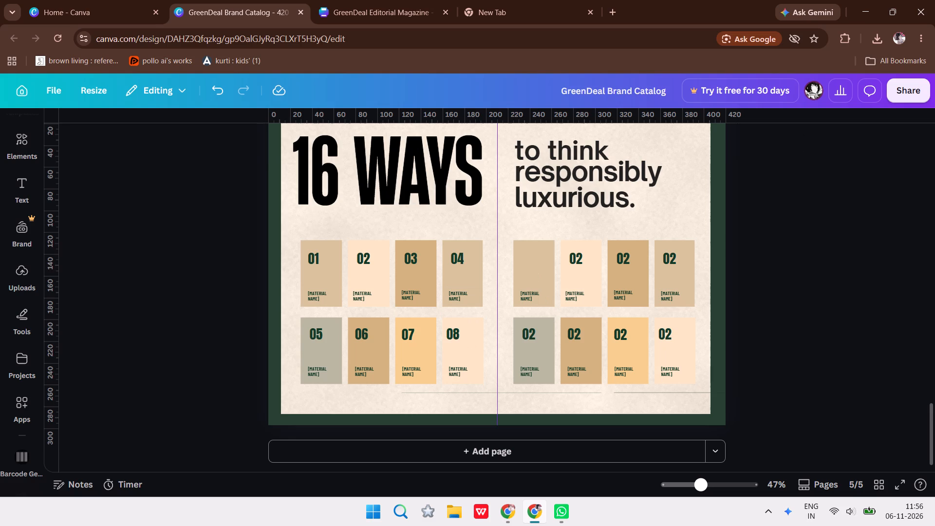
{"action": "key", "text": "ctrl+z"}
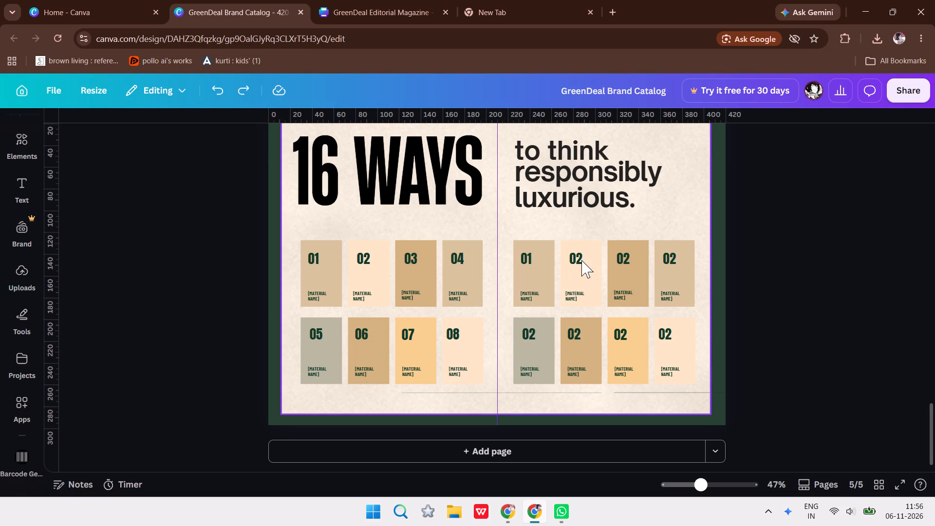
Renumber the first two rectangles in the right-hand grid's top row as 09 and 10.
{"action": "left_click", "coordinate": [581, 260]}
{"action": "left_click", "coordinate": [581, 260]}
{"action": "key", "text": "BackSpace"}
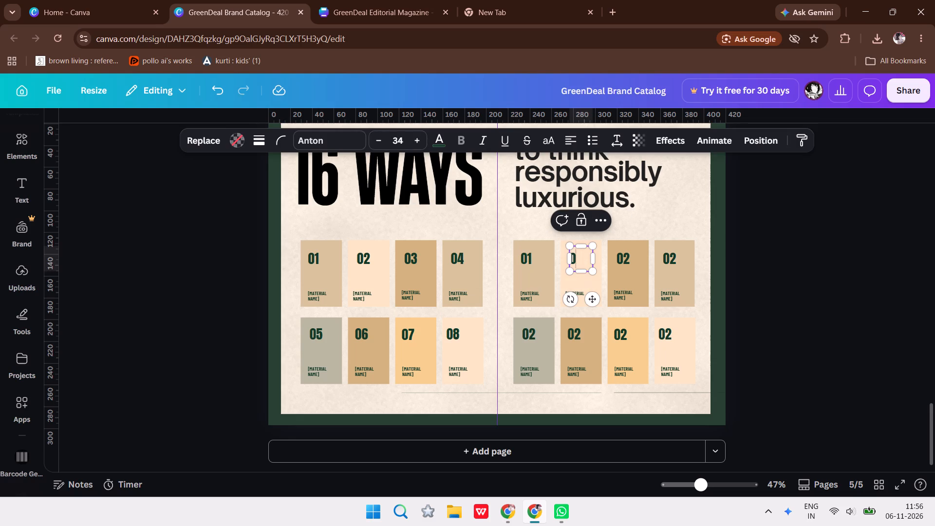
{"action": "key", "text": "BackSpace"}
{"action": "key", "text": "0"}
{"action": "key", "text": "BackSpace"}
{"action": "type", "text": "10"}
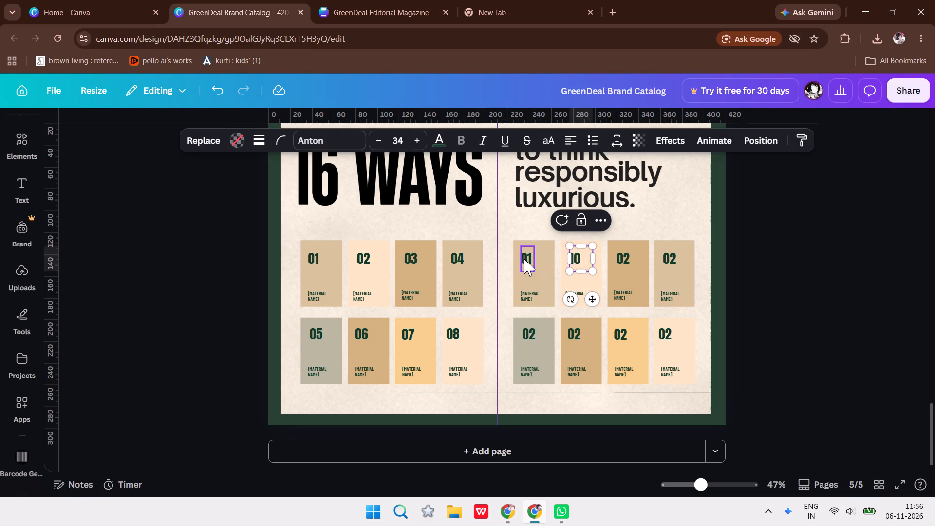
{"action": "left_click", "coordinate": [526, 259]}
{"action": "double_click", "coordinate": [526, 259]}
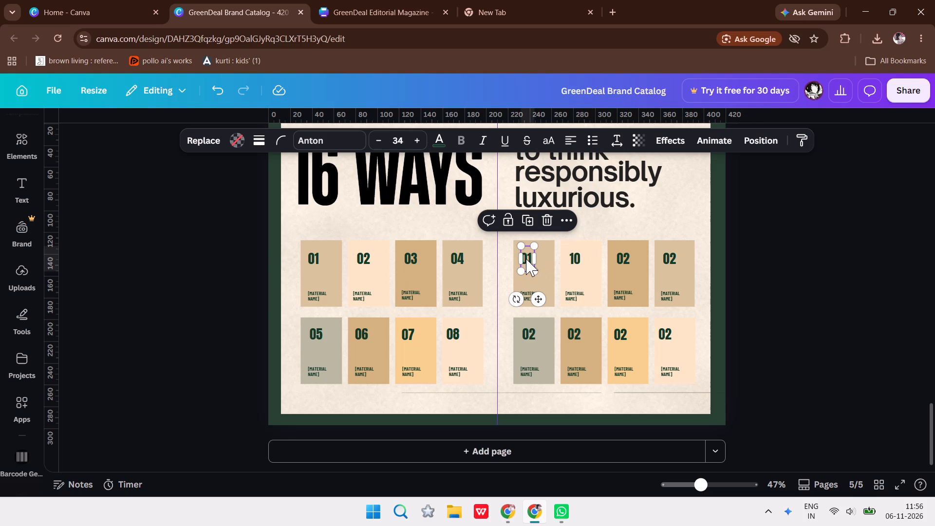
{"action": "key", "text": "BackSpace"}
{"action": "type", "text": "09"}
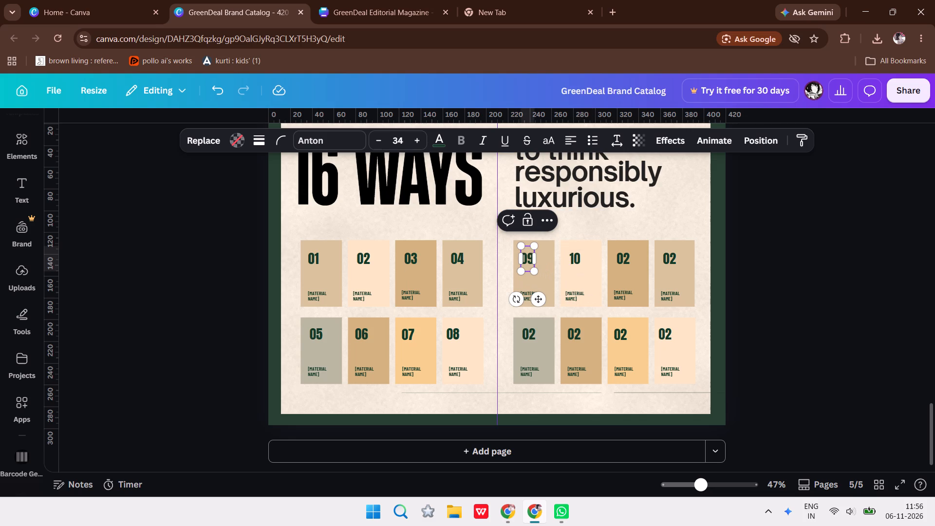
{"action": "left_click", "coordinate": [814, 285]}
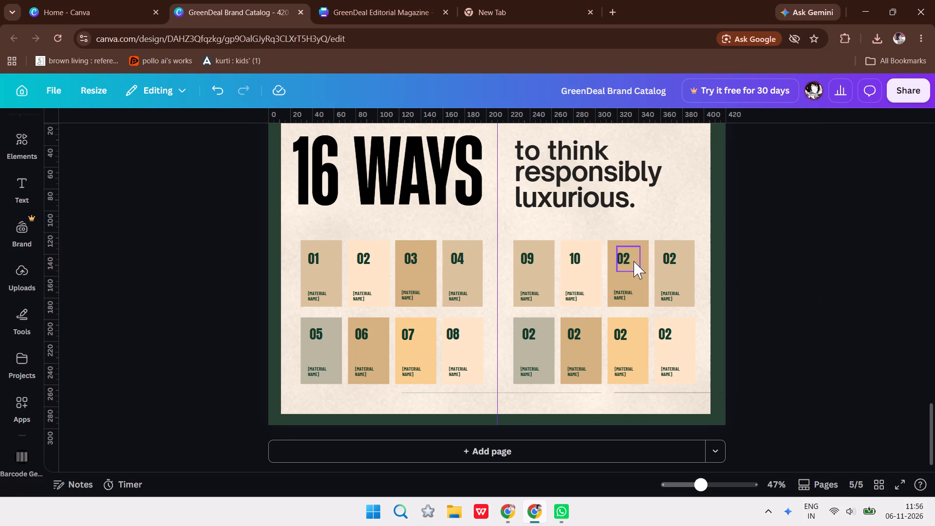
Renumber the third and fourth rectangles in the right-hand grid's top row as 11 and 12.
{"action": "double_click", "coordinate": [633, 260]}
{"action": "key", "text": "BackSpace"}
{"action": "key", "text": "BackSpace"}
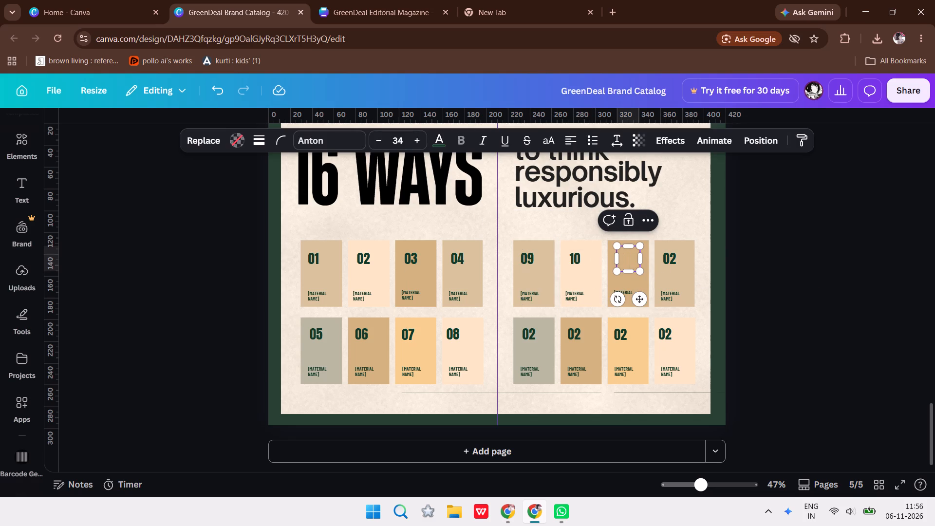
{"action": "type", "text": "11"}
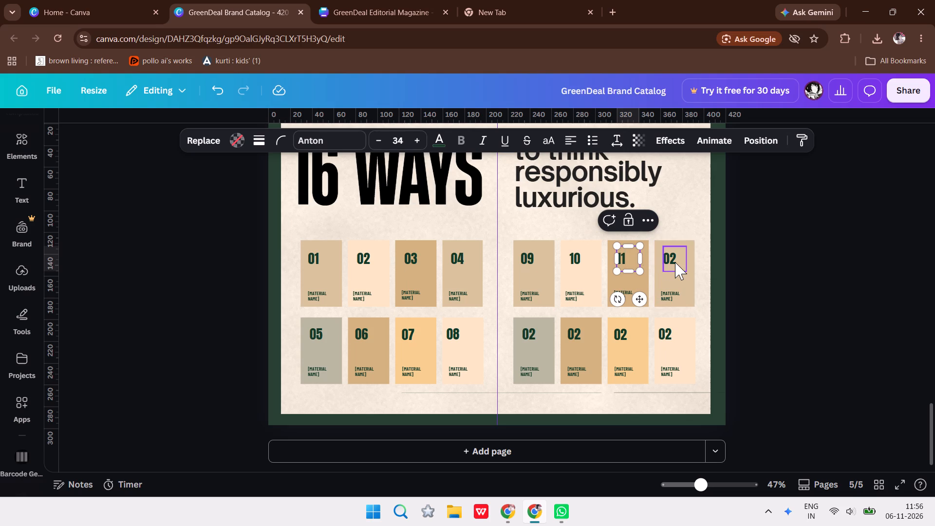
{"action": "left_click", "coordinate": [675, 262]}
{"action": "left_click", "coordinate": [675, 262]}
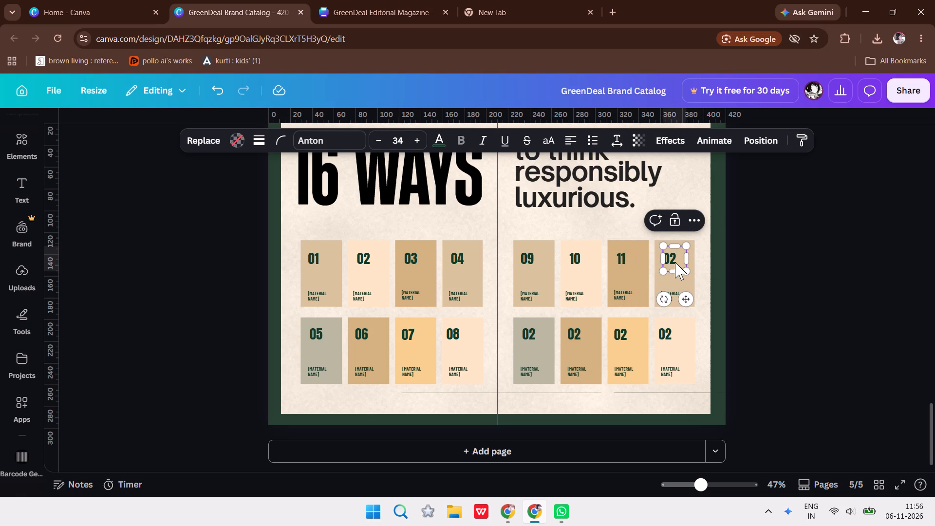
{"action": "key", "text": "BackSpace"}
{"action": "key", "text": "BackSpace"}
{"action": "type", "text": "11"}
{"action": "key", "text": "BackSpace"}
{"action": "key", "text": "2"}
Renumber the first two rectangles in the right-hand grid's bottom row as 13 and 14.
{"action": "left_click", "coordinate": [541, 332]}
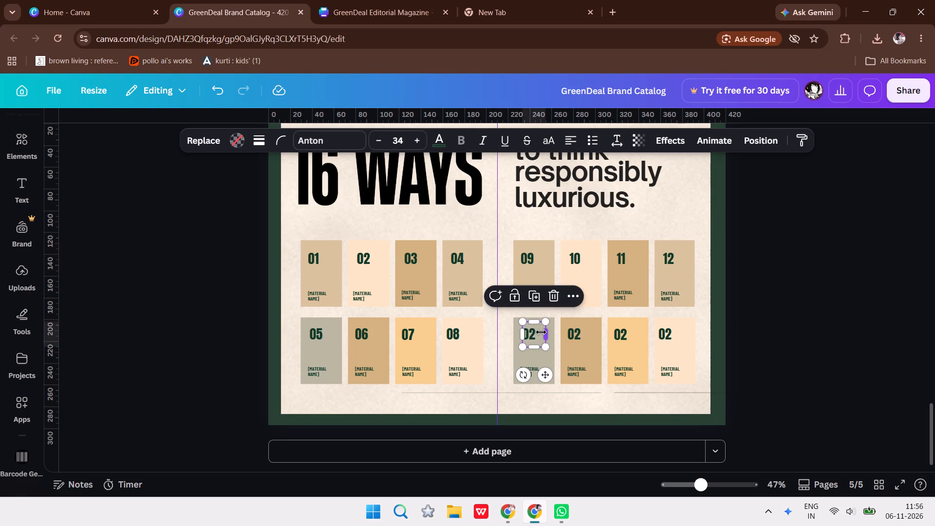
{"action": "left_click", "coordinate": [538, 333]}
{"action": "key", "text": "BackSpace"}
{"action": "key", "text": "BackSpace"}
{"action": "type", "text": "13"}
{"action": "triple_click", "coordinate": [590, 333]}
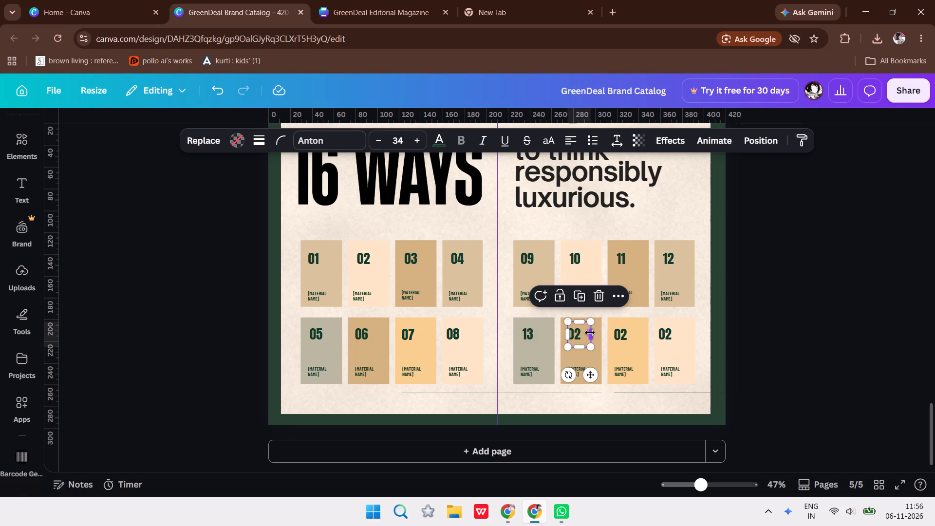
{"action": "double_click", "coordinate": [580, 333]}
{"action": "key", "text": "BackSpace"}
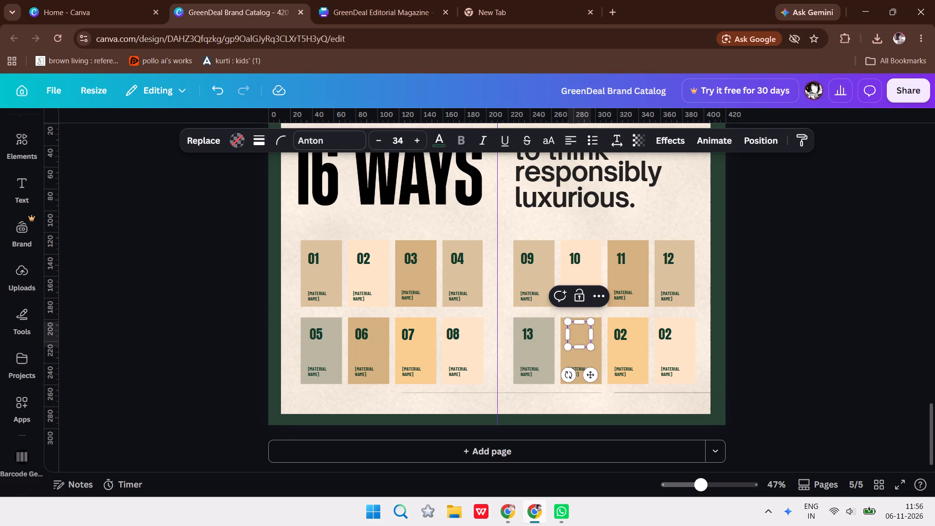
{"action": "key", "text": "1"}
{"action": "key", "text": "4"}
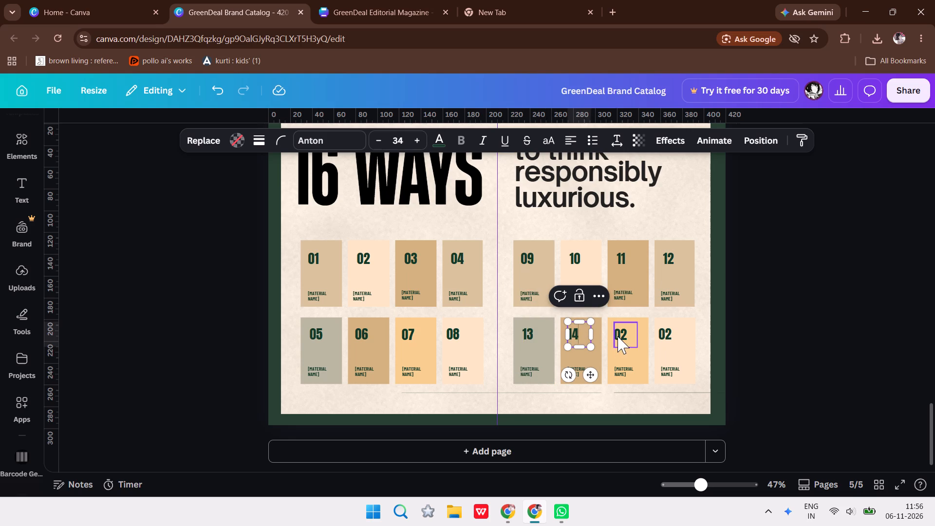
Renumber the third and fourth rectangles in the right-hand grid's bottom row as 15 and 16.
{"action": "triple_click", "coordinate": [617, 336]}
{"action": "double_click", "coordinate": [623, 338]}
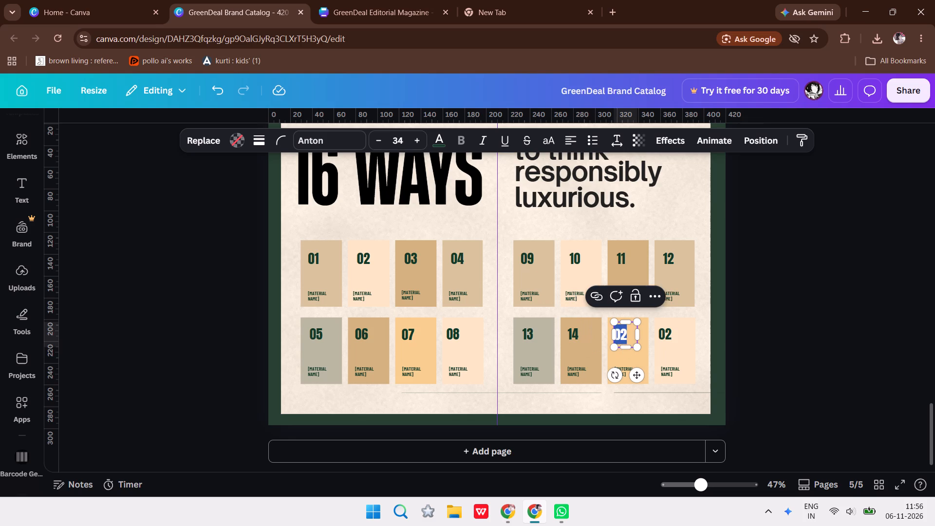
{"action": "key", "text": "BackSpace"}
{"action": "key", "text": "1"}
{"action": "key", "text": "5"}
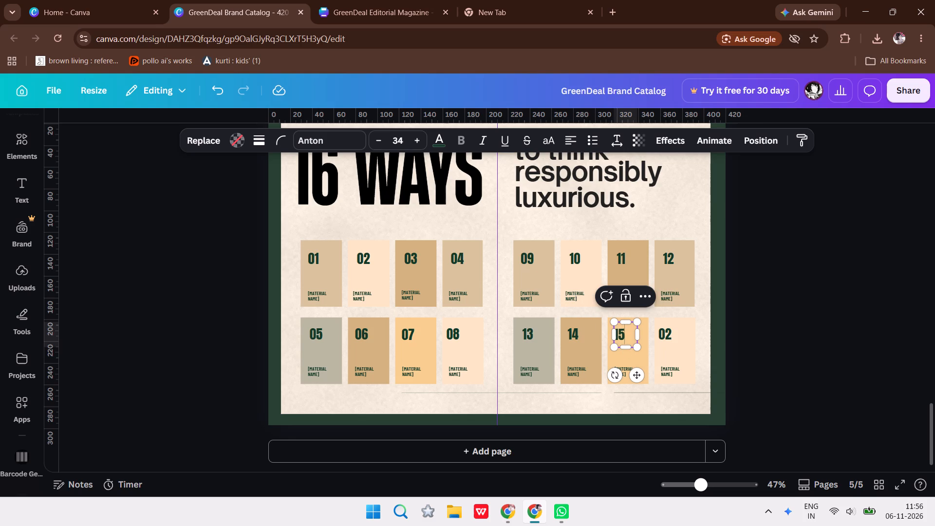
{"action": "triple_click", "coordinate": [669, 339]}
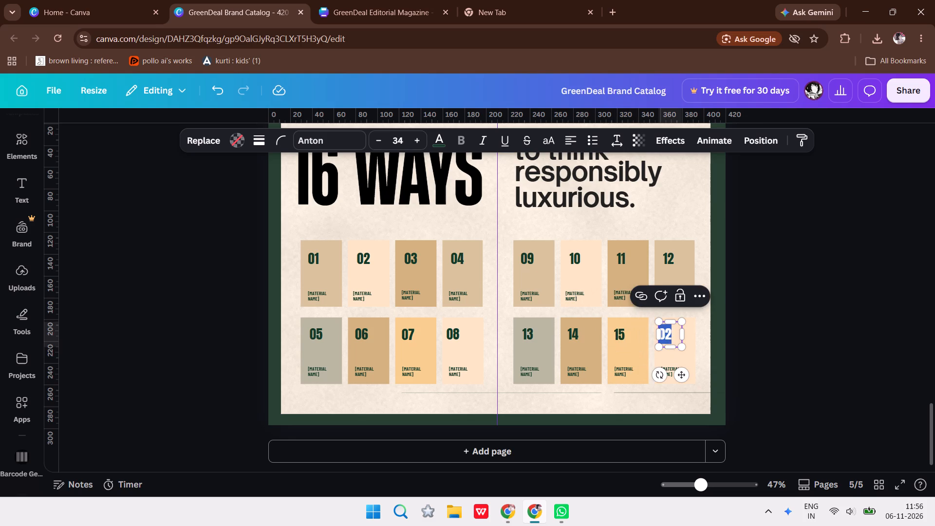
{"action": "key", "text": "BackSpace"}
{"action": "type", "text": "16"}
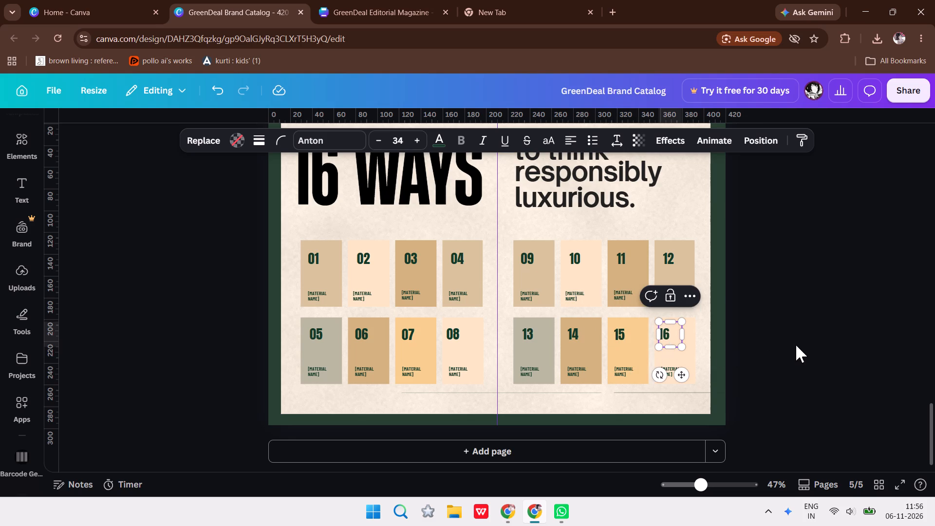
{"action": "left_click", "coordinate": [796, 345]}
Move the thin line beneath rectangles 07 to 14 down, midway between the rectangle grid and the cream background's bottom edge.
{"action": "left_click_drag", "start_coordinate": [934, 426], "coordinate": [934, 387]}
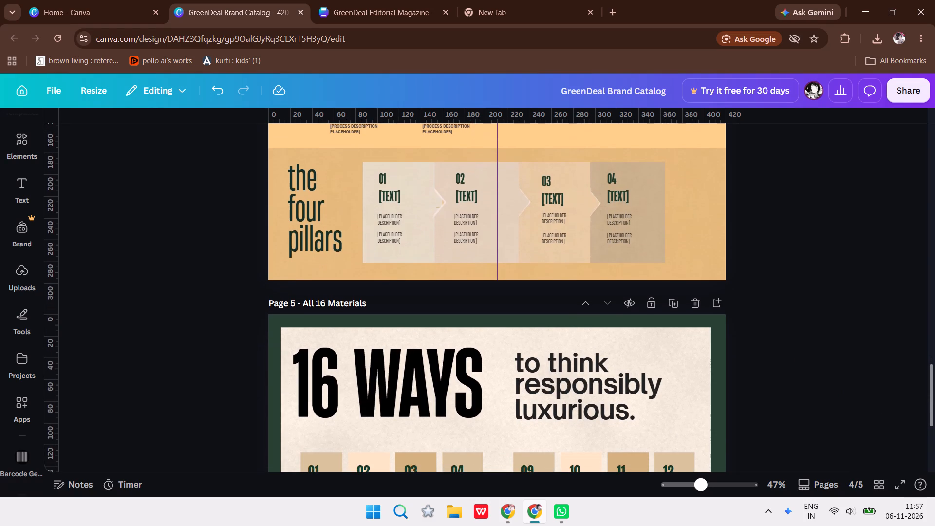
{"action": "left_click_drag", "start_coordinate": [934, 384], "coordinate": [930, 434]}
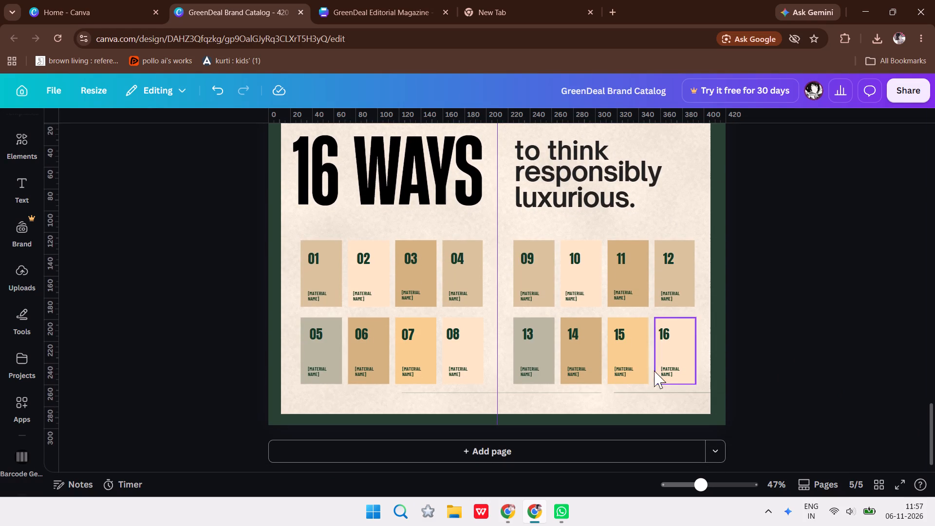
{"action": "left_click", "coordinate": [586, 391]}
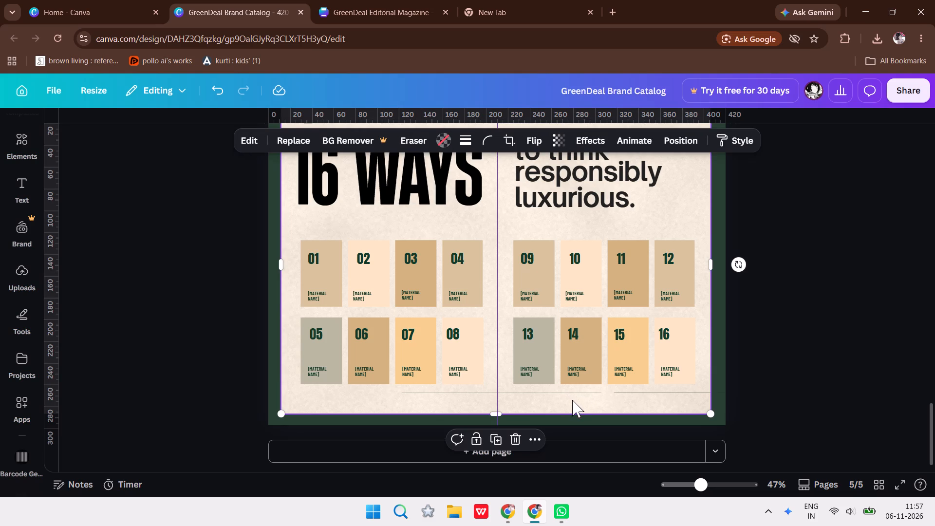
{"action": "left_click", "coordinate": [569, 392]}
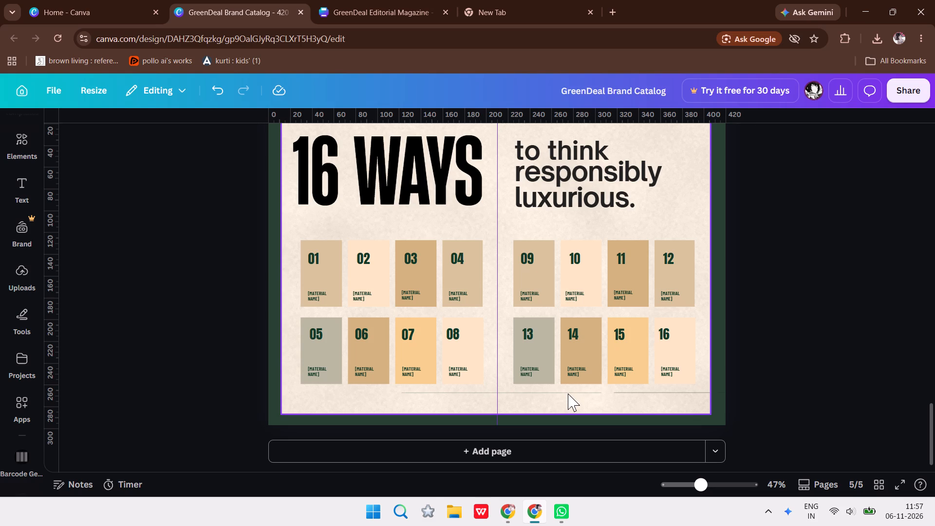
{"action": "left_click", "coordinate": [567, 393]}
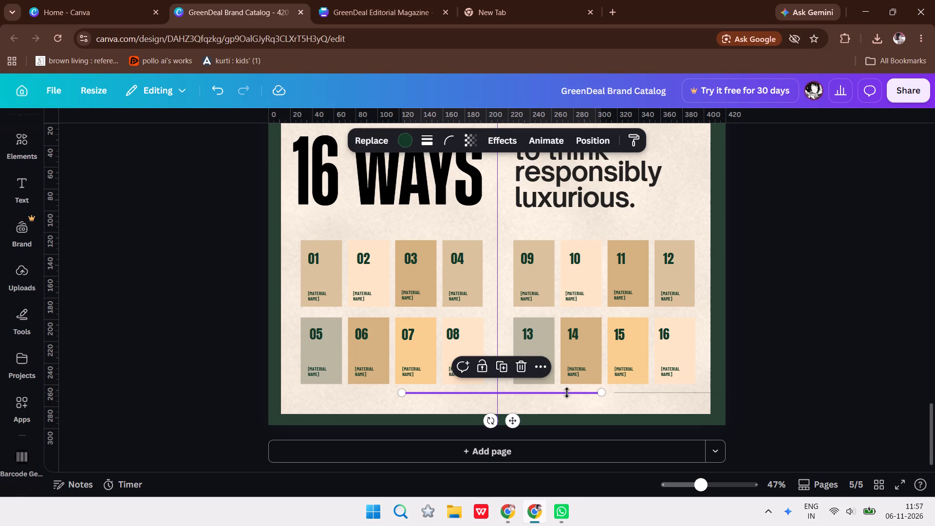
{"action": "key", "text": "Down"}
{"action": "key", "text": "Up"}
{"action": "key", "text": "Down"}
{"action": "key", "text": "Down"}
{"action": "key", "text": "Down"}
{"action": "key", "text": "Down"}
{"action": "key", "text": "Down"}
{"action": "key", "text": "Down"}
{"action": "key", "text": "Down"}
{"action": "key", "text": "Down"}
{"action": "key", "text": "Down"}
{"action": "key", "text": "Down"}
{"action": "key", "text": "Down"}
{"action": "key", "text": "Down"}
{"action": "key", "text": "Down"}
{"action": "key", "text": "Down"}
{"action": "key", "text": "Down"}
{"action": "key", "text": "Down"}
{"action": "key", "text": "Down"}
{"action": "key", "text": "Down"}
{"action": "key", "text": "Down"}
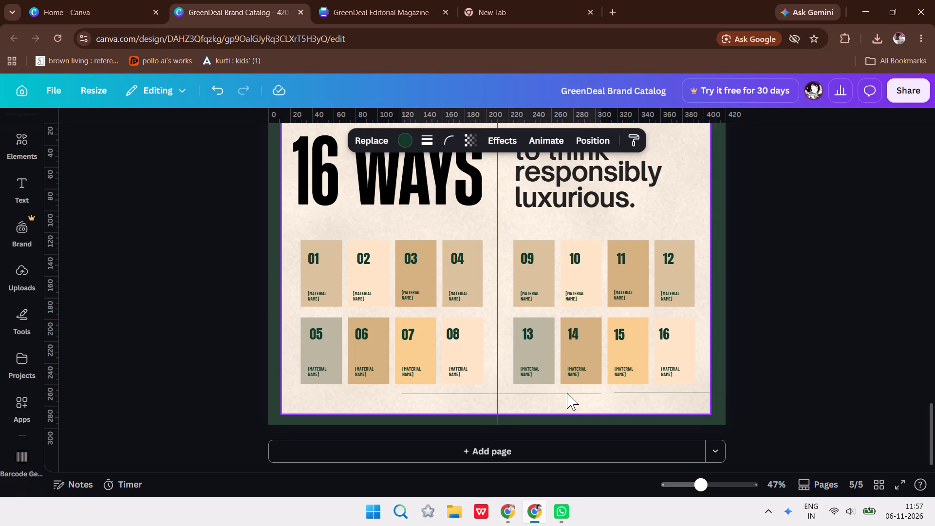
{"action": "key", "text": "Up"}
{"action": "key", "text": "Up"}
{"action": "key", "text": "Up"}
{"action": "key", "text": "Up"}
{"action": "key", "text": "Up"}
{"action": "key", "text": "Up"}
{"action": "key", "text": "Up"}
{"action": "key", "text": "Up"}
{"action": "key", "text": "Up"}
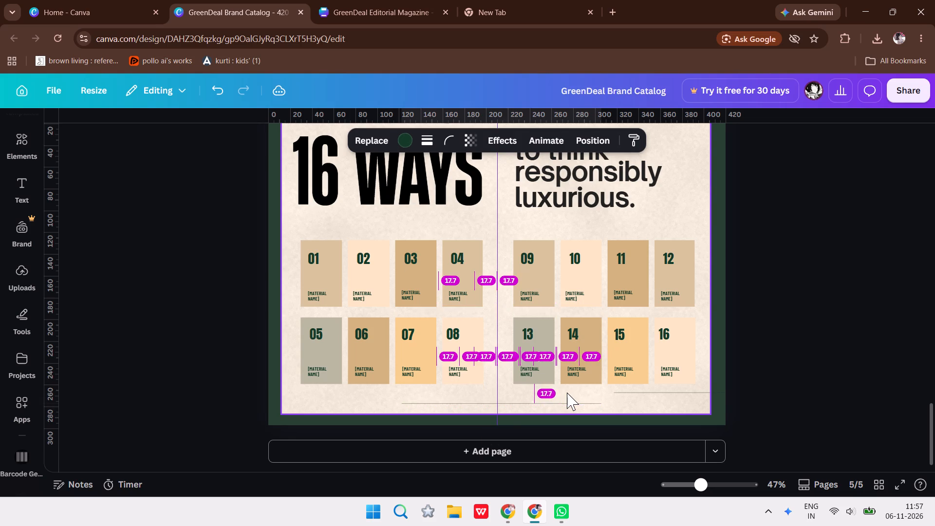
{"action": "key", "text": "Up"}
{"action": "key", "text": "Up"}
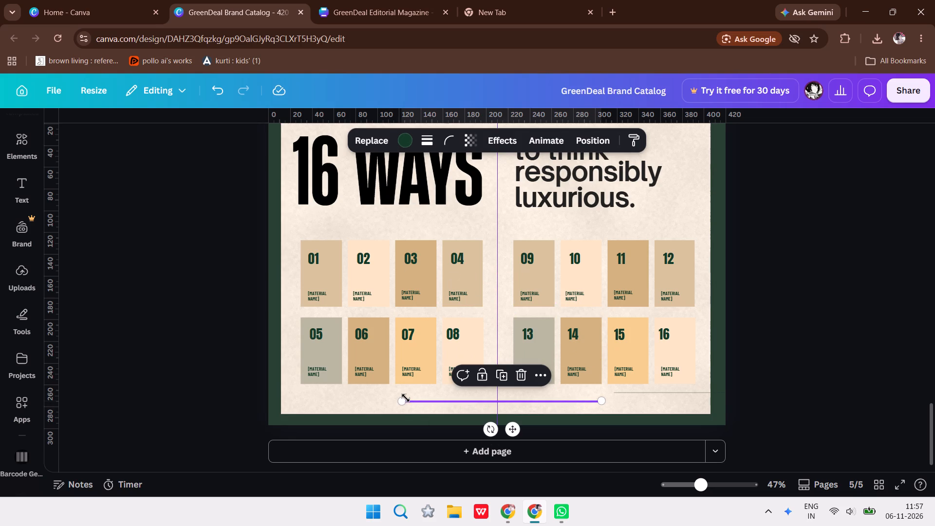
Extend the lowered line at both ends so it spans from rectangle 05's left edge to rectangle 16's right edge.
{"action": "left_click_drag", "start_coordinate": [404, 399], "coordinate": [378, 396]}
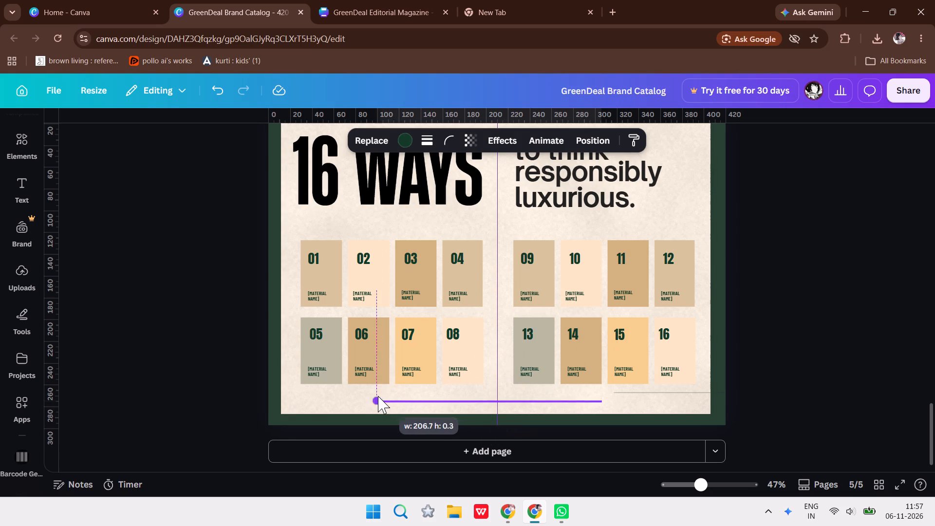
{"action": "left_click_drag", "start_coordinate": [378, 396], "coordinate": [311, 389]}
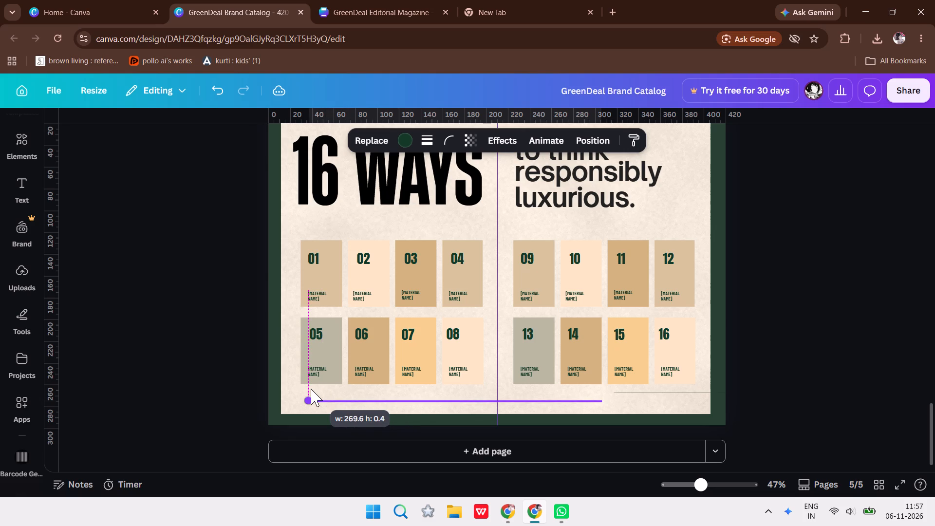
{"action": "left_click_drag", "start_coordinate": [311, 389], "coordinate": [307, 389]}
{"action": "left_click_drag", "start_coordinate": [602, 400], "coordinate": [690, 403]}
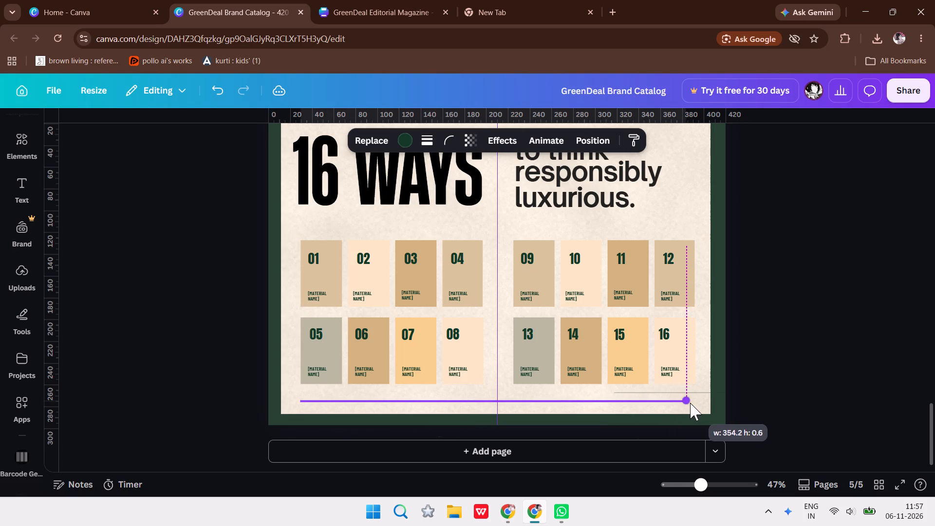
{"action": "left_click_drag", "start_coordinate": [690, 403], "coordinate": [695, 403]}
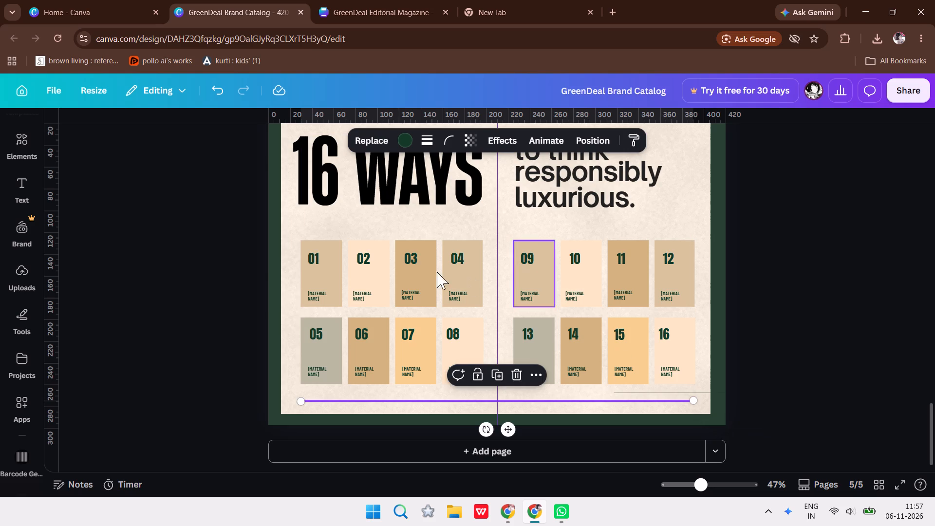
Thicken the long line beneath the rectangles by giving it a solid stroke.
{"action": "left_click", "coordinate": [432, 141]}
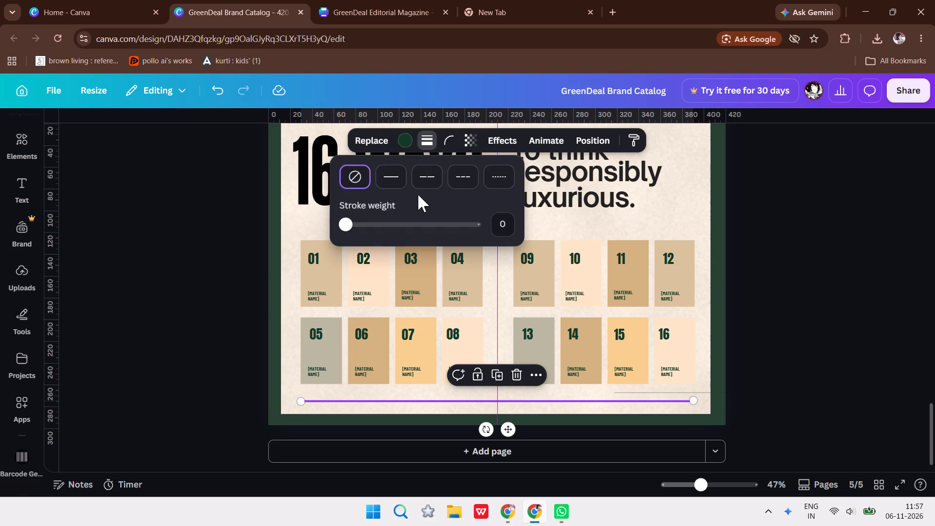
{"action": "left_click_drag", "start_coordinate": [352, 222], "coordinate": [363, 225]}
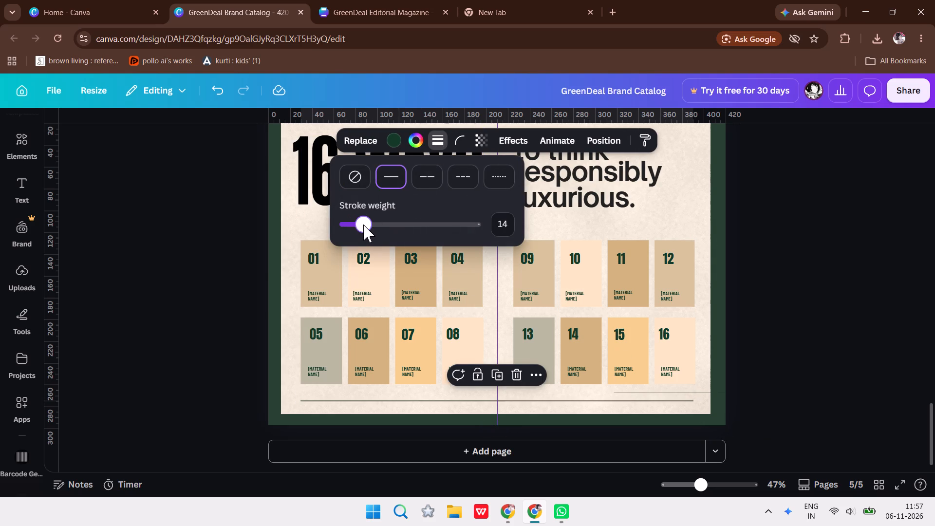
{"action": "left_click_drag", "start_coordinate": [363, 225], "coordinate": [364, 239]}
{"action": "left_click_drag", "start_coordinate": [364, 239], "coordinate": [360, 239]}
{"action": "left_click", "coordinate": [190, 362]}
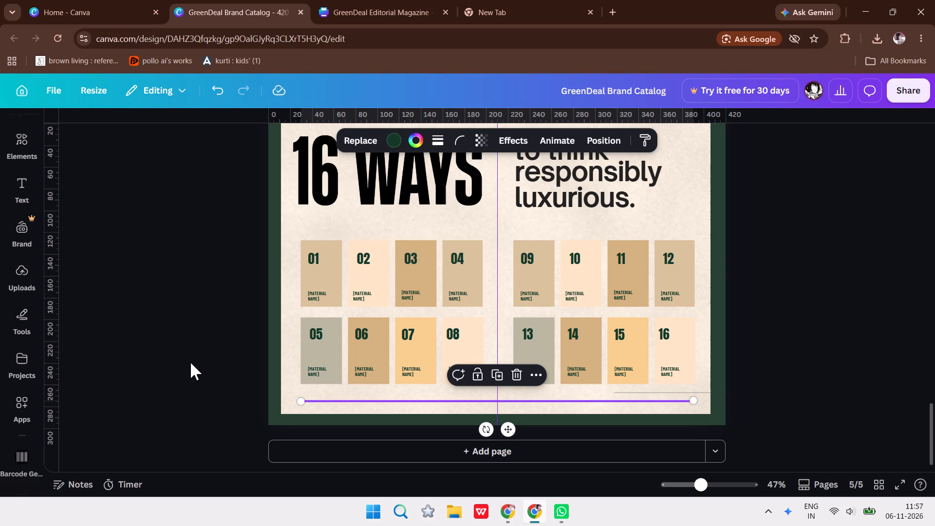
{"action": "left_click", "coordinate": [190, 362]}
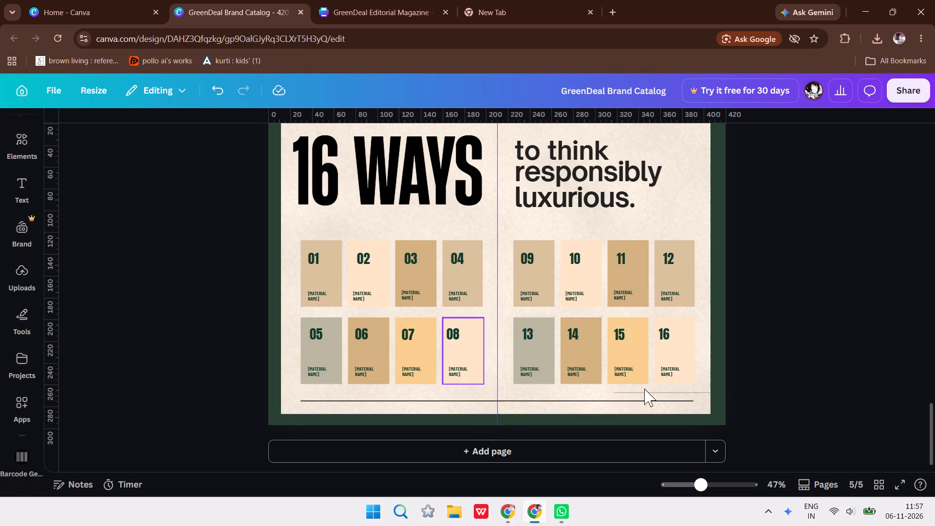
Delete the leftover thin line beneath rectangles 15 and 16 that runs past the page edge.
{"action": "left_click", "coordinate": [670, 393]}
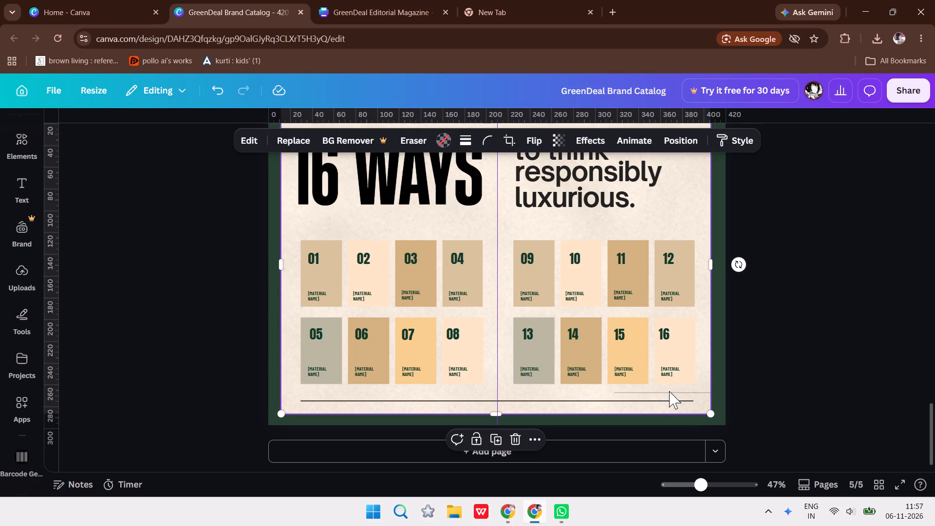
{"action": "left_click", "coordinate": [718, 393]}
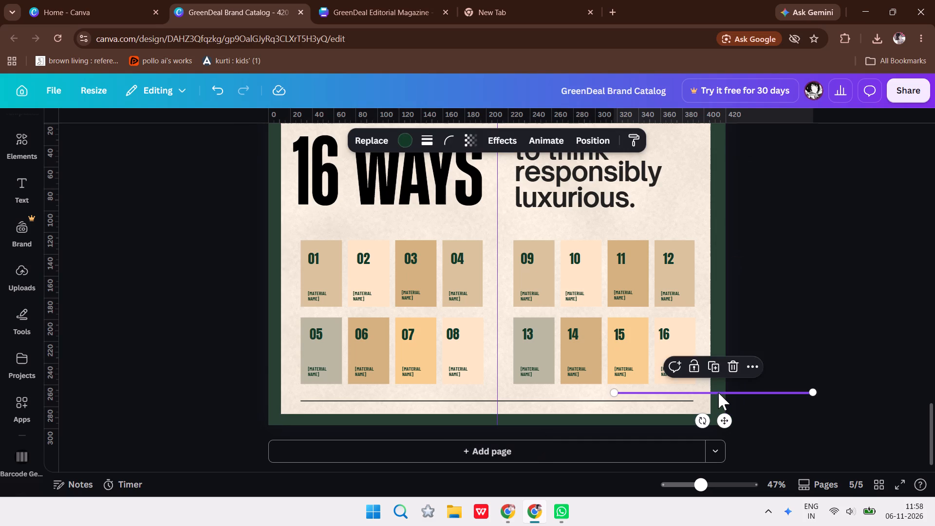
{"action": "key", "text": "BackSpace"}
{"action": "left_click", "coordinate": [800, 391]}
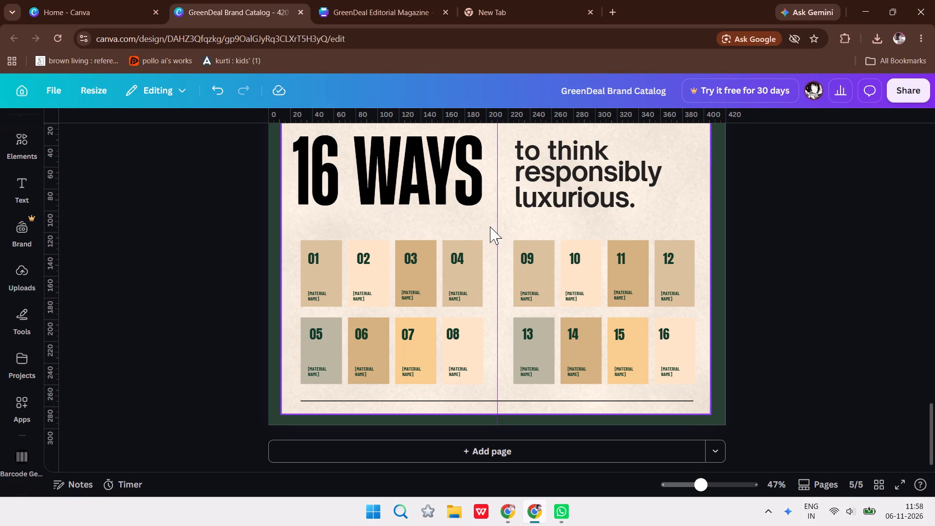
Nudge the "16 WAYS" heading slightly down.
{"action": "key", "text": "Right"}
{"action": "left_click", "coordinate": [395, 185]}
{"action": "key", "text": "Down"}
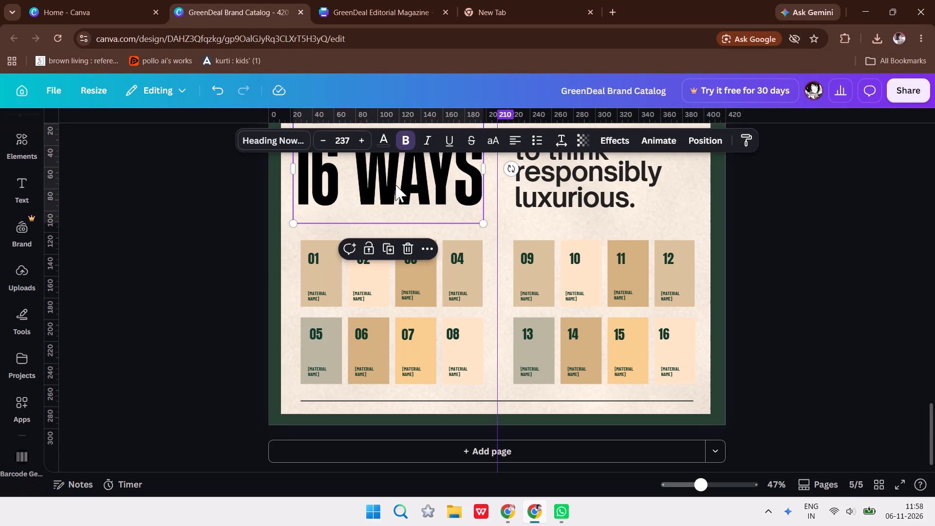
{"action": "left_click", "coordinate": [232, 206]}
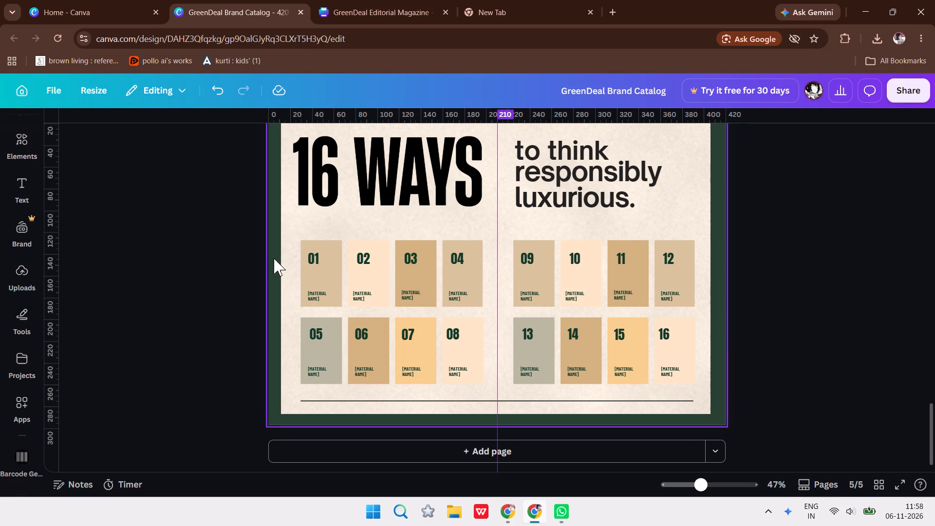
{"action": "left_click", "coordinate": [216, 240]}
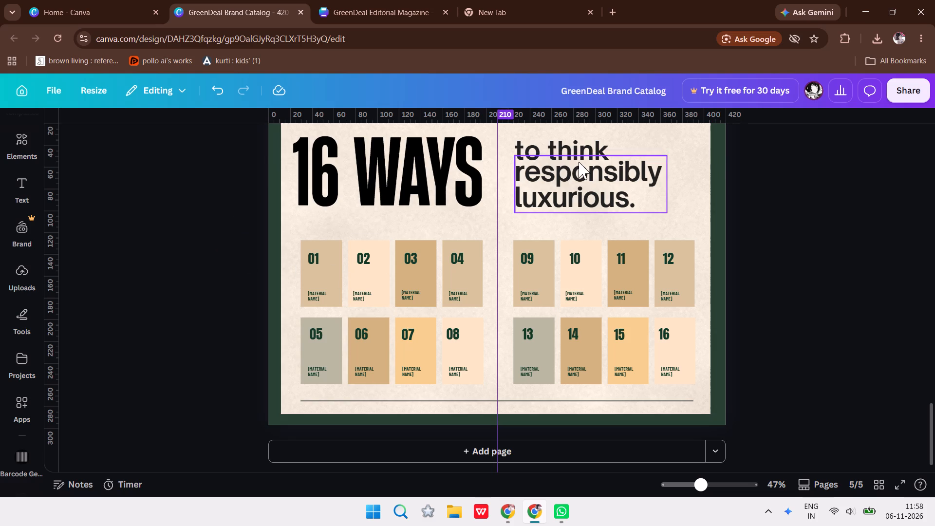
Duplicate the "responsibly luxurious." text and place the copy directly below the "16 WAYS" heading, ready for editing.
{"action": "left_click", "coordinate": [579, 162]}
{"action": "key", "text": "ctrl+c"}
{"action": "key", "text": "ctrl+v"}
{"action": "left_click_drag", "start_coordinate": [579, 162], "coordinate": [509, 186]}
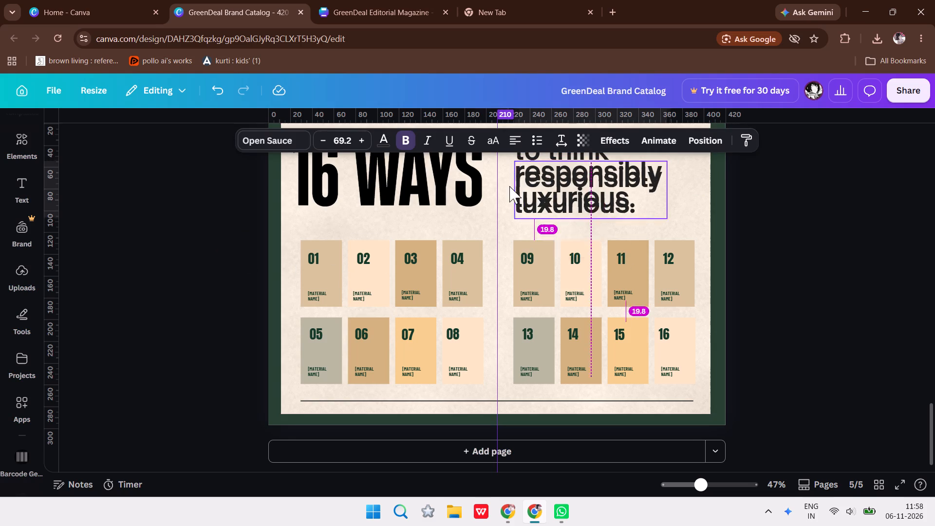
{"action": "left_click_drag", "start_coordinate": [509, 186], "coordinate": [371, 206]}
{"action": "double_click", "coordinate": [371, 206]}
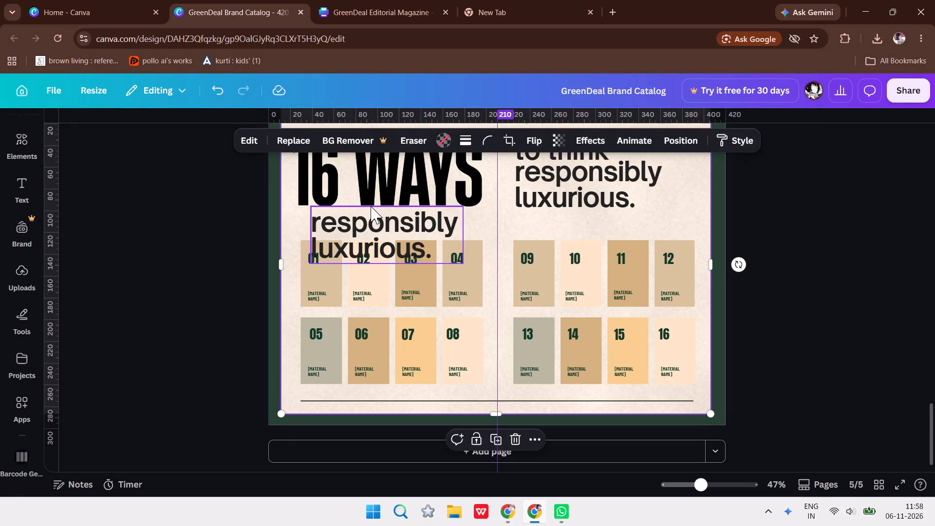
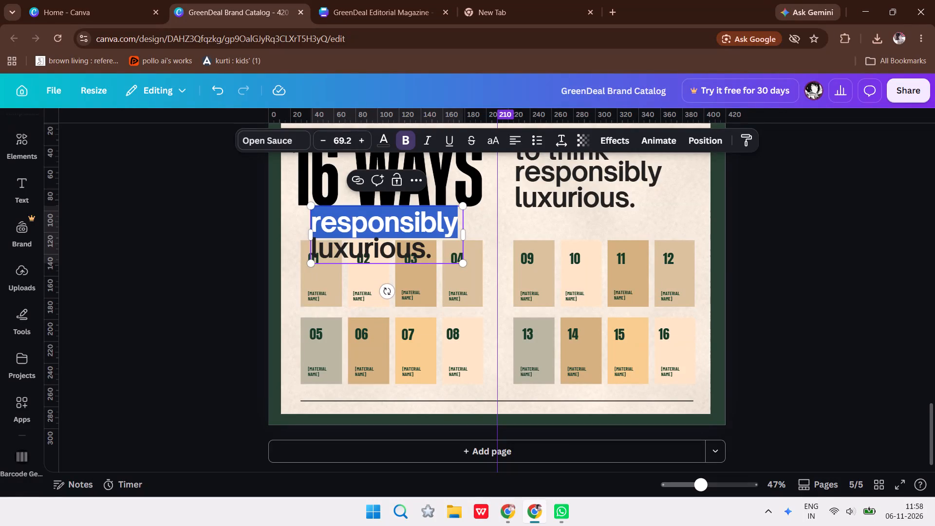
Format the copied "responsibly luxurious." text below the "16 WAYS" heading in Roboto Mono at size 47.2.
{"action": "left_click", "coordinate": [429, 241]}
{"action": "left_click_drag", "start_coordinate": [429, 241], "coordinate": [347, 213]}
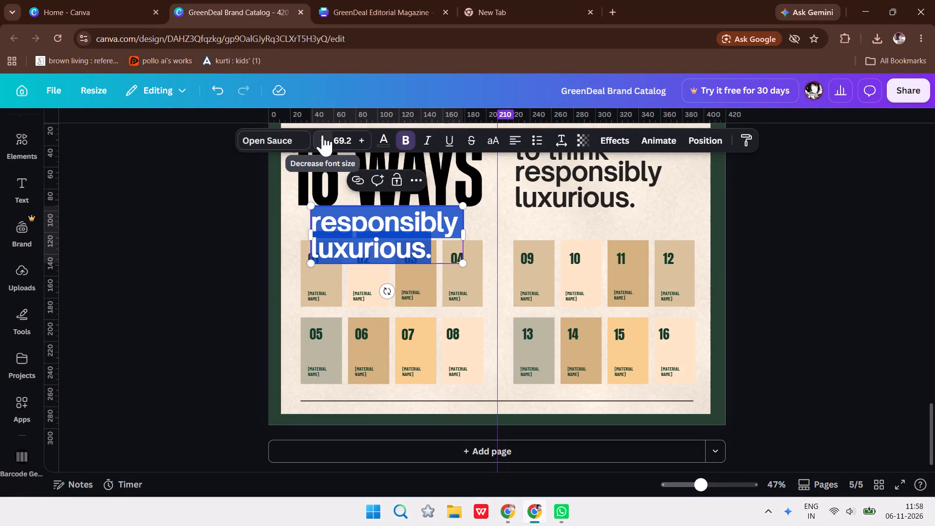
{"action": "triple_click", "coordinate": [322, 135]}
{"action": "triple_click", "coordinate": [322, 135]}
{"action": "triple_click", "coordinate": [322, 135]}
{"action": "triple_click", "coordinate": [322, 135]}
{"action": "triple_click", "coordinate": [322, 135]}
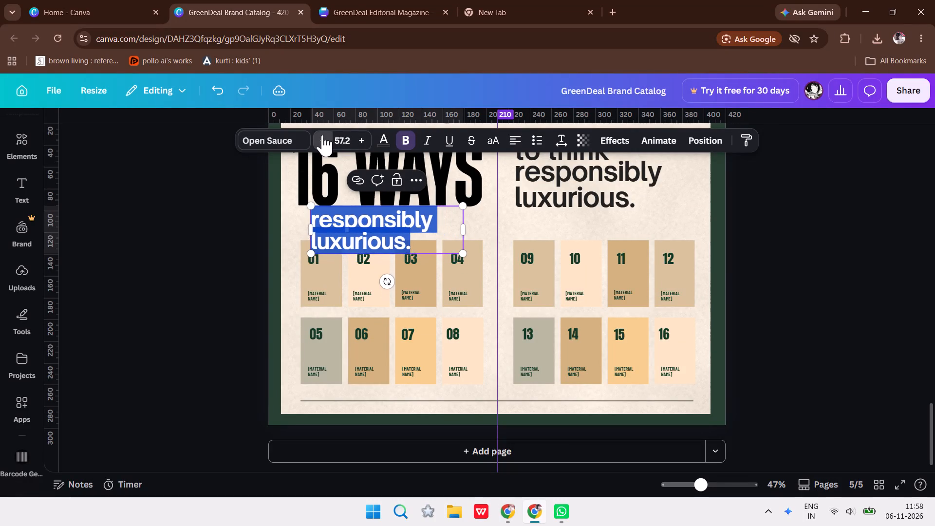
{"action": "triple_click", "coordinate": [322, 135]}
{"action": "triple_click", "coordinate": [322, 135]}
{"action": "left_click", "coordinate": [322, 135]}
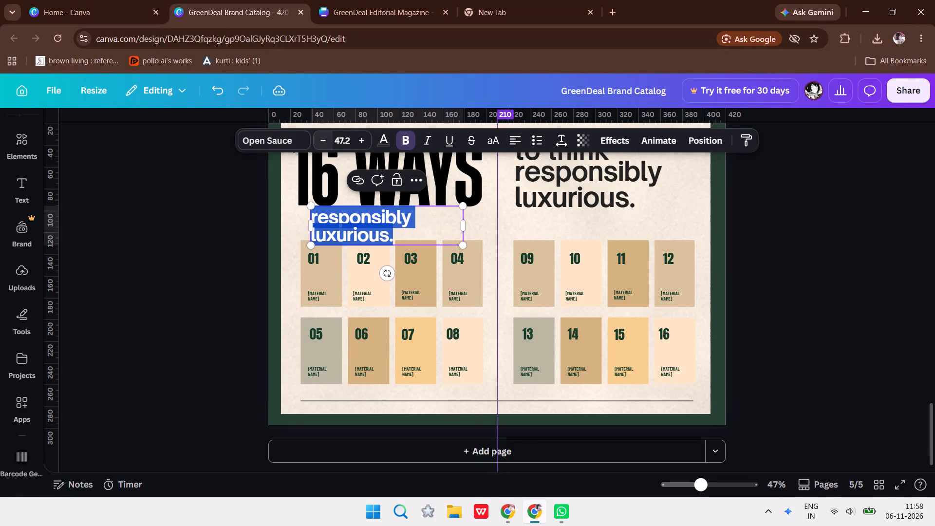
{"action": "left_click", "coordinate": [268, 145]}
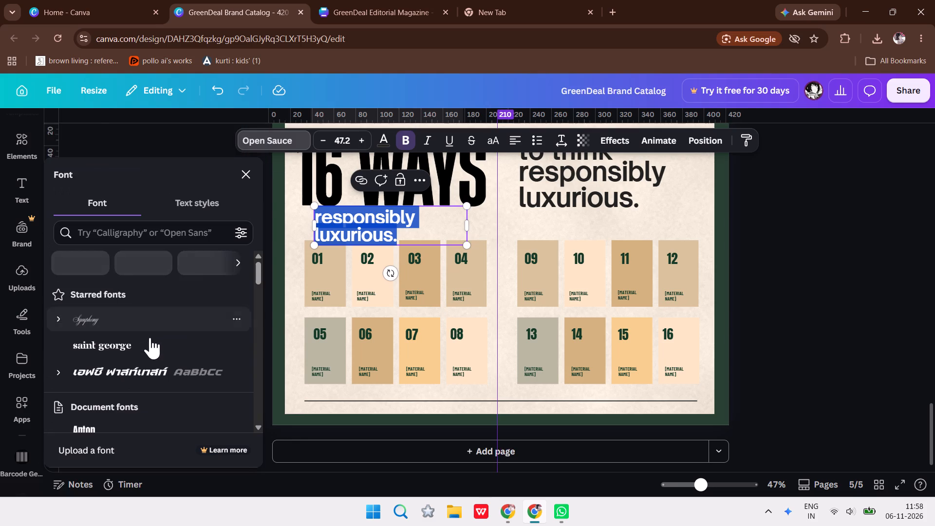
{"action": "left_click_drag", "start_coordinate": [256, 276], "coordinate": [256, 303]}
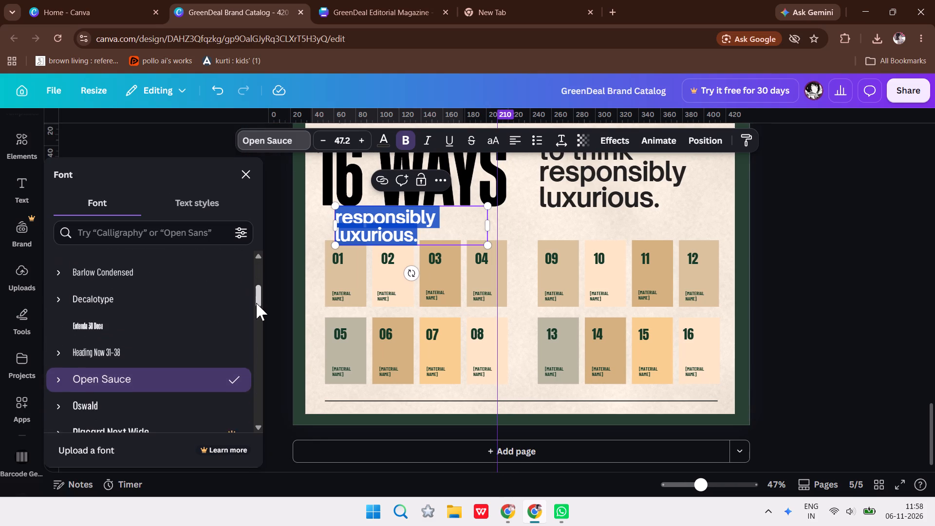
{"action": "left_click_drag", "start_coordinate": [256, 303], "coordinate": [253, 319]}
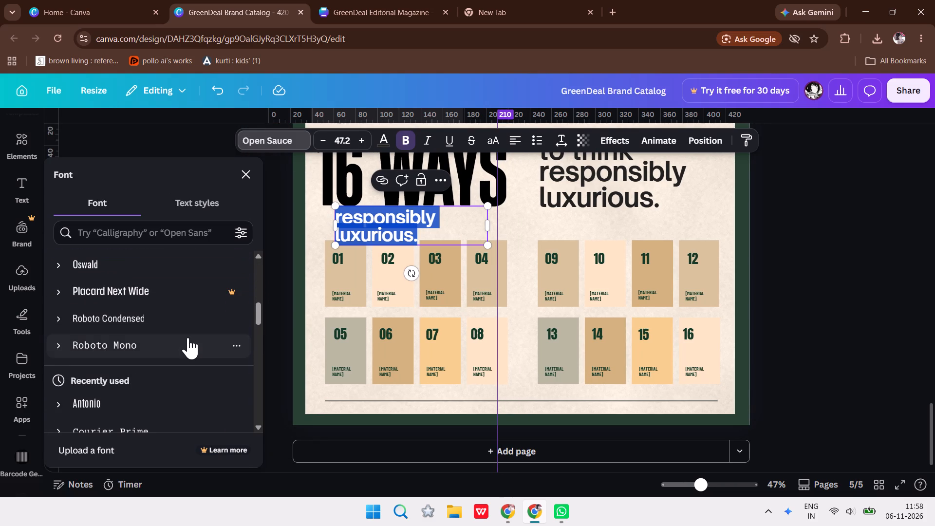
{"action": "left_click", "coordinate": [188, 338]}
{"action": "left_click", "coordinate": [245, 184]}
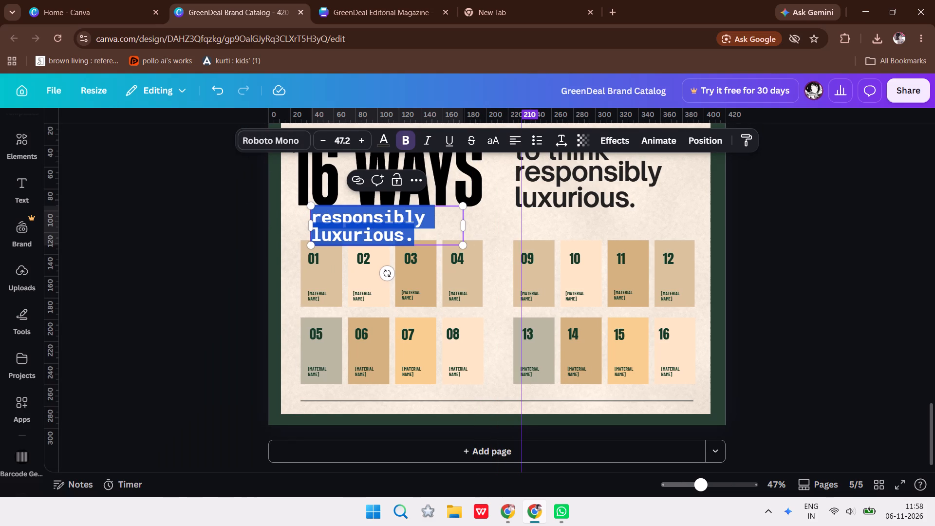
Replace the wording of the Roboto Mono text below the "16 WAYS" heading with the placeholder "[text]".
{"action": "key", "text": "BackSpace"}
{"action": "key", "text": "ctrl+z"}
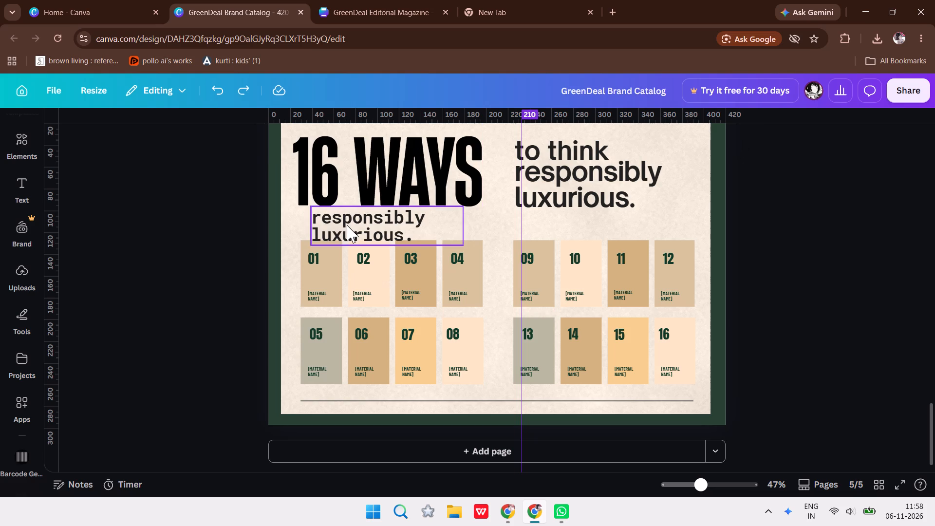
{"action": "triple_click", "coordinate": [347, 225]}
{"action": "key", "text": "BackSpace"}
{"action": "key", "text": "BackSpace"}
{"action": "key", "text": "BackSpace"}
{"action": "key", "text": "BackSpace"}
{"action": "key", "text": "BackSpace"}
{"action": "key", "text": "BackSpace"}
{"action": "key", "text": "BackSpace"}
{"action": "key", "text": "BackSpace"}
{"action": "key", "text": "BackSpace"}
{"action": "key", "text": "BackSpace"}
{"action": "key", "text": "BackSpace"}
{"action": "key", "text": "BackSpace"}
{"action": "key", "text": "BackSpace"}
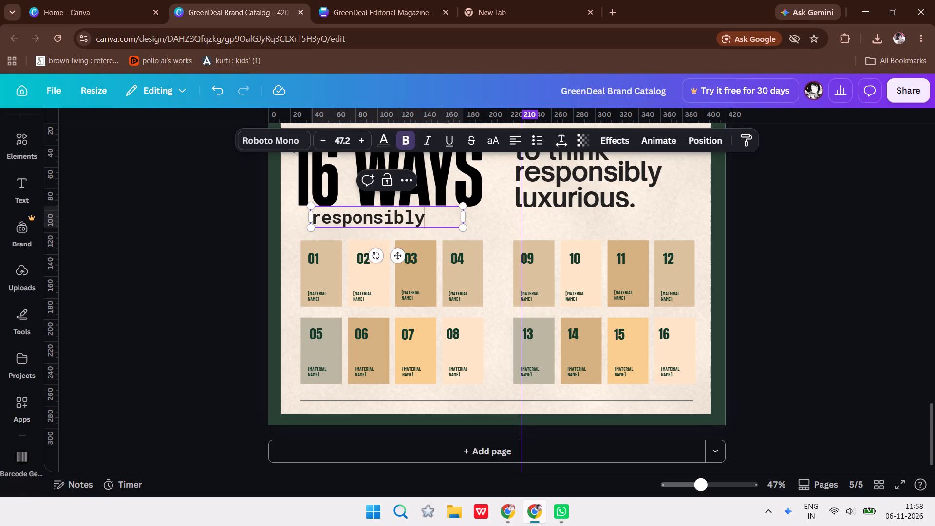
{"action": "key", "text": "BackSpace"}
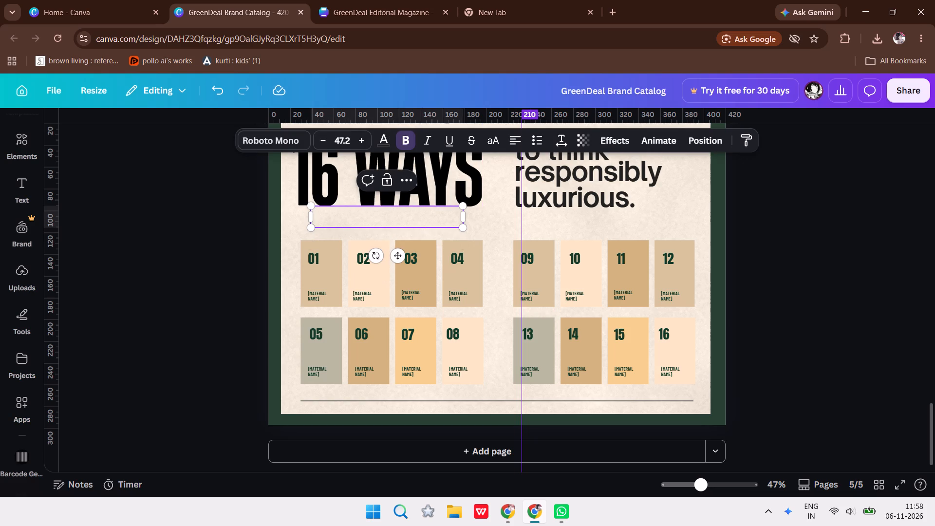
{"action": "type", "text": "[t"}
{"action": "key", "text": "BackSpace"}
{"action": "type", "text": "text"}
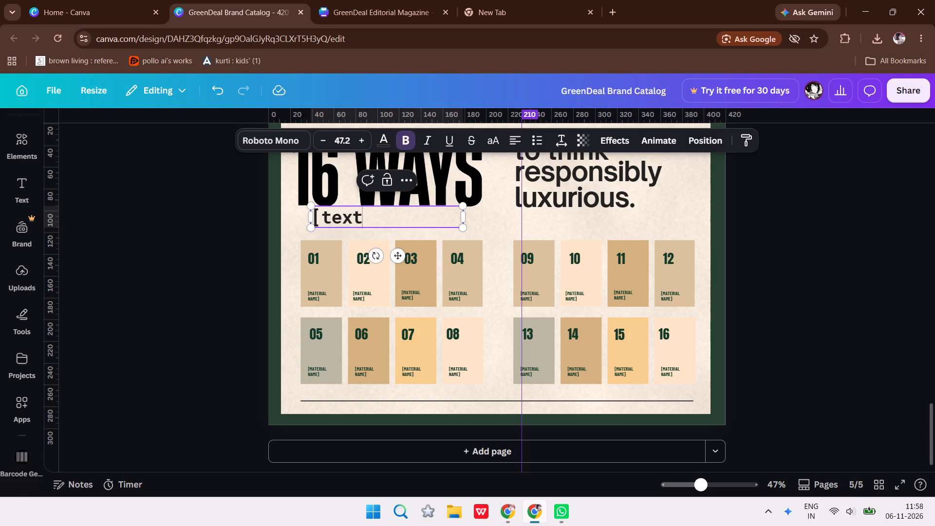
{"action": "key", "text": "bracketright"}
{"action": "left_click", "coordinate": [231, 227]}
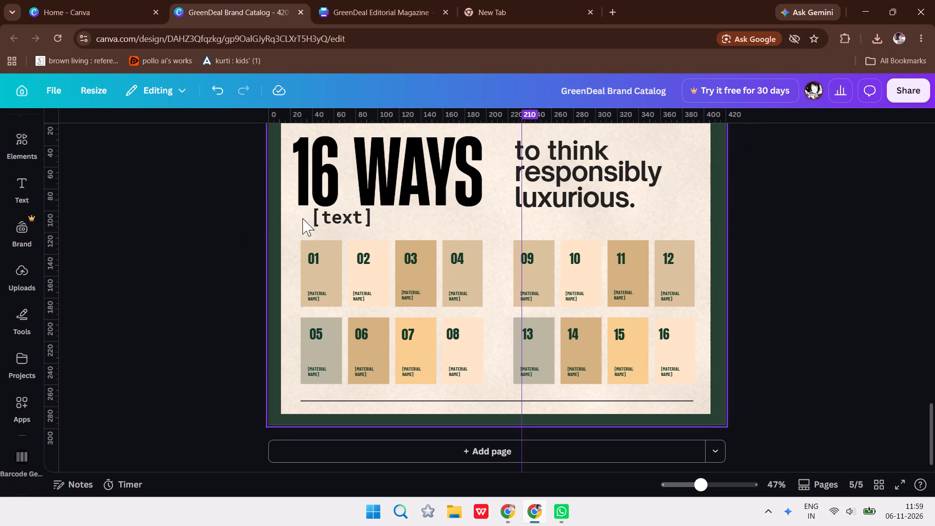
Scale the "[text]" placeholder down to about size 28.4 and place it between the "16 WAYS" heading and rectangle 01, near their left edges.
{"action": "left_click", "coordinate": [361, 207]}
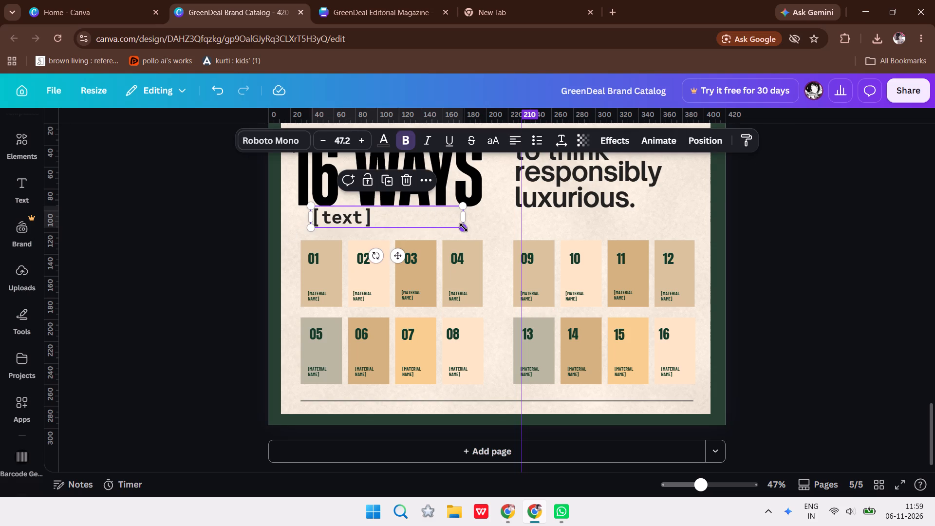
{"action": "left_click_drag", "start_coordinate": [464, 227], "coordinate": [404, 222]}
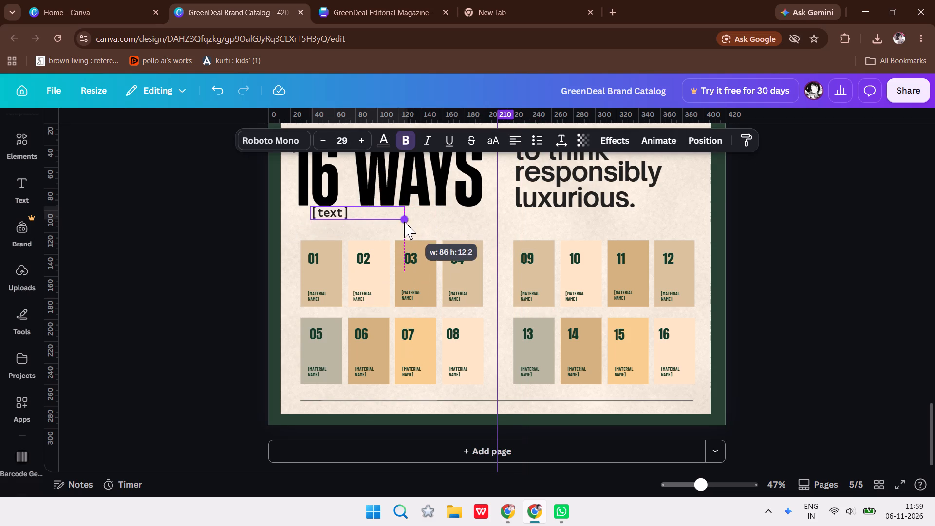
{"action": "left_click_drag", "start_coordinate": [404, 222], "coordinate": [403, 222]}
{"action": "left_click_drag", "start_coordinate": [359, 215], "coordinate": [349, 225]}
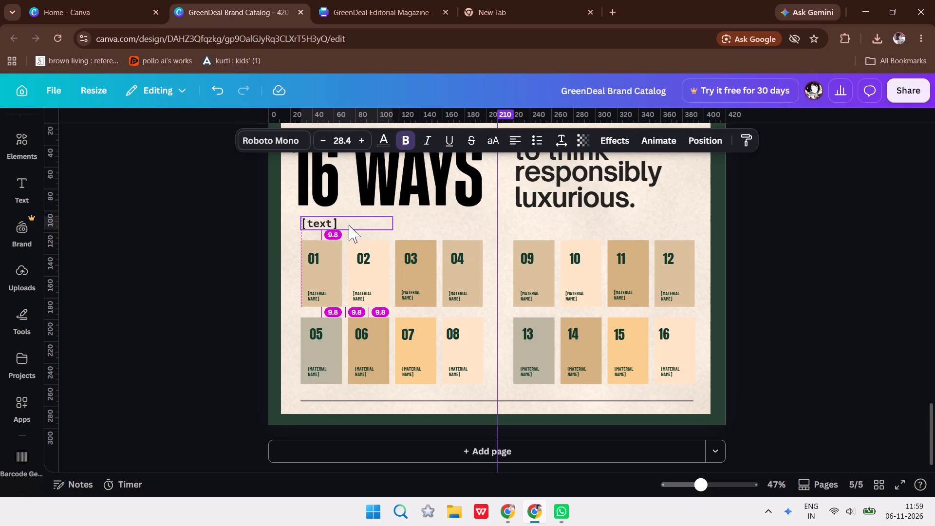
{"action": "left_click_drag", "start_coordinate": [349, 225], "coordinate": [349, 223]}
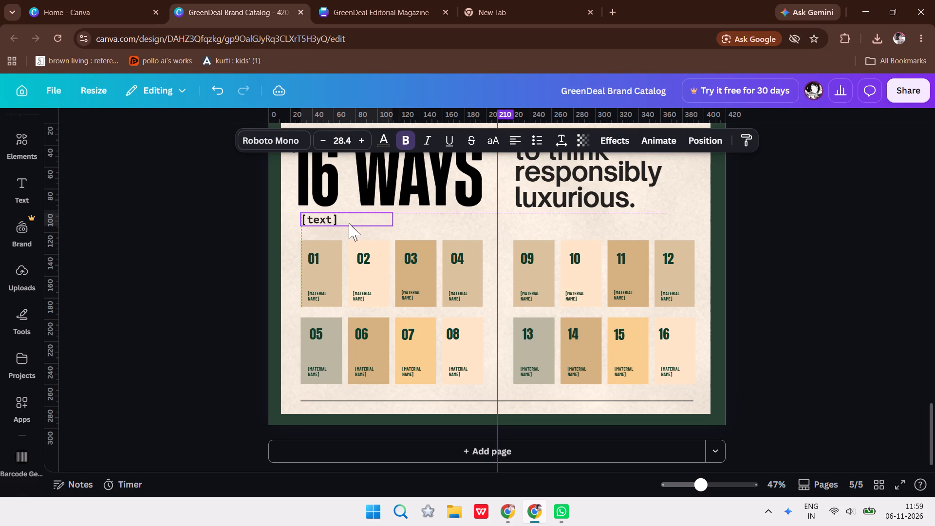
{"action": "left_click_drag", "start_coordinate": [349, 223], "coordinate": [347, 225]}
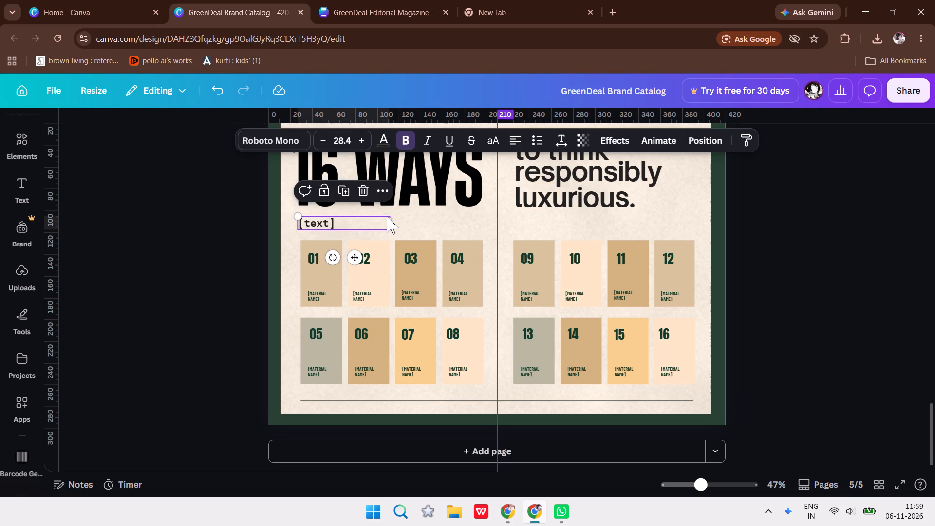
Widen the "[text]" box until its right side lines up with the end of the "16 WAYS" heading.
{"action": "left_click_drag", "start_coordinate": [391, 218], "coordinate": [479, 210]}
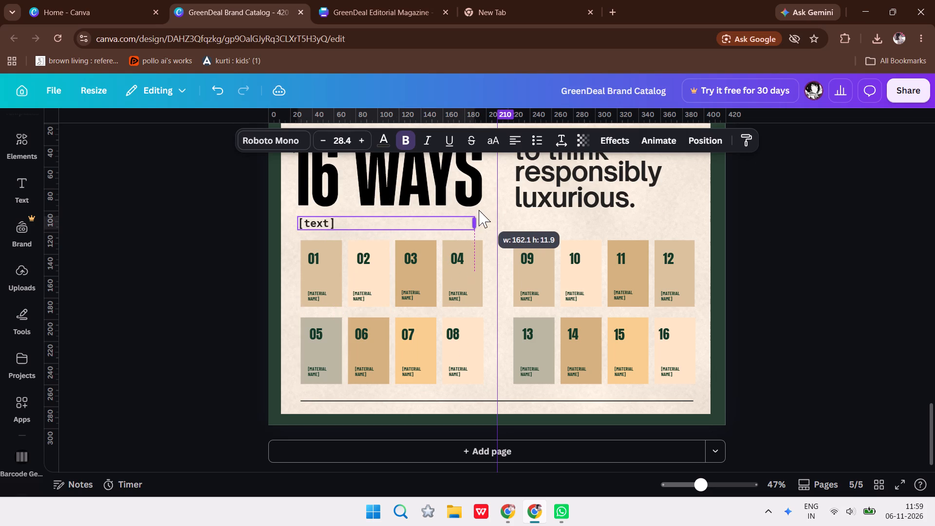
{"action": "left_click_drag", "start_coordinate": [479, 210], "coordinate": [484, 208]}
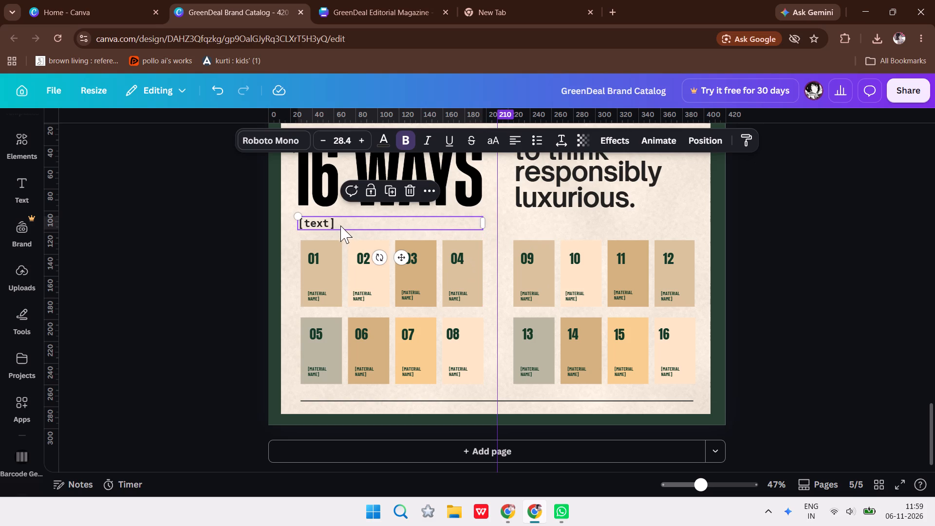
{"action": "left_click", "coordinate": [155, 241]}
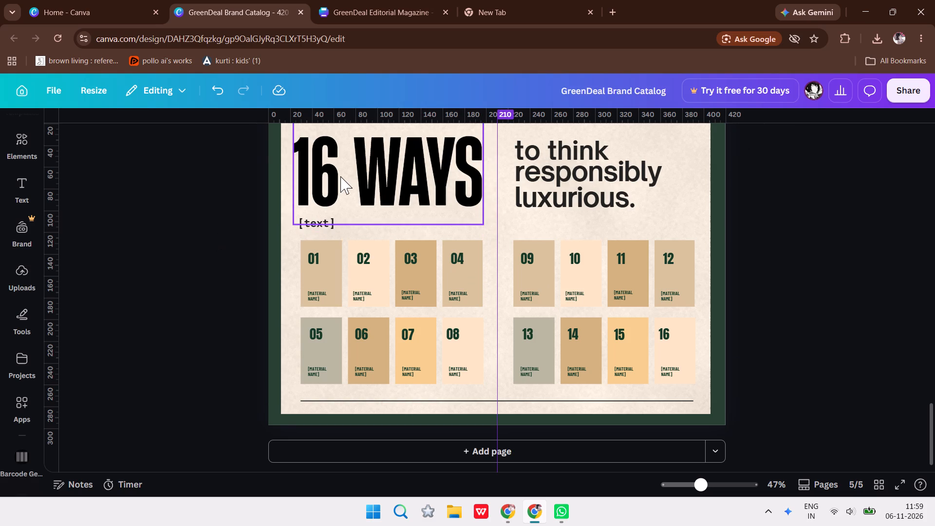
Nudge the "16 WAYS" heading slightly to the right.
{"action": "left_click", "coordinate": [340, 176]}
{"action": "key", "text": "Right"}
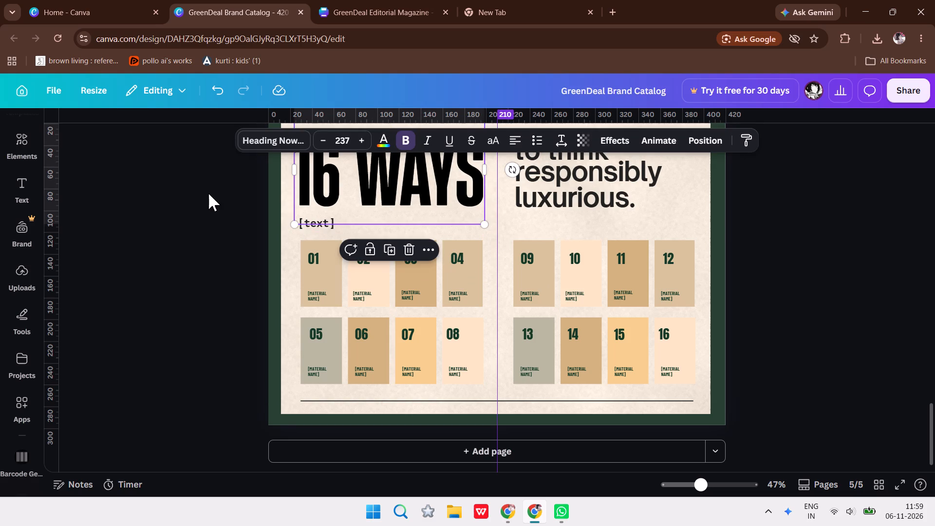
Scale the "[text]" box slightly to size 28.1 so its left edge lines up with rectangle 01.
{"action": "left_click", "coordinate": [333, 226]}
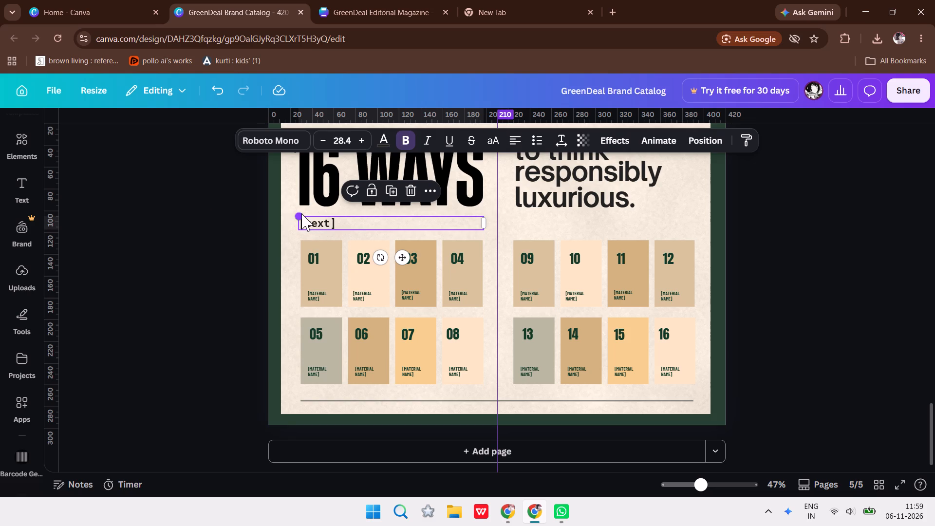
{"action": "left_click_drag", "start_coordinate": [301, 213], "coordinate": [306, 213]}
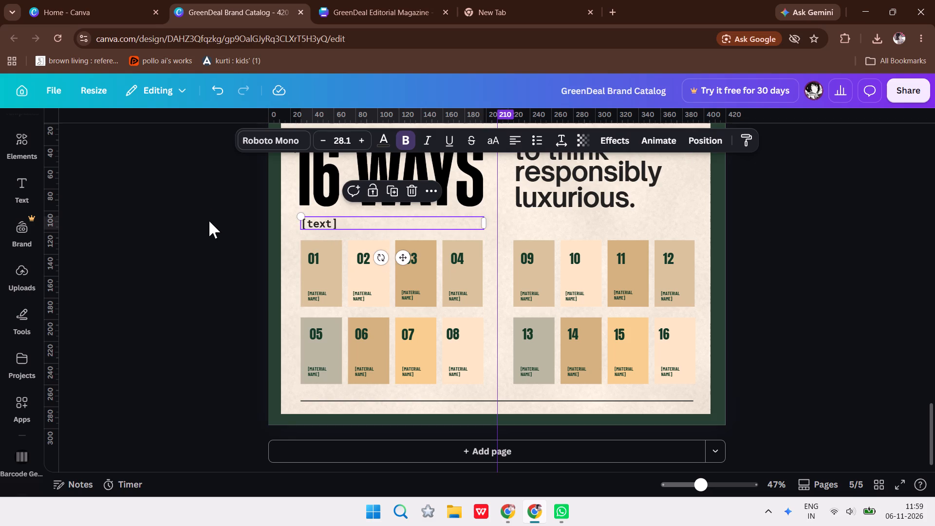
{"action": "left_click", "coordinate": [209, 221]}
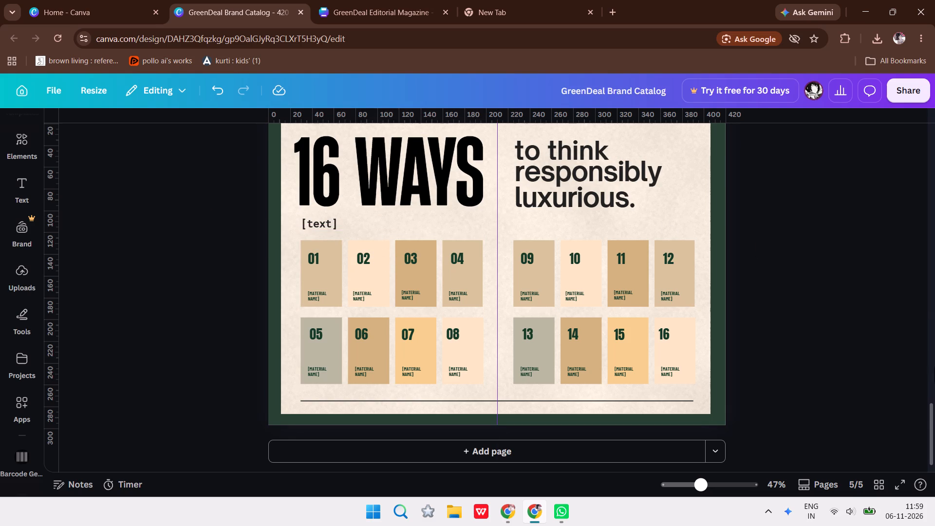
On page 1, delete the "welcome to" and "greendeal hub." text lines at the top of the spread.
{"action": "left_click_drag", "start_coordinate": [933, 407], "coordinate": [933, 419]}
{"action": "left_click_drag", "start_coordinate": [933, 419], "coordinate": [934, 340]}
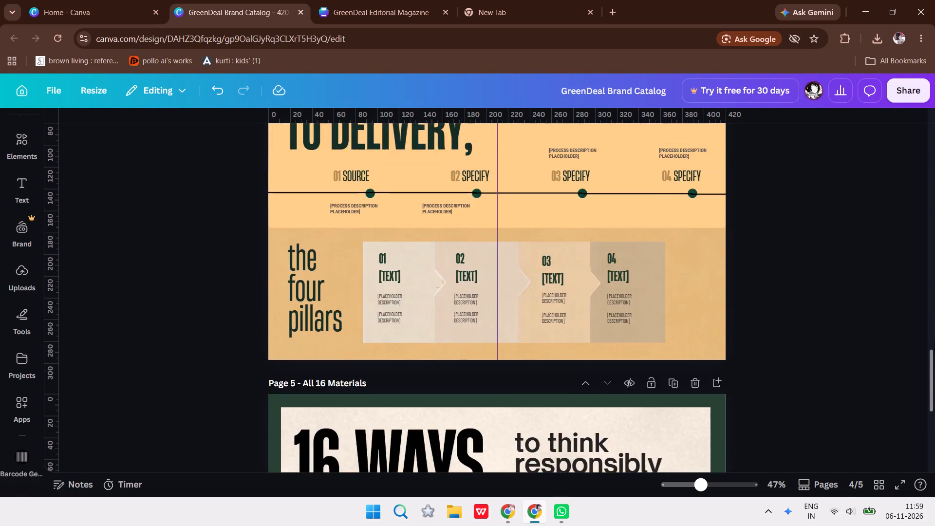
{"action": "left_click_drag", "start_coordinate": [934, 340], "coordinate": [918, 450]}
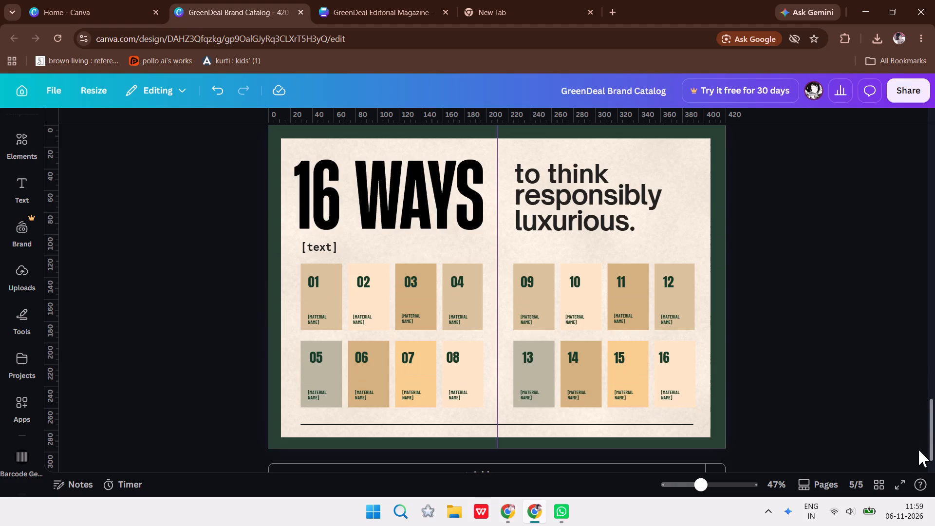
{"action": "left_click_drag", "start_coordinate": [918, 450], "coordinate": [924, 131]}
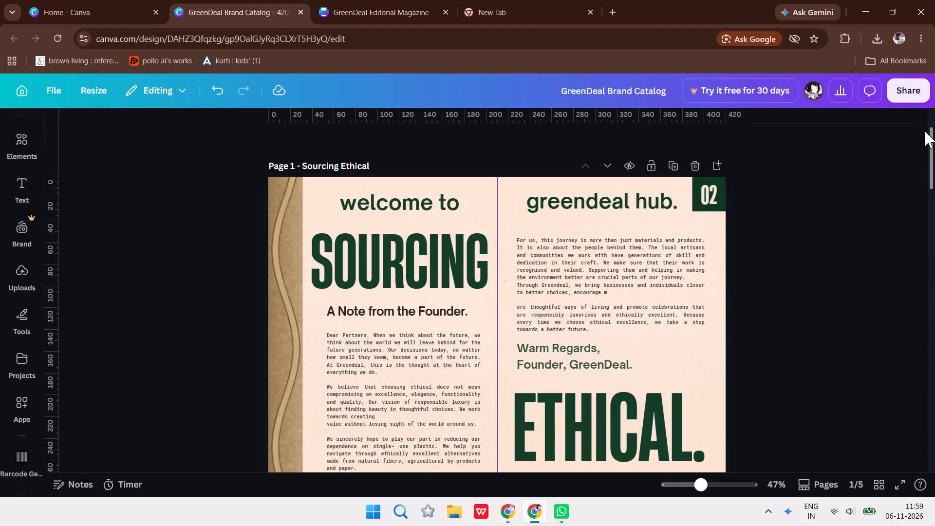
{"action": "left_click_drag", "start_coordinate": [924, 131], "coordinate": [928, 78]}
{"action": "left_click", "coordinate": [412, 261]}
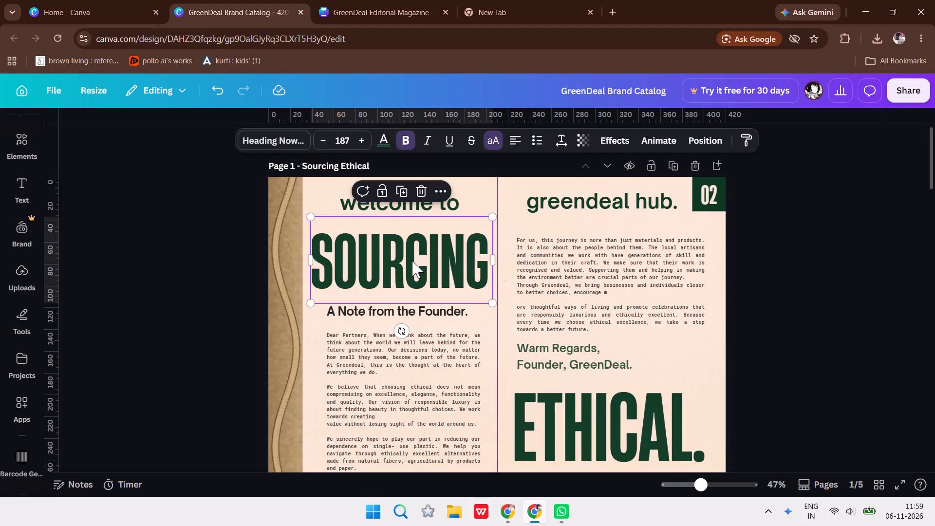
{"action": "left_click", "coordinate": [453, 244]}
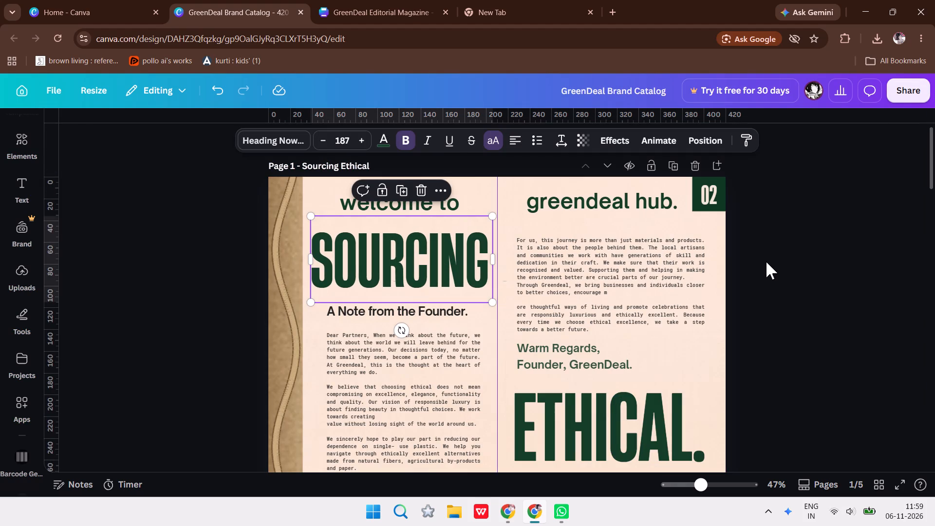
{"action": "left_click", "coordinate": [783, 266]}
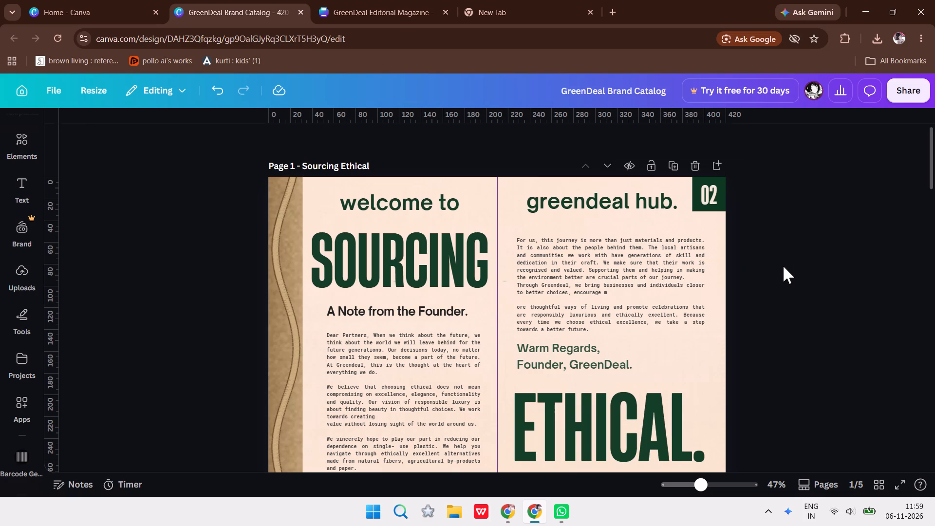
{"action": "left_click", "coordinate": [468, 211]}
{"action": "key", "text": "BackSpace"}
{"action": "left_click", "coordinate": [578, 198]}
{"action": "key", "text": "BackSpace"}
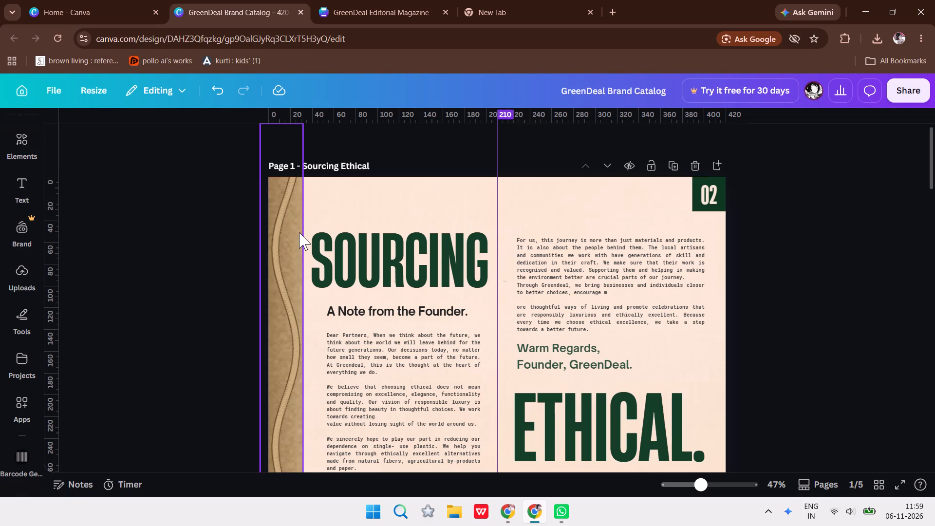
Move the "SOURCING" heading on page 1 straight up into the empty space near the page's top edge.
{"action": "left_click", "coordinate": [380, 237]}
{"action": "key", "text": "Up"}
{"action": "key", "text": "Up"}
{"action": "key", "text": "Up"}
{"action": "key", "text": "Up"}
{"action": "key", "text": "Up"}
{"action": "key", "text": "Up"}
{"action": "key", "text": "Up"}
{"action": "key", "text": "Up"}
{"action": "key", "text": "Up"}
{"action": "key", "text": "Up"}
{"action": "key", "text": "Up"}
{"action": "key", "text": "Up"}
{"action": "key", "text": "Up"}
{"action": "key", "text": "Up"}
{"action": "key", "text": "Up"}
{"action": "key", "text": "Up"}
{"action": "key", "text": "Up"}
{"action": "key", "text": "Up"}
{"action": "key", "text": "Up"}
{"action": "key", "text": "Up"}
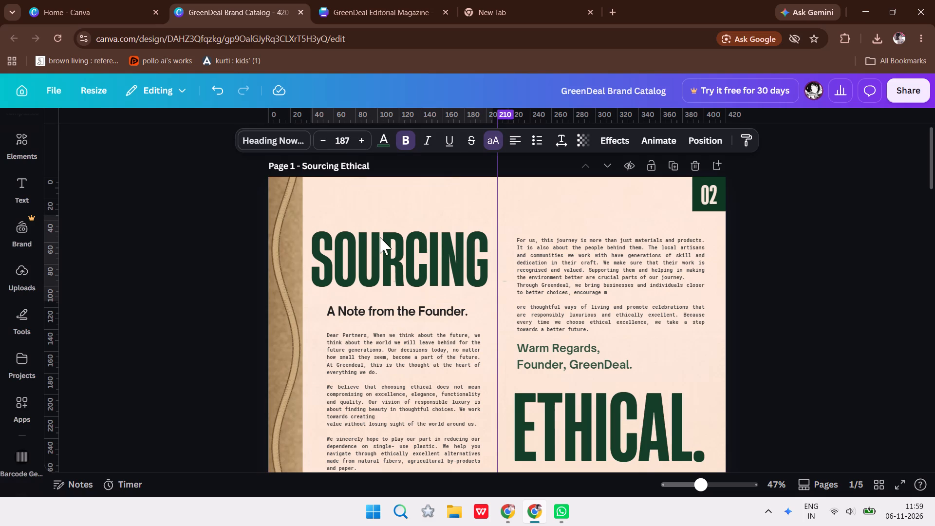
{"action": "key", "text": "Up"}
{"action": "key", "text": "Up"}
{"action": "key", "text": "Up"}
{"action": "key", "text": "Up"}
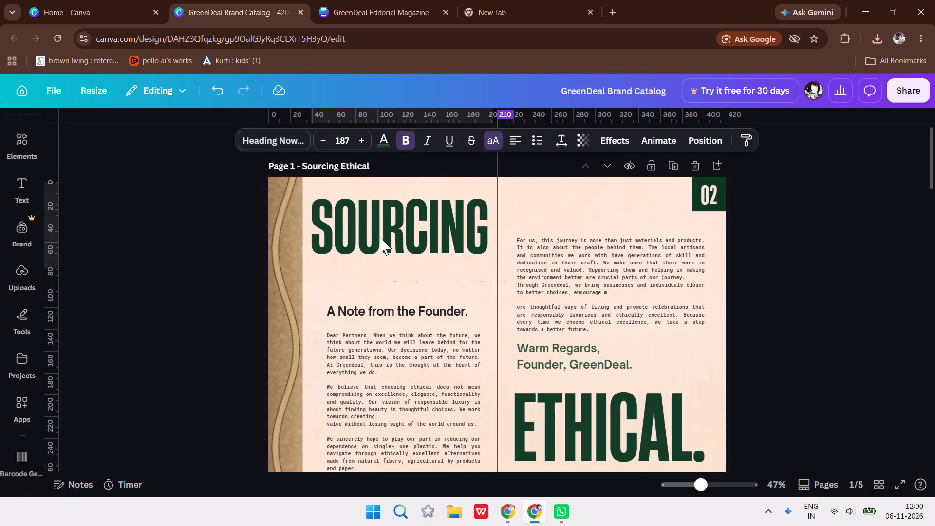
{"action": "key", "text": "Up"}
{"action": "key", "text": "Up"}
{"action": "left_click", "coordinate": [769, 278]}
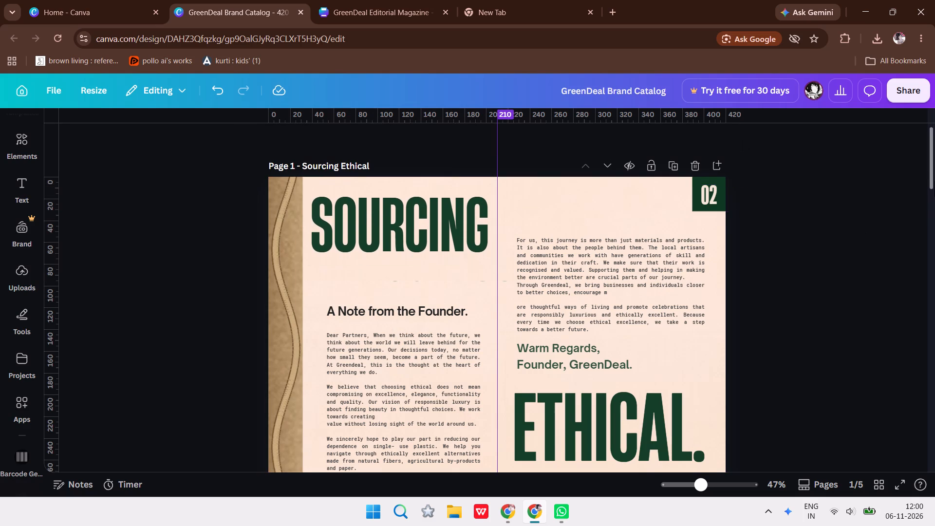
Scale the "SOURCING" heading on page 1 down slightly to size 184.
{"action": "left_click_drag", "start_coordinate": [934, 180], "coordinate": [934, 189]}
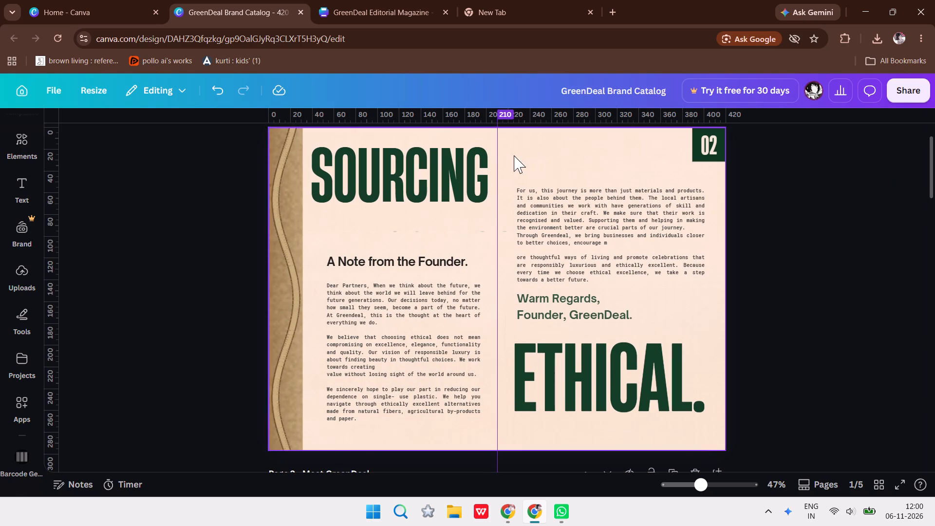
{"action": "left_click", "coordinate": [469, 161]}
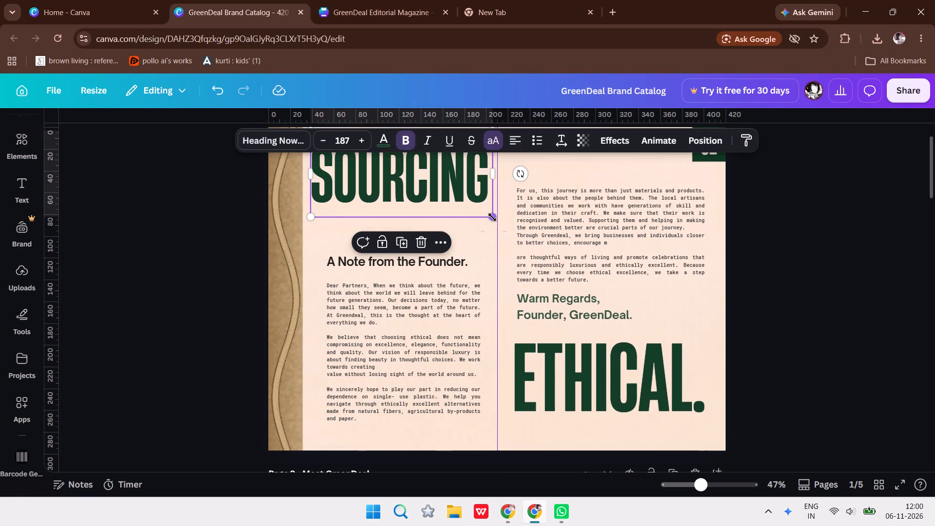
{"action": "left_click", "coordinate": [492, 217]}
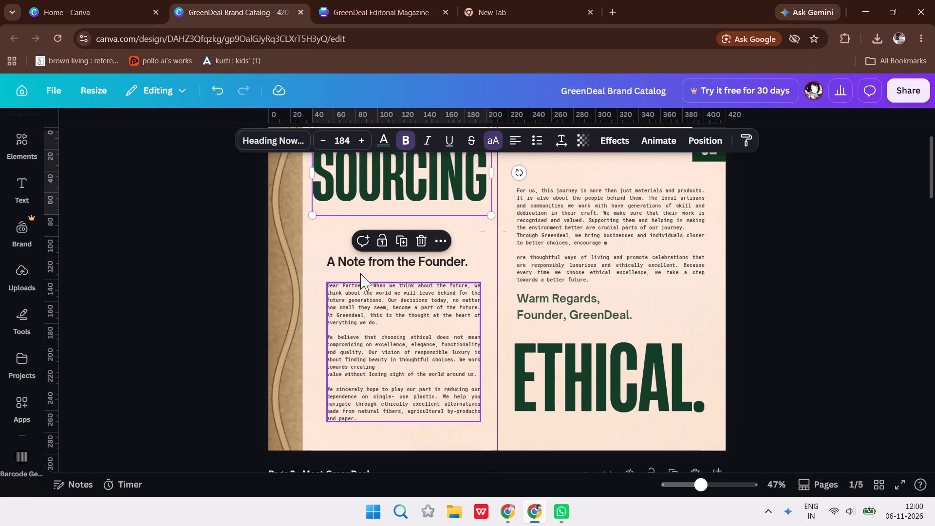
Move "A Note from the Founder." up and left so it sits just beneath "SOURCING", near that heading's left edge.
{"action": "left_click", "coordinate": [358, 259]}
{"action": "key", "text": "Up"}
{"action": "key", "text": "Up"}
{"action": "key", "text": "Up"}
{"action": "key", "text": "Up"}
{"action": "key", "text": "Up"}
{"action": "key", "text": "Up"}
{"action": "key", "text": "Up"}
{"action": "key", "text": "Up"}
{"action": "key", "text": "Up"}
{"action": "key", "text": "Up"}
{"action": "key", "text": "Up"}
{"action": "key", "text": "Up"}
{"action": "key", "text": "Up"}
{"action": "key", "text": "Up"}
{"action": "key", "text": "Up"}
{"action": "key", "text": "Up"}
{"action": "key", "text": "Up"}
{"action": "key", "text": "Up"}
{"action": "key", "text": "Up"}
{"action": "key", "text": "Up"}
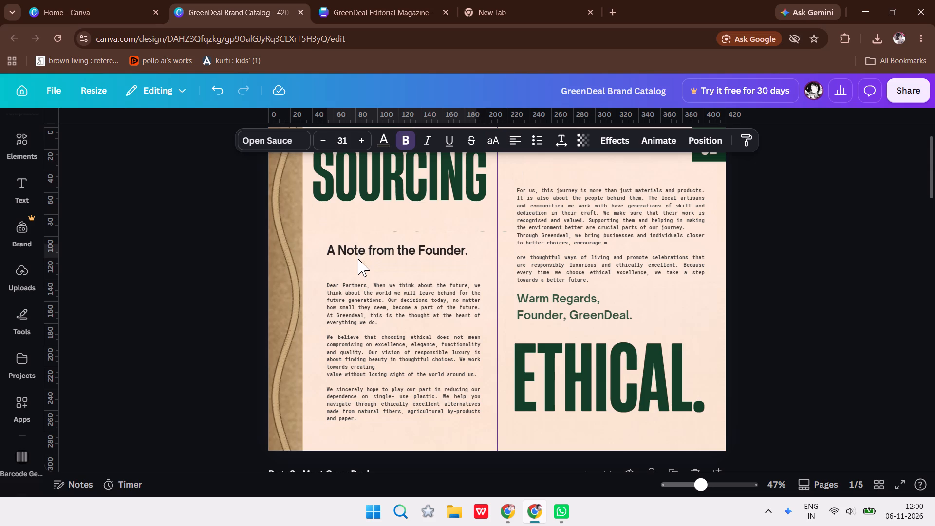
{"action": "key", "text": "Left"}
{"action": "key", "text": "Left"}
{"action": "key", "text": "Left"}
{"action": "key", "text": "Left"}
{"action": "key", "text": "Left"}
{"action": "key", "text": "Left"}
{"action": "key", "text": "Left"}
{"action": "key", "text": "Left"}
{"action": "key", "text": "Left"}
{"action": "key", "text": "Left"}
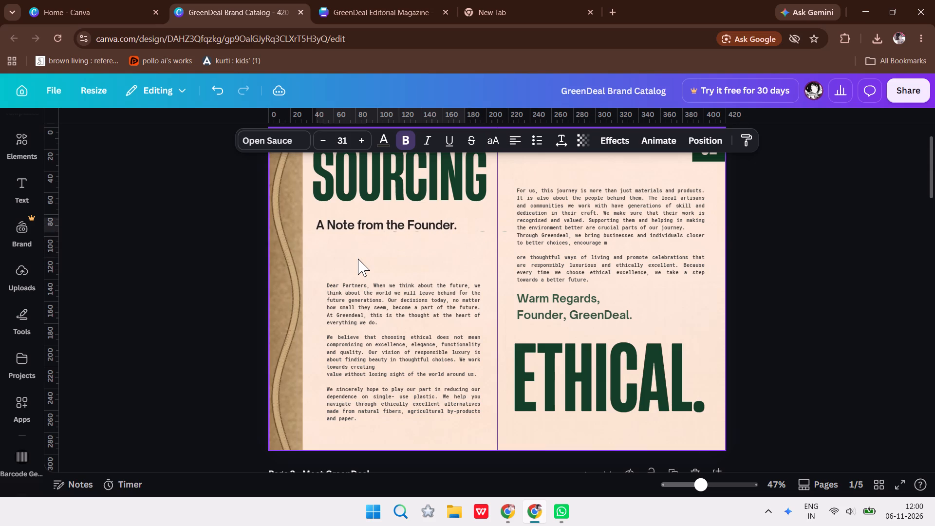
{"action": "key", "text": "Up"}
{"action": "key", "text": "Up"}
{"action": "key", "text": "Up"}
{"action": "key", "text": "Up"}
{"action": "key", "text": "Left"}
{"action": "key", "text": "Up"}
{"action": "key", "text": "Up"}
{"action": "key", "text": "Up"}
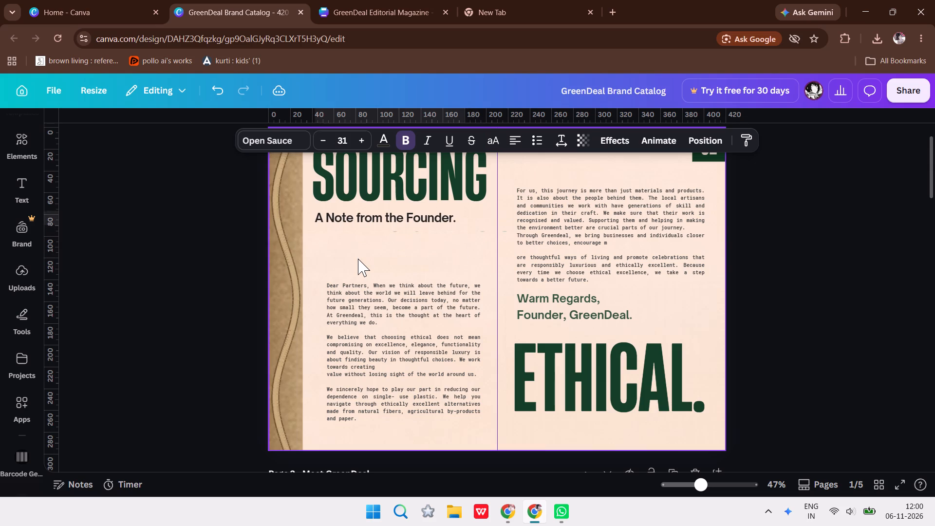
{"action": "key", "text": "Up"}
{"action": "key", "text": "Down"}
{"action": "key", "text": "Down"}
{"action": "key", "text": "Down"}
{"action": "key", "text": "Down"}
{"action": "key", "text": "Down"}
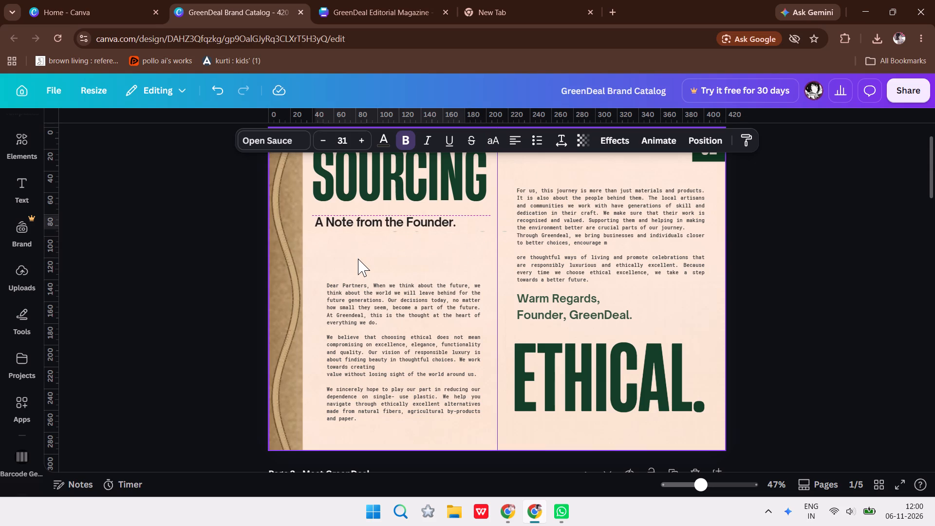
Move the "Dear Partners" body text up beneath "A Note from the Founder." and left-align it with that subheading.
{"action": "left_click", "coordinate": [382, 343]}
{"action": "key", "text": "Up"}
{"action": "key", "text": "Up"}
{"action": "key", "text": "Up"}
{"action": "key", "text": "Up"}
{"action": "key", "text": "Up"}
{"action": "key", "text": "Up"}
{"action": "key", "text": "Up"}
{"action": "key", "text": "Up"}
{"action": "key", "text": "Up"}
{"action": "key", "text": "Up"}
{"action": "key", "text": "Up"}
{"action": "key", "text": "Up"}
{"action": "key", "text": "Up"}
{"action": "key", "text": "Up"}
{"action": "key", "text": "Up"}
{"action": "key", "text": "Up"}
{"action": "key", "text": "Up"}
{"action": "key", "text": "Up"}
{"action": "key", "text": "Up"}
{"action": "key", "text": "Up"}
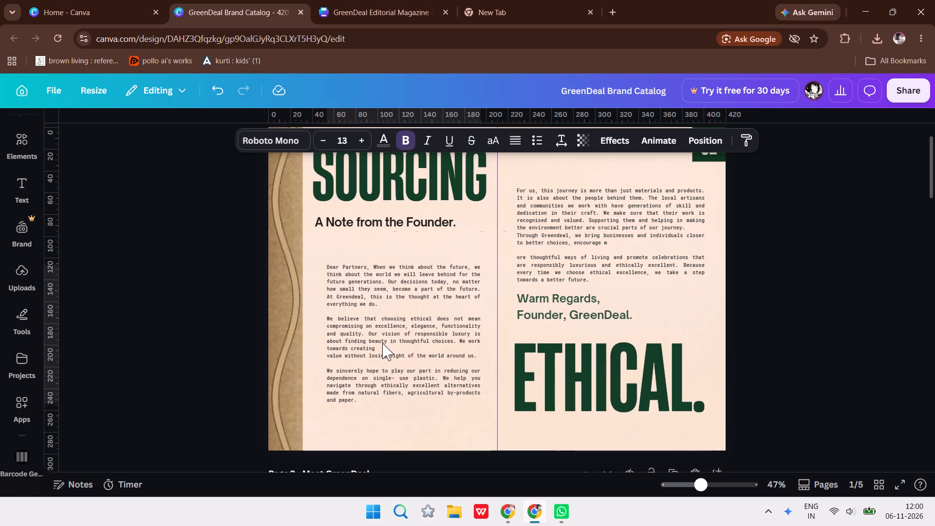
{"action": "key", "text": "Down"}
{"action": "key", "text": "Left"}
{"action": "key", "text": "Left"}
{"action": "key", "text": "Left"}
{"action": "key", "text": "Left"}
{"action": "key", "text": "Left"}
{"action": "key", "text": "Left"}
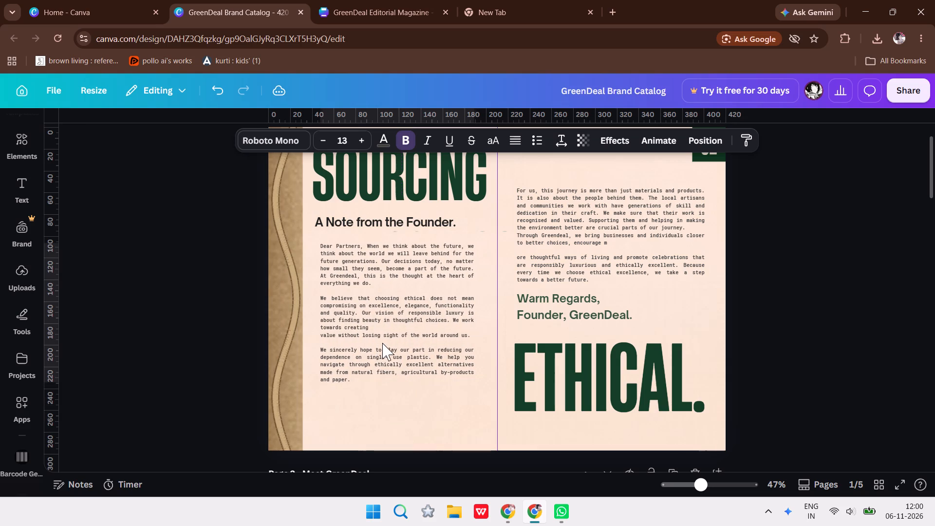
{"action": "key", "text": "Left"}
{"action": "key", "text": "Left"}
{"action": "key", "text": "Left"}
{"action": "key", "text": "Left"}
{"action": "key", "text": "Left"}
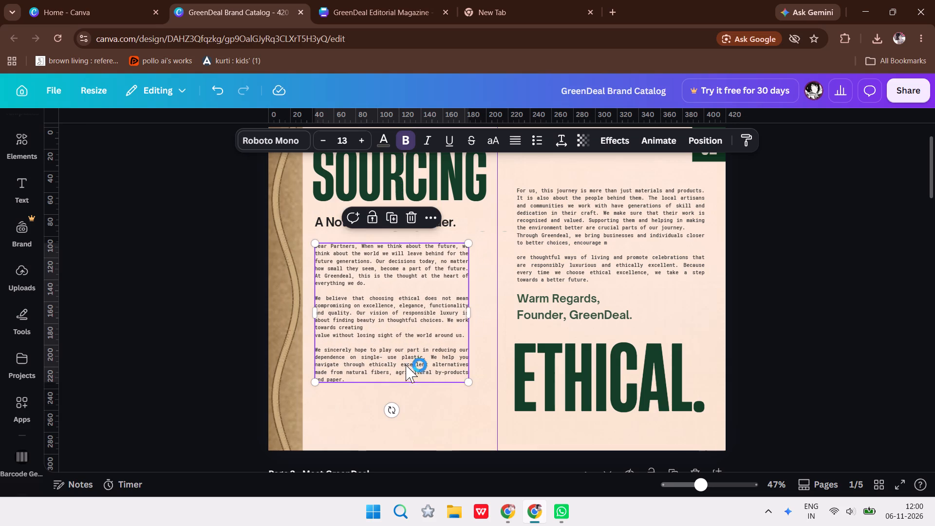
Scale the "Dear Partners" text box to nearly the width of "SOURCING" and set its font size to 15.4.
{"action": "left_click_drag", "start_coordinate": [467, 380], "coordinate": [530, 400]}
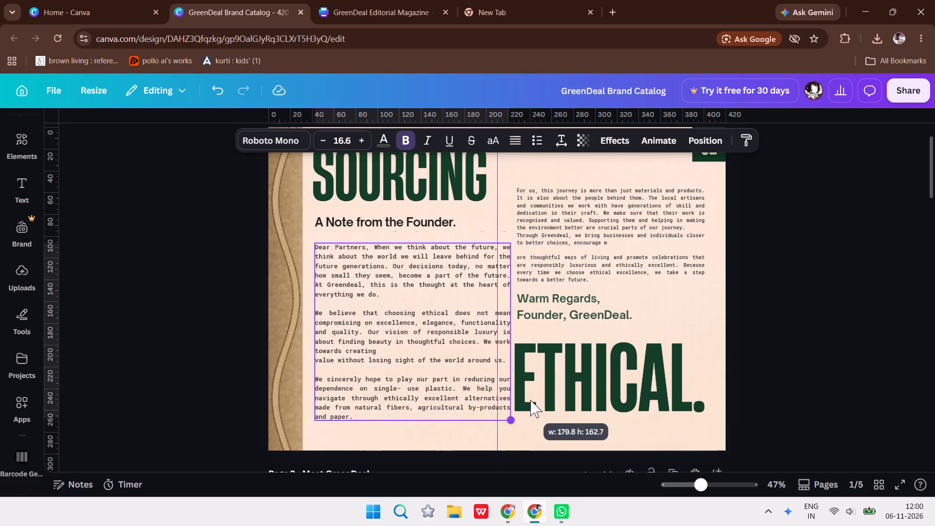
{"action": "left_click_drag", "start_coordinate": [530, 400], "coordinate": [499, 380]}
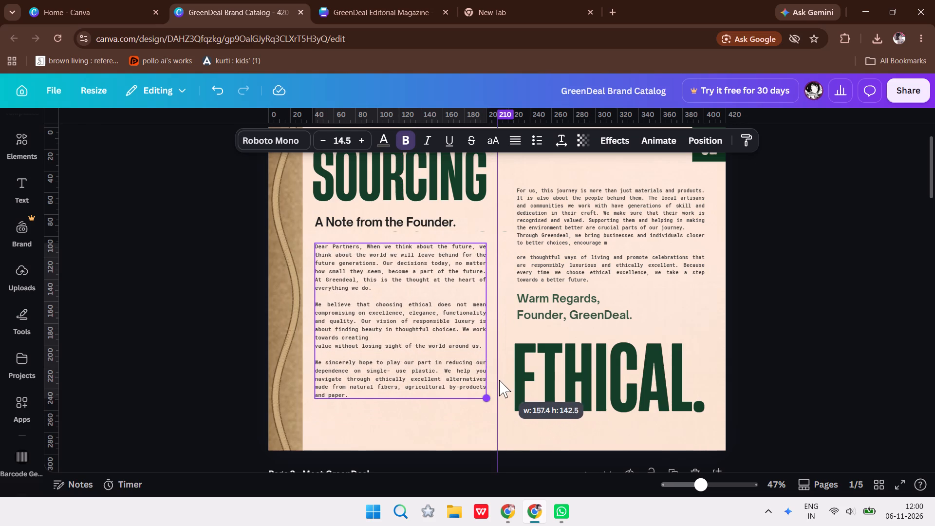
{"action": "left_click_drag", "start_coordinate": [499, 380], "coordinate": [498, 378]}
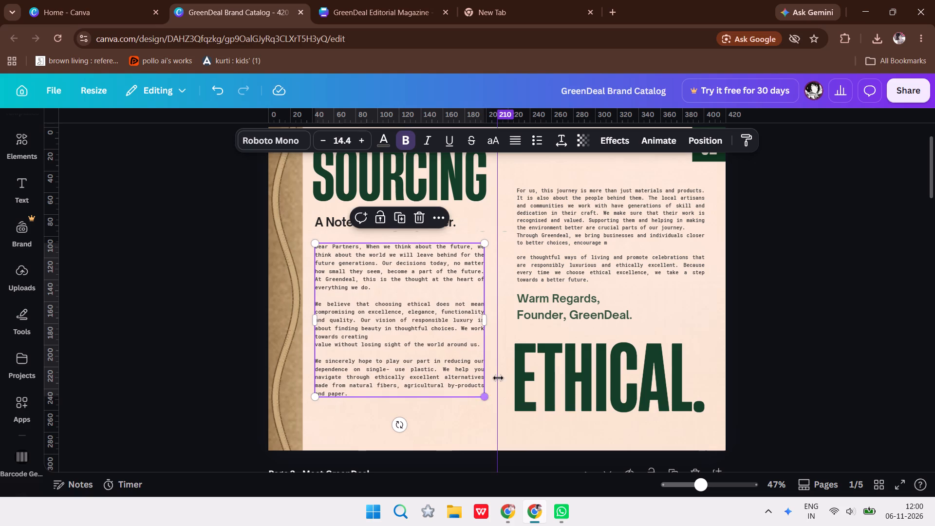
{"action": "left_click", "coordinate": [364, 142]}
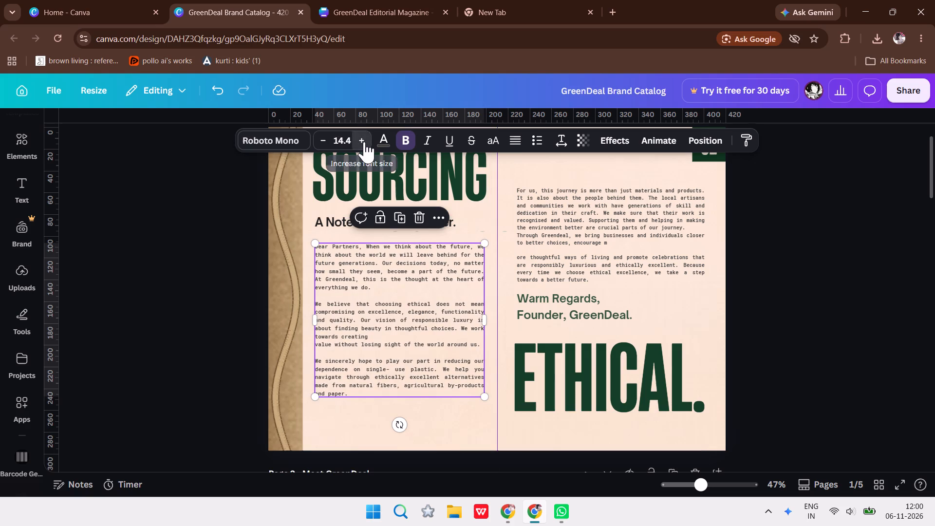
{"action": "left_click", "coordinate": [364, 142]}
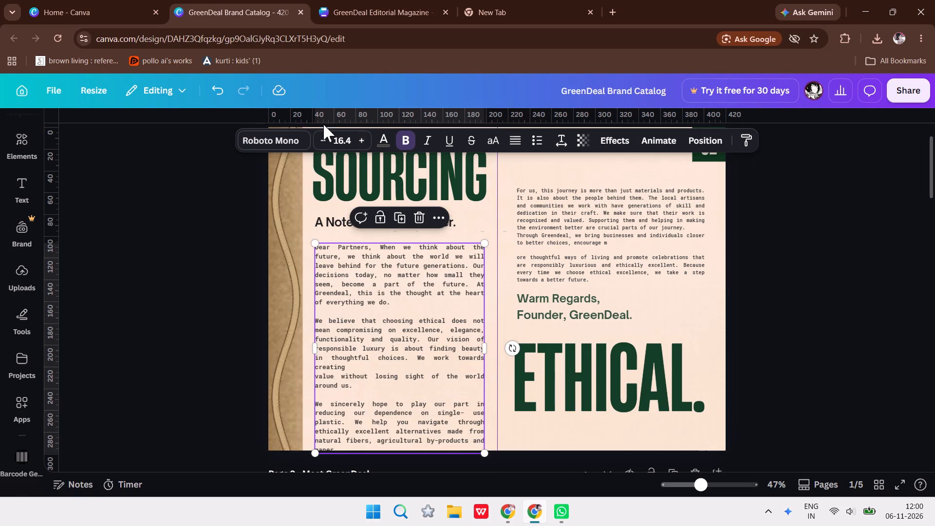
{"action": "left_click", "coordinate": [319, 138]}
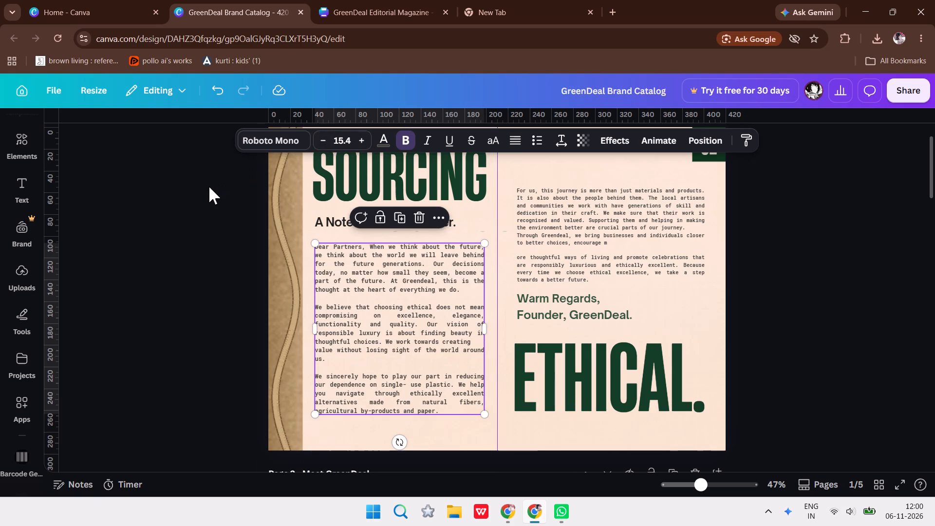
{"action": "left_click", "coordinate": [209, 187]}
Move the "For us, this journey" text block up toward the top of the spread's right-hand page.
{"action": "left_click", "coordinate": [588, 199]}
{"action": "left_click_drag", "start_coordinate": [588, 199], "coordinate": [586, 168]}
{"action": "left_click", "coordinate": [762, 180]}
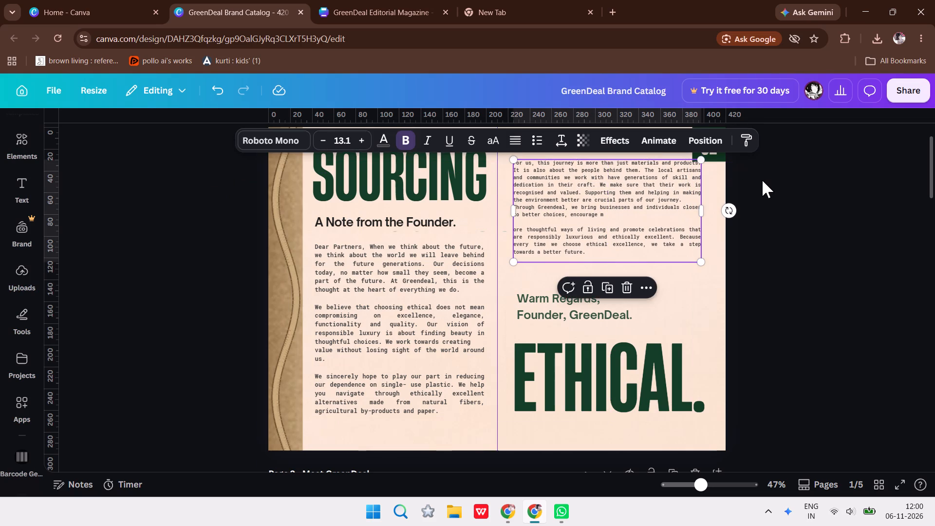
Delete the "02" page number and its dark green square from page 1's top corner.
{"action": "left_click", "coordinate": [715, 154]}
{"action": "key", "text": "BackSpace"}
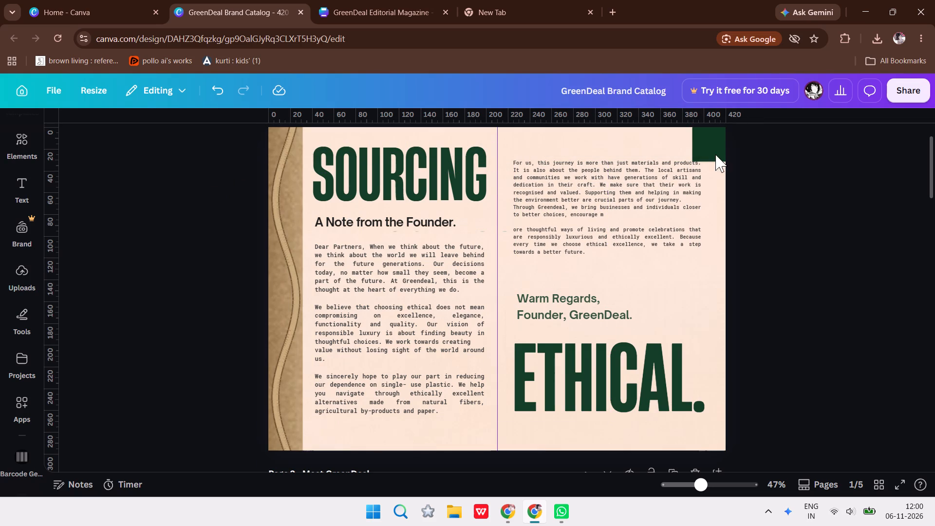
{"action": "left_click", "coordinate": [716, 160]}
{"action": "key", "text": "BackSpace"}
Shift the "For us, this journey" text block slightly higher, keeping its left edge aligned with "Warm Regards,".
{"action": "left_click_drag", "start_coordinate": [670, 170], "coordinate": [670, 167]}
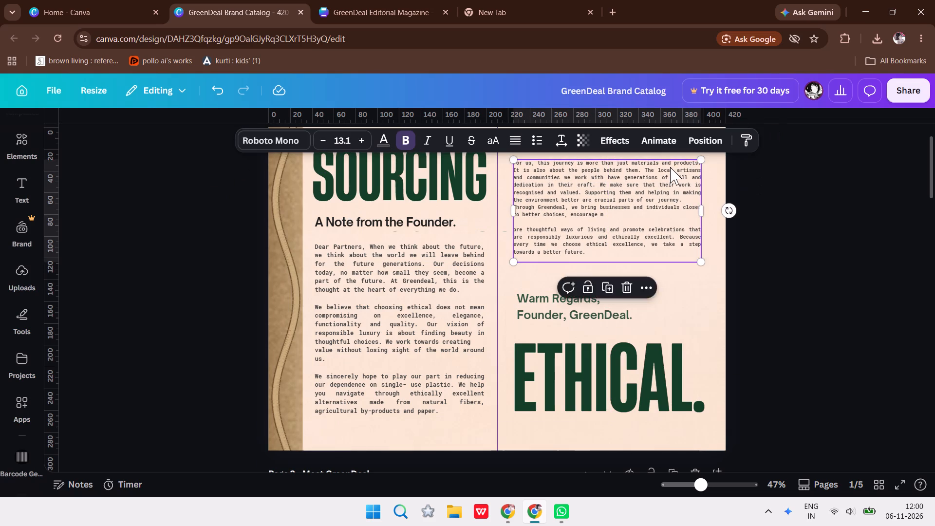
{"action": "left_click_drag", "start_coordinate": [670, 167], "coordinate": [669, 162]}
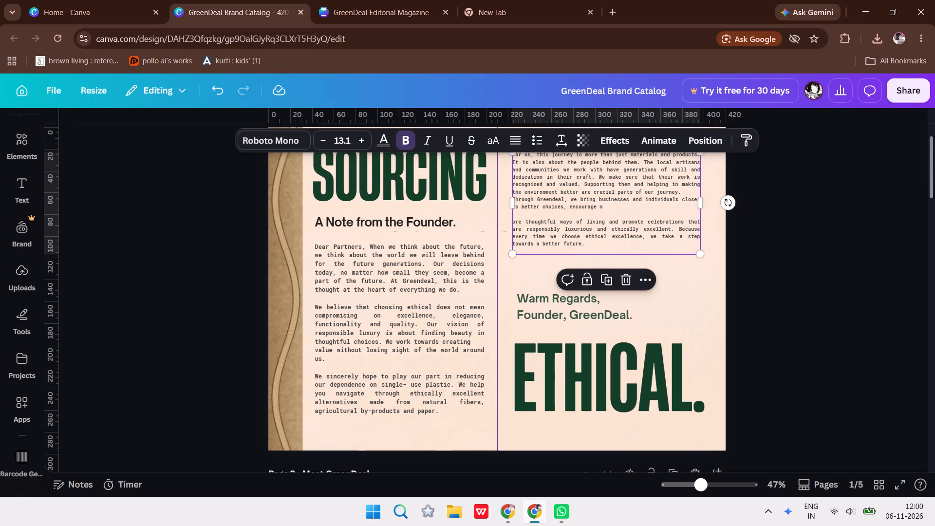
{"action": "left_click_drag", "start_coordinate": [934, 183], "coordinate": [933, 160]}
{"action": "left_click", "coordinate": [673, 229]}
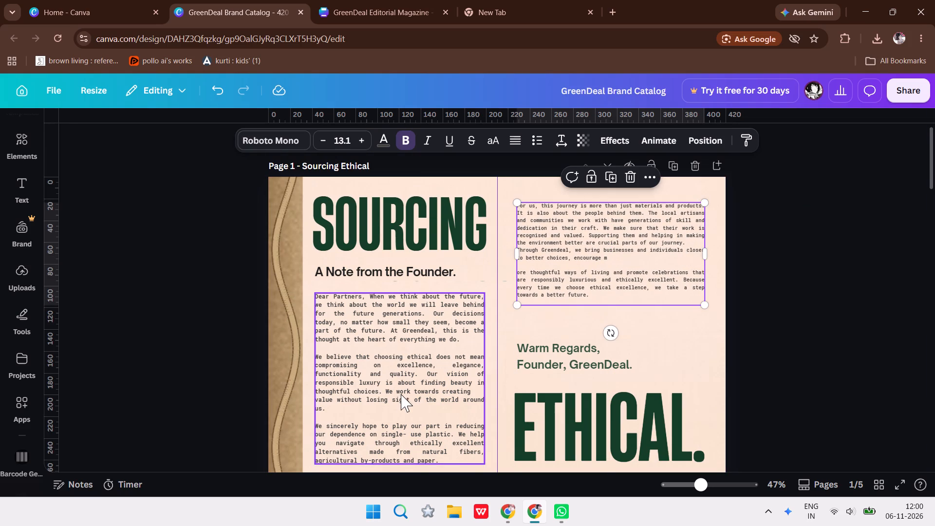
Set the "For us, this journey" text to font size 15.4, matching the "Dear Partners" text.
{"action": "left_click", "coordinate": [361, 144]}
{"action": "left_click", "coordinate": [361, 144]}
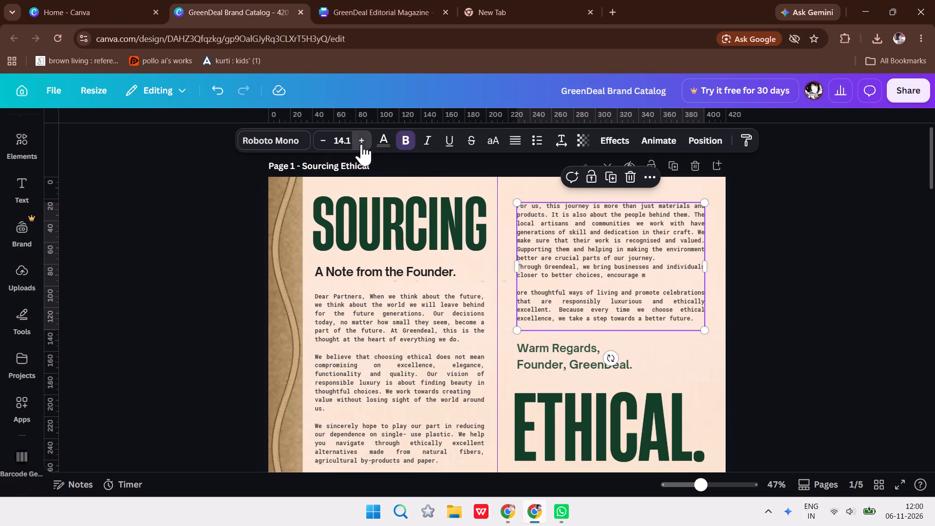
{"action": "left_click", "coordinate": [405, 434]}
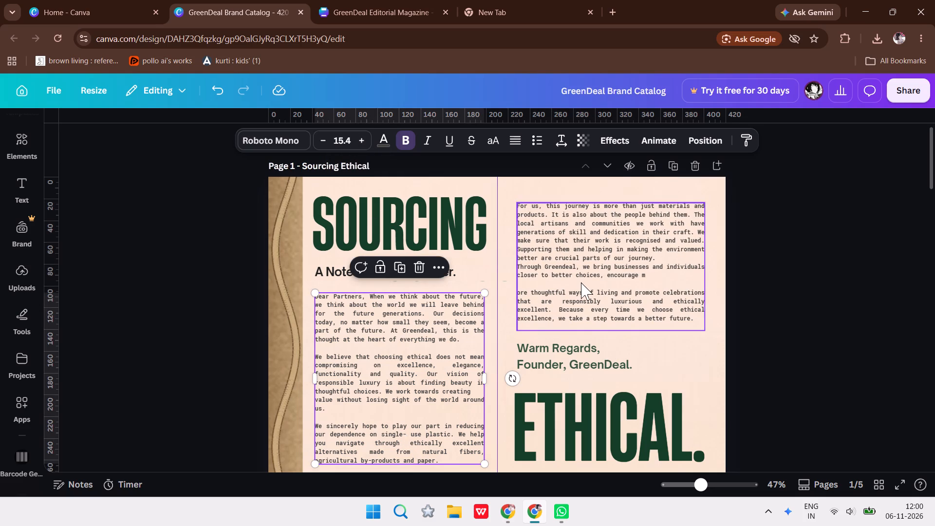
{"action": "left_click", "coordinate": [582, 282]}
{"action": "left_click", "coordinate": [347, 142]}
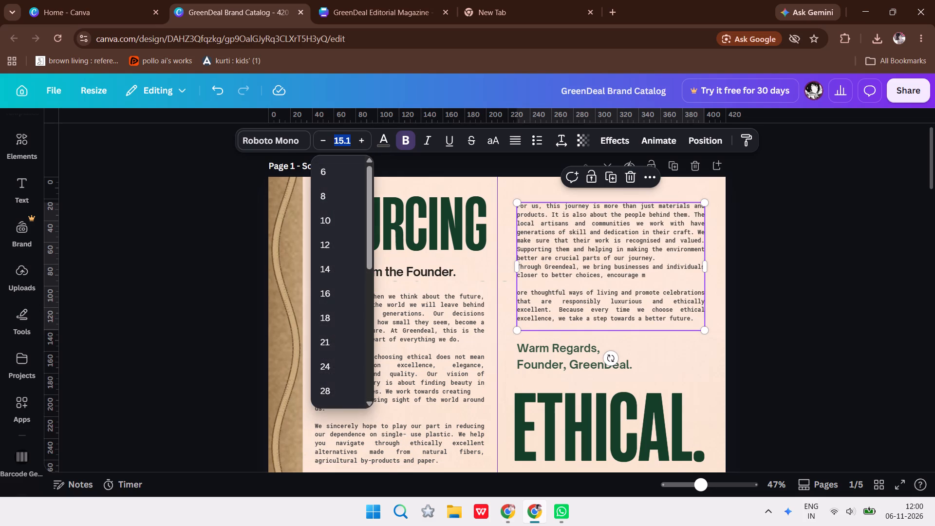
{"action": "key", "text": "BackSpace"}
{"action": "type", "text": "15.4"}
{"action": "key", "text": "Return"}
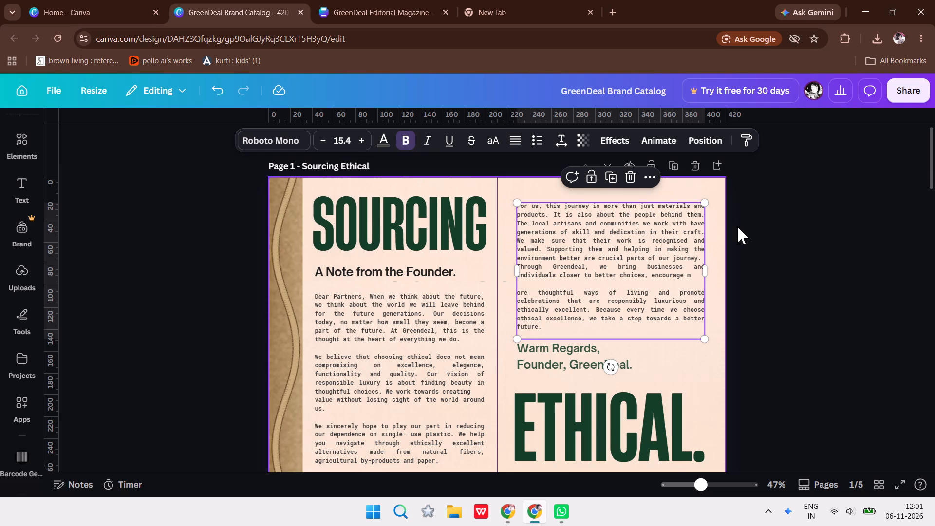
{"action": "left_click", "coordinate": [737, 226]}
Nudge the "Warm Regards," and "Founder, GreenDeal." lines together slightly down, away from the paragraph above.
{"action": "left_click_drag", "start_coordinate": [934, 163], "coordinate": [934, 167]}
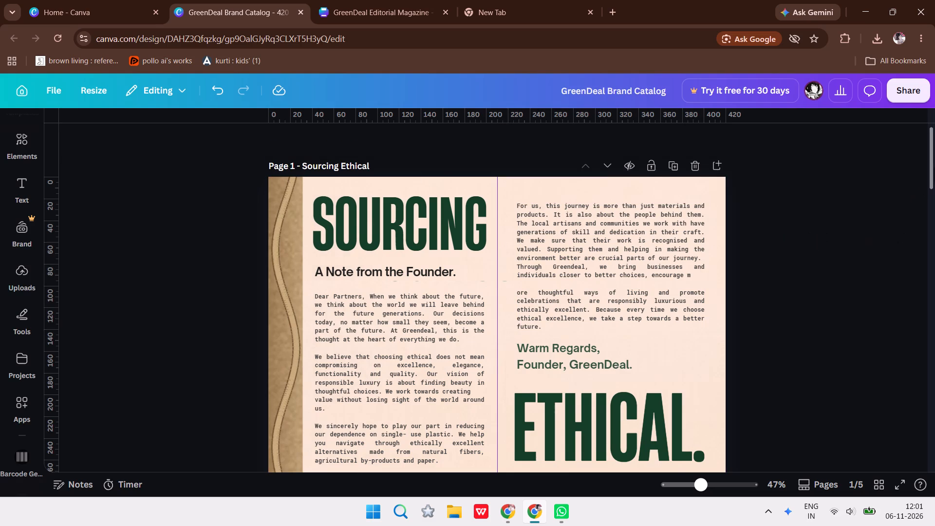
{"action": "left_click_drag", "start_coordinate": [934, 167], "coordinate": [934, 176]}
{"action": "left_click", "coordinate": [567, 283]}
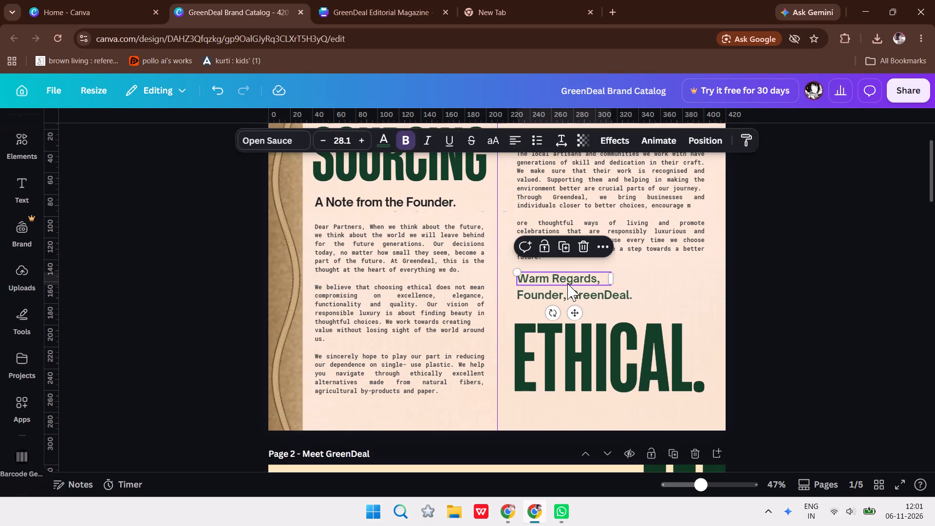
{"action": "left_click", "coordinate": [566, 295], "text": "shift"}
{"action": "key", "text": "Down"}
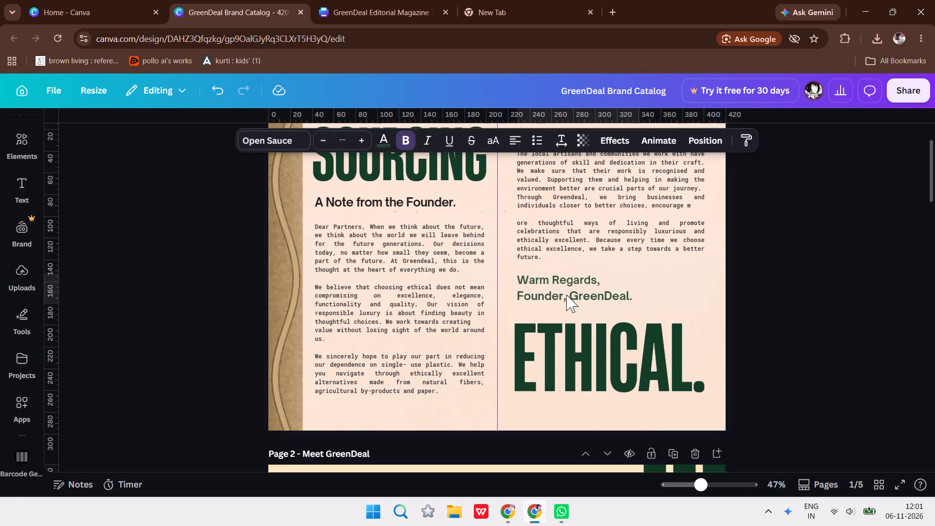
{"action": "key", "text": "Down"}
{"action": "key", "text": "Down"}
Nudge the "ETHICAL." heading slightly down to leave more space below the founder's sign-off.
{"action": "left_click", "coordinate": [616, 361]}
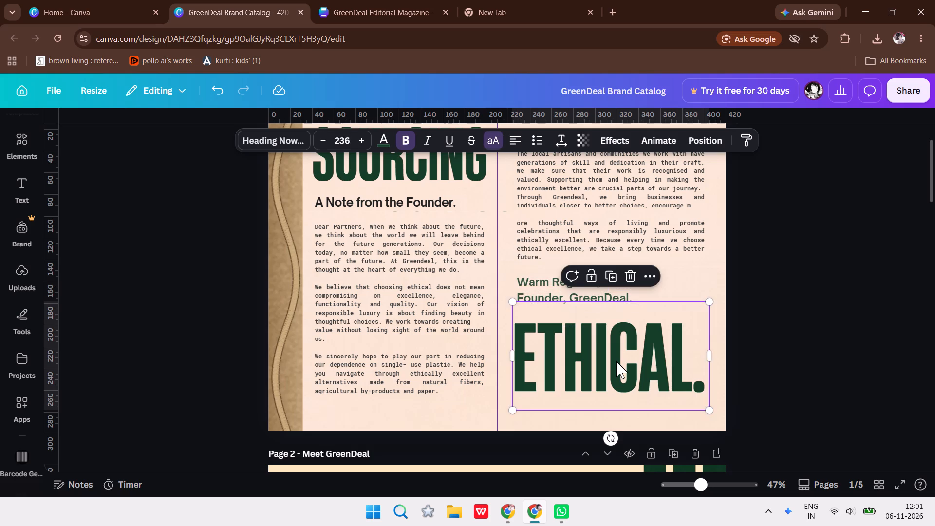
{"action": "key", "text": "Up"}
{"action": "key", "text": "Down"}
{"action": "key", "text": "Down"}
{"action": "key", "text": "Down"}
{"action": "key", "text": "Down"}
{"action": "key", "text": "Down"}
{"action": "key", "text": "Down"}
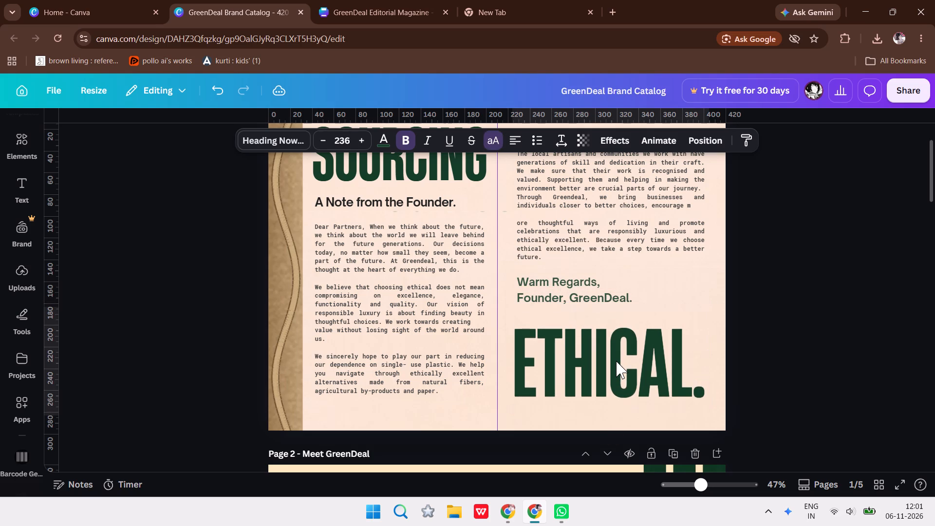
{"action": "key", "text": "Down"}
{"action": "key", "text": "Down"}
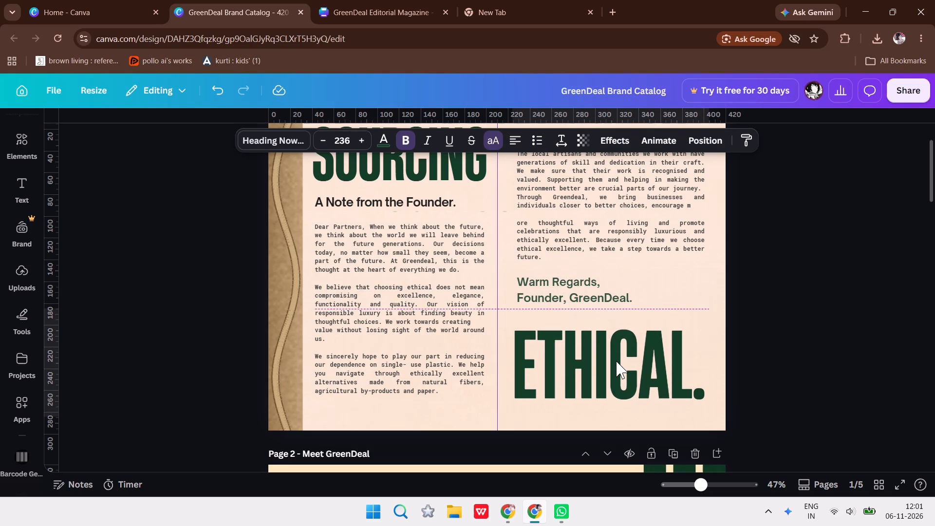
{"action": "key", "text": "Up"}
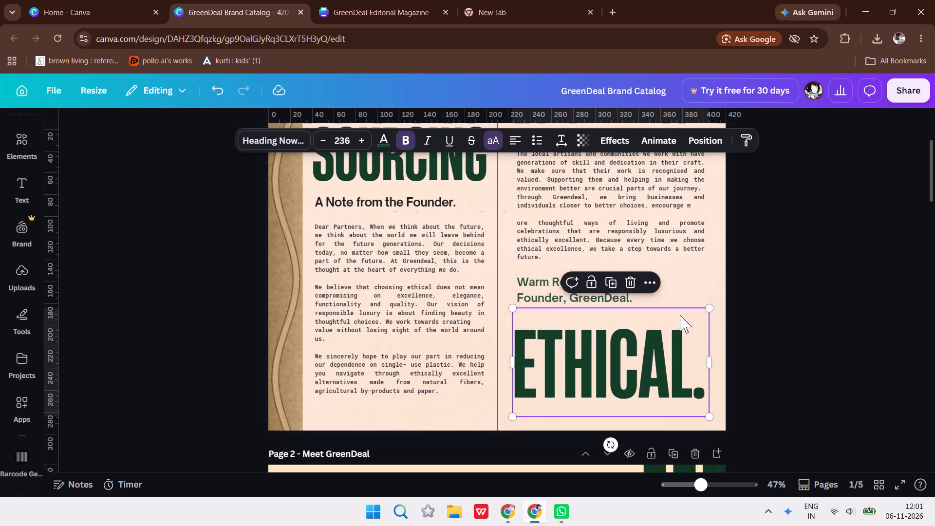
Scale the "ETHICAL." heading up to size 248 and nudge it slightly left.
{"action": "left_click_drag", "start_coordinate": [711, 303], "coordinate": [719, 296]}
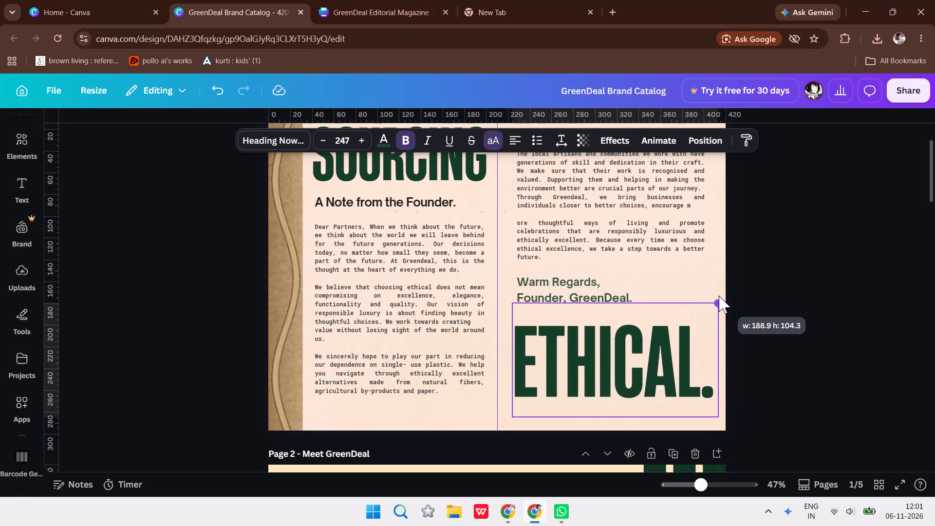
{"action": "left_click_drag", "start_coordinate": [719, 296], "coordinate": [720, 295]}
{"action": "left_click", "coordinate": [800, 308]}
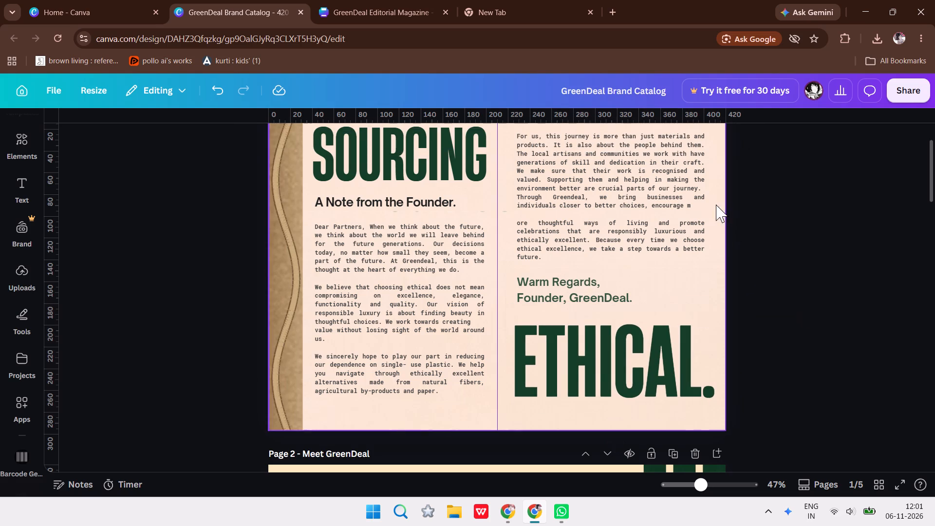
{"action": "left_click", "coordinate": [639, 382]}
{"action": "key", "text": "Left"}
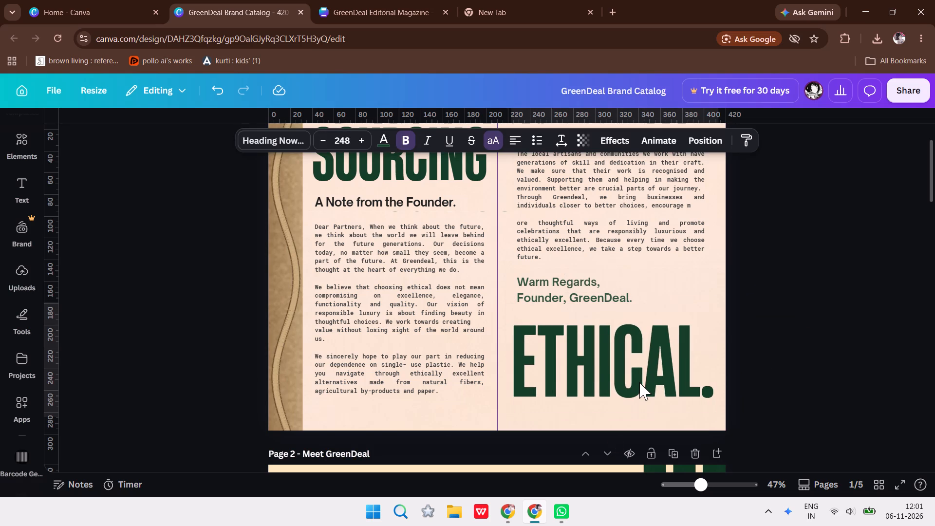
Nudge the brown textured strip with the wavy line along page 1's left edge slightly down and left.
{"action": "left_click", "coordinate": [834, 355]}
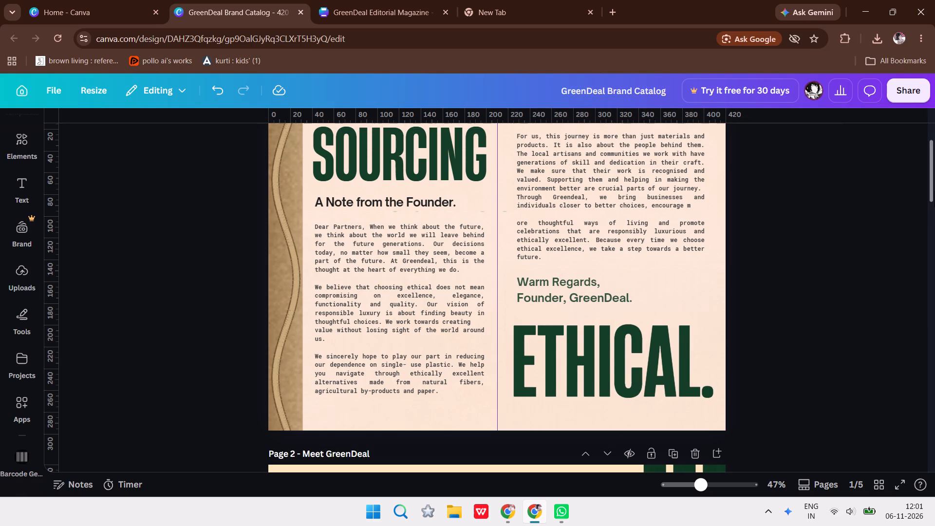
{"action": "left_click_drag", "start_coordinate": [934, 191], "coordinate": [934, 182]}
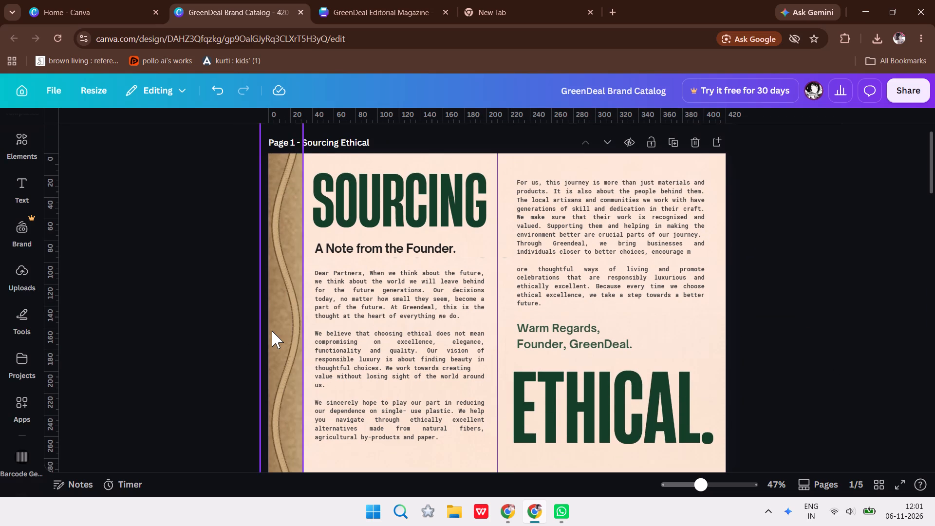
{"action": "left_click", "coordinate": [272, 331]}
{"action": "key", "text": "Down"}
{"action": "key", "text": "Left"}
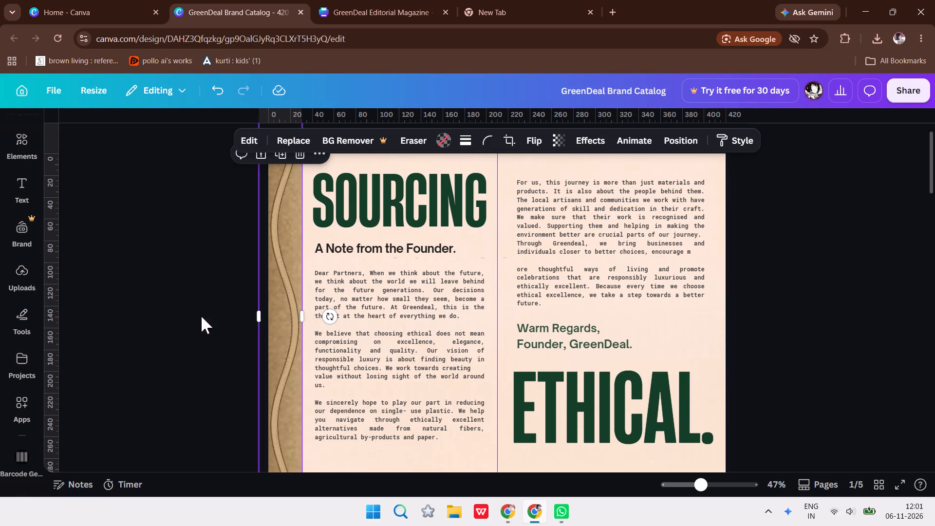
{"action": "left_click", "coordinate": [187, 310]}
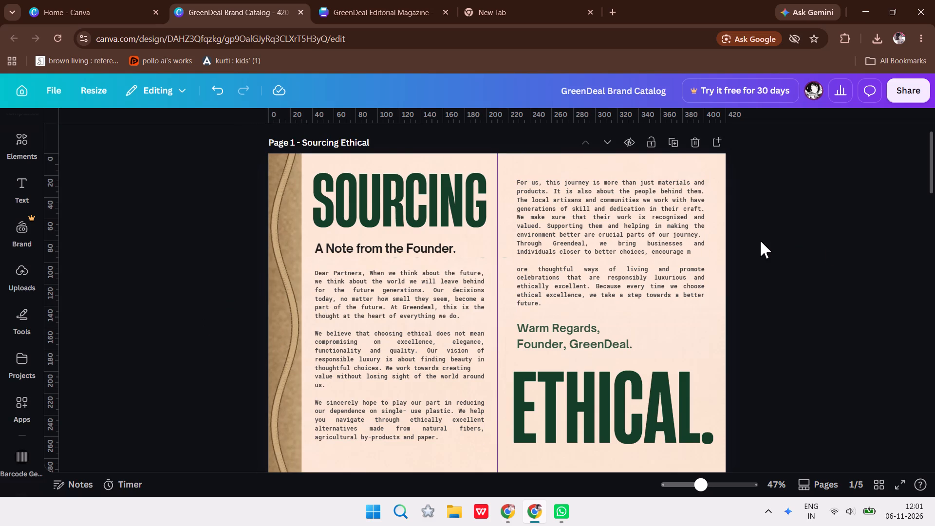
Review the layouts of pages 2 to 5 of the catalog, from "Meet GreenDeal" through "All 16 Materials".
{"action": "left_click", "coordinate": [852, 247]}
{"action": "left_click_drag", "start_coordinate": [934, 195], "coordinate": [934, 200]}
{"action": "left_click_drag", "start_coordinate": [934, 200], "coordinate": [934, 257]}
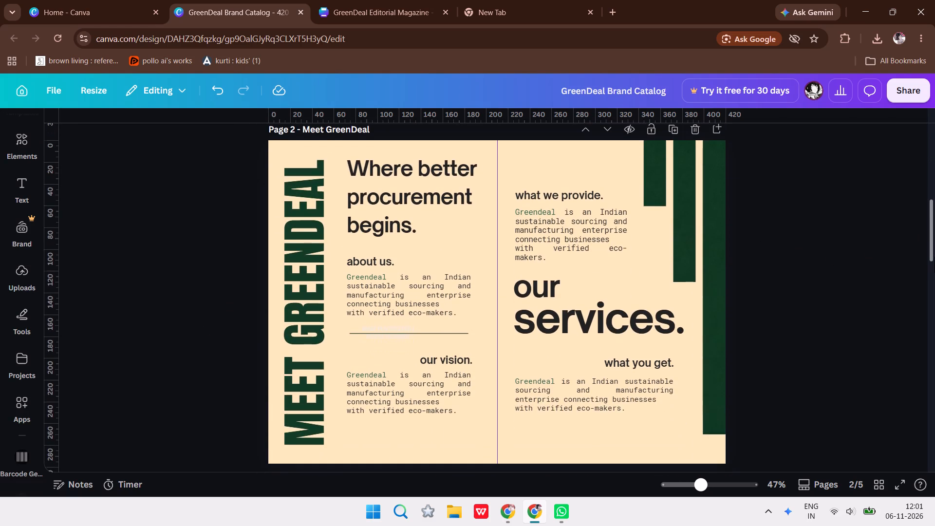
{"action": "left_click_drag", "start_coordinate": [934, 257], "coordinate": [934, 270]}
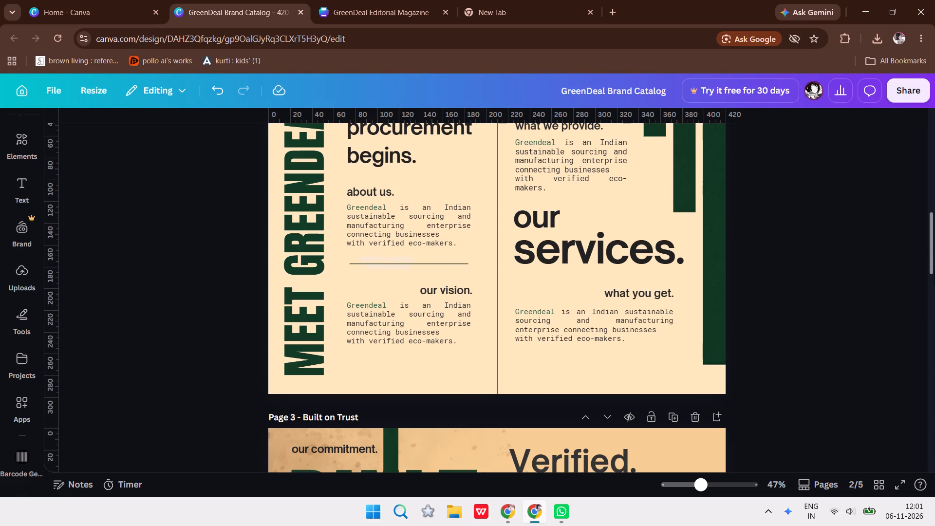
{"action": "left_click_drag", "start_coordinate": [934, 270], "coordinate": [934, 326]}
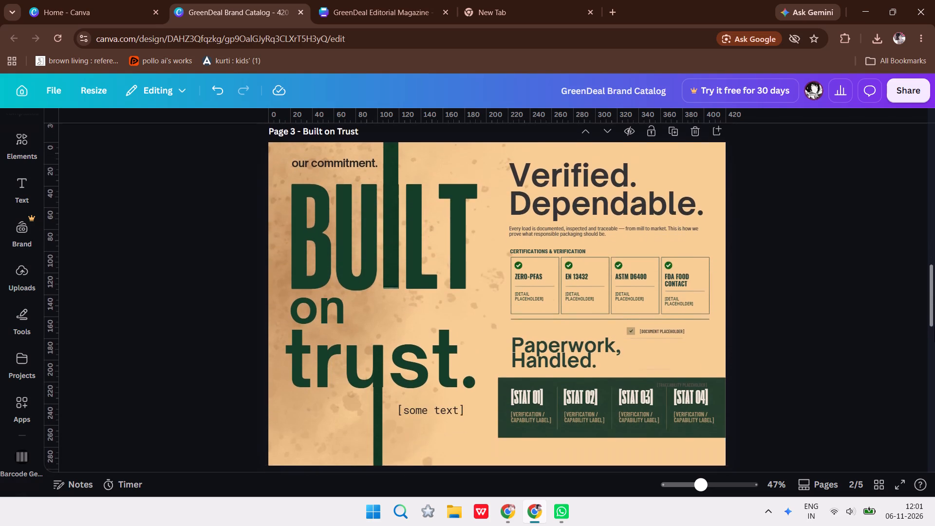
{"action": "left_click_drag", "start_coordinate": [934, 326], "coordinate": [934, 360]}
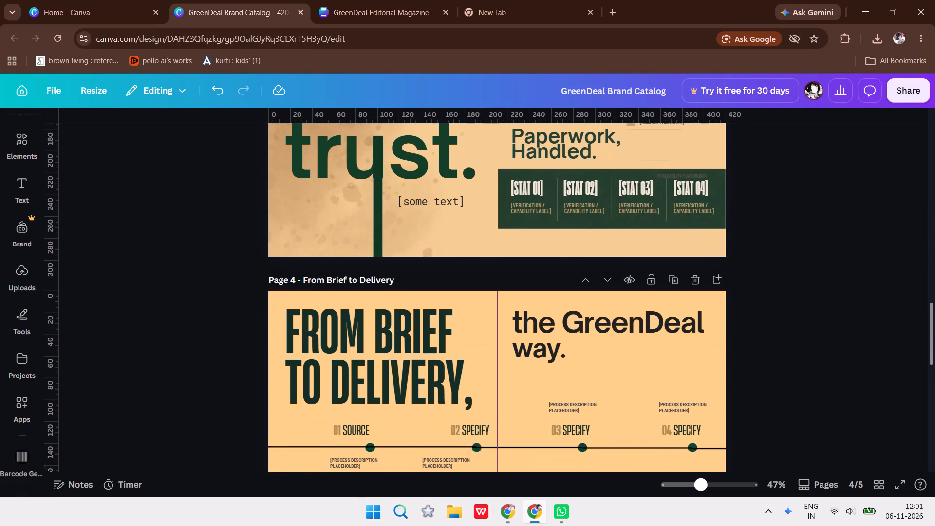
{"action": "left_click_drag", "start_coordinate": [934, 360], "coordinate": [918, 412]}
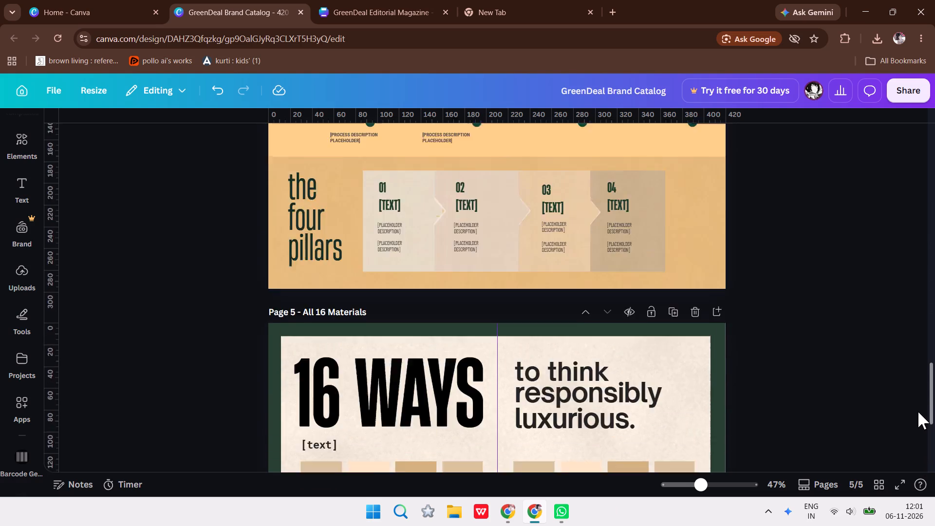
{"action": "left_click_drag", "start_coordinate": [918, 412], "coordinate": [918, 383]}
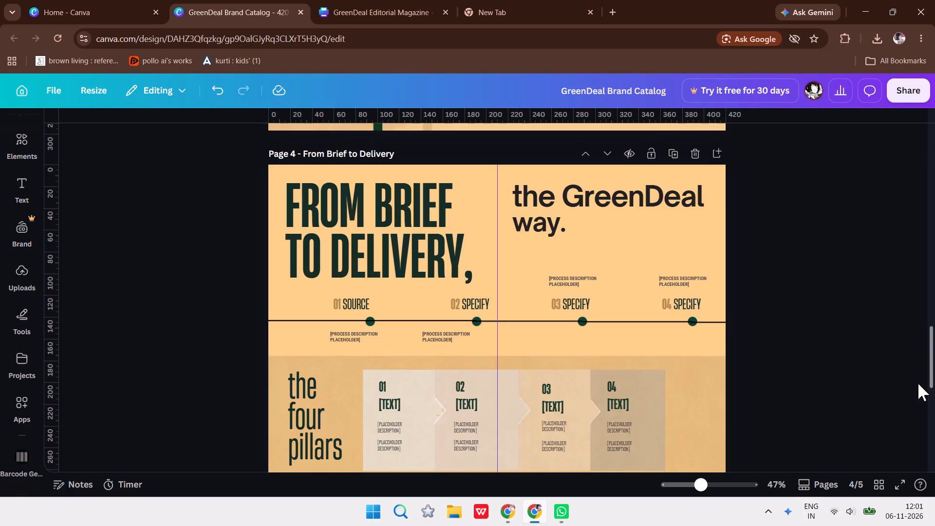
Review the catalog spreads from "Sourcing Ethical" through "From Brief to Delivery" to the end of "All 16 Materials".
{"action": "left_click_drag", "start_coordinate": [918, 383], "coordinate": [934, 448]}
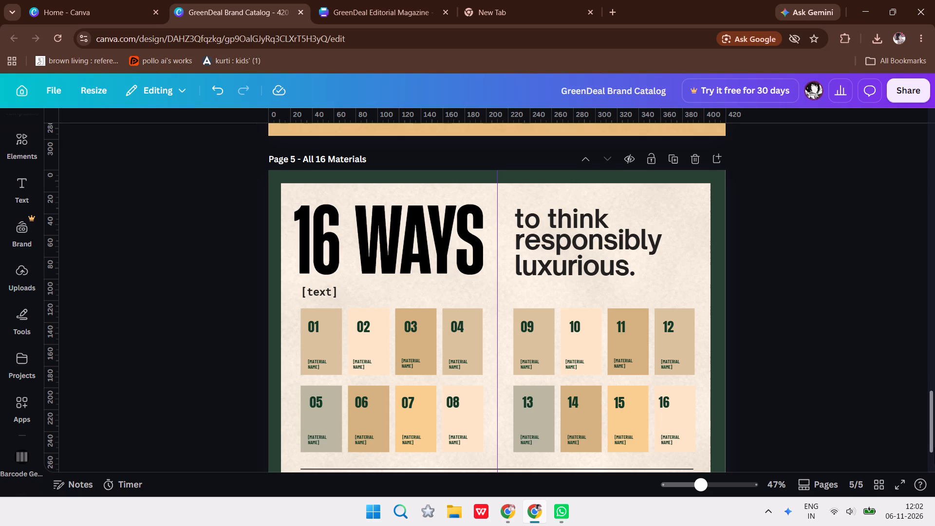
{"action": "left_click_drag", "start_coordinate": [934, 448], "coordinate": [934, 472]}
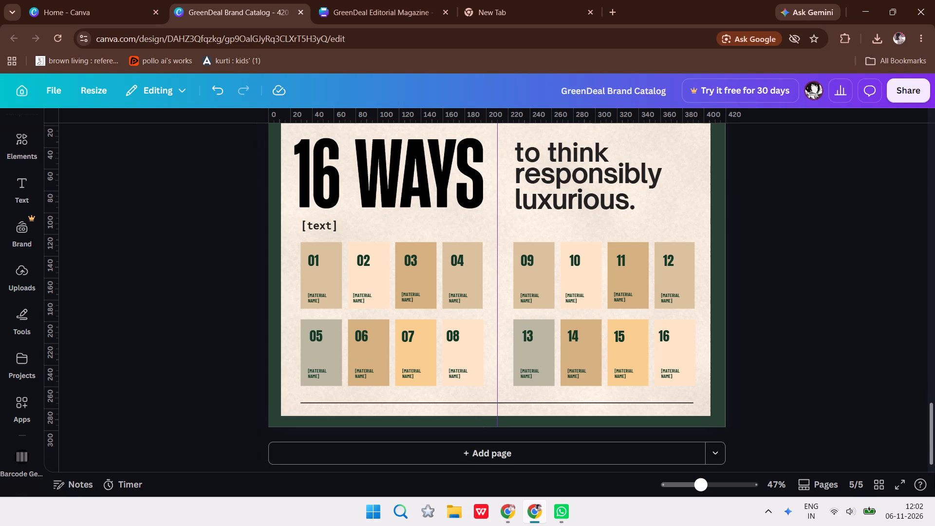
{"action": "left_click_drag", "start_coordinate": [934, 472], "coordinate": [934, 472]}
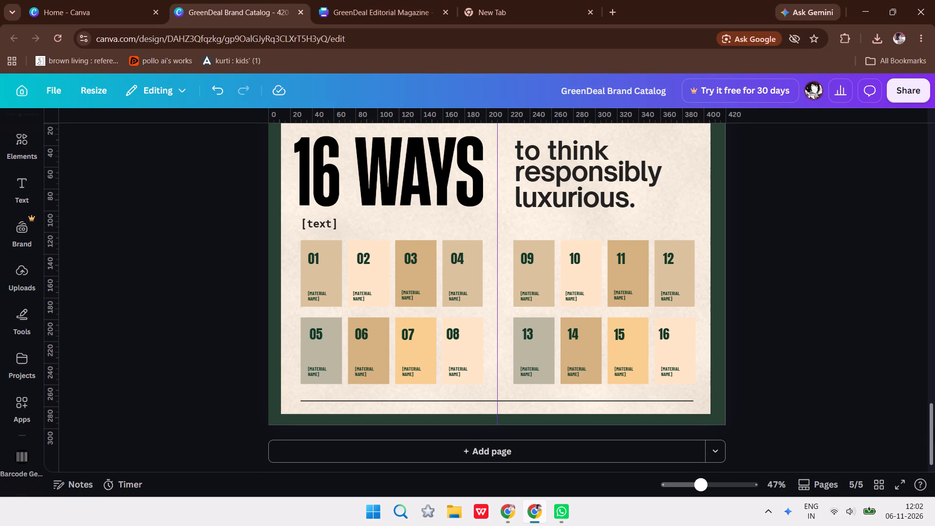
{"action": "left_click_drag", "start_coordinate": [934, 428], "coordinate": [928, 134]}
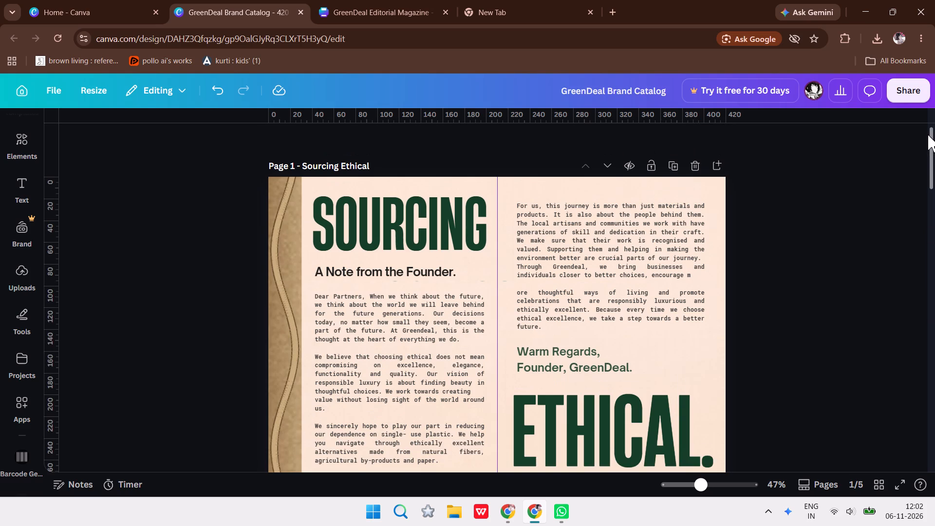
{"action": "left_click_drag", "start_coordinate": [928, 134], "coordinate": [934, 350]}
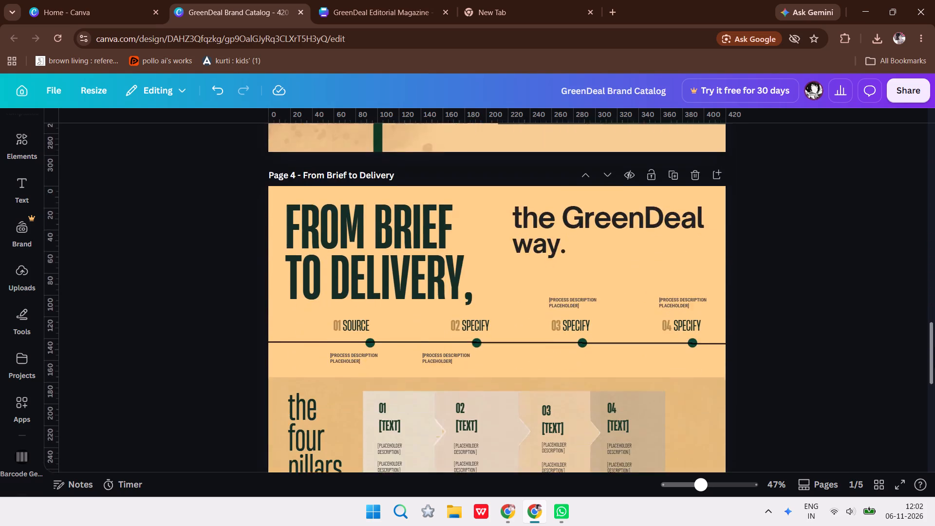
{"action": "left_click_drag", "start_coordinate": [934, 350], "coordinate": [934, 500]}
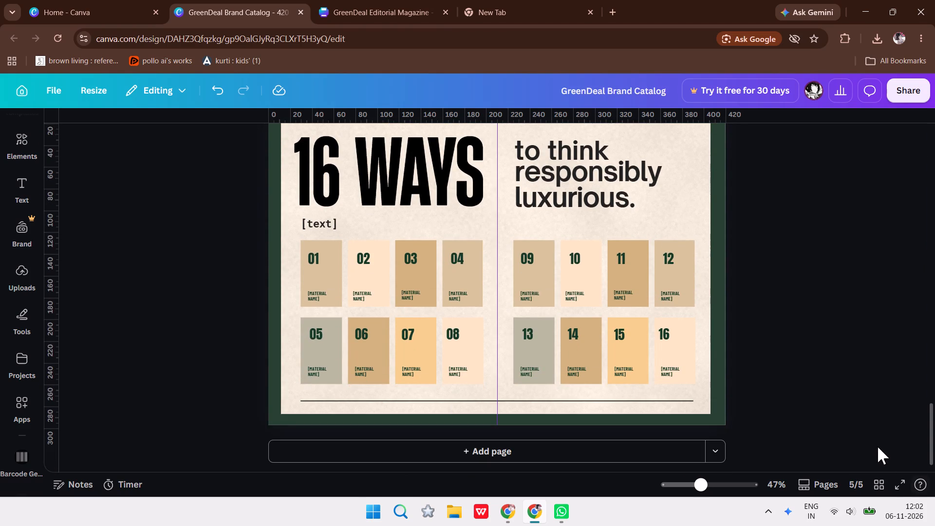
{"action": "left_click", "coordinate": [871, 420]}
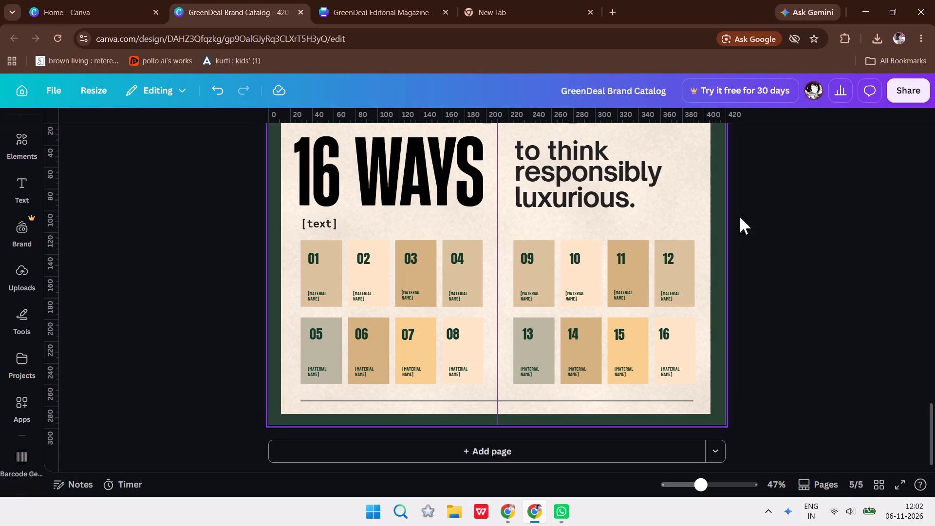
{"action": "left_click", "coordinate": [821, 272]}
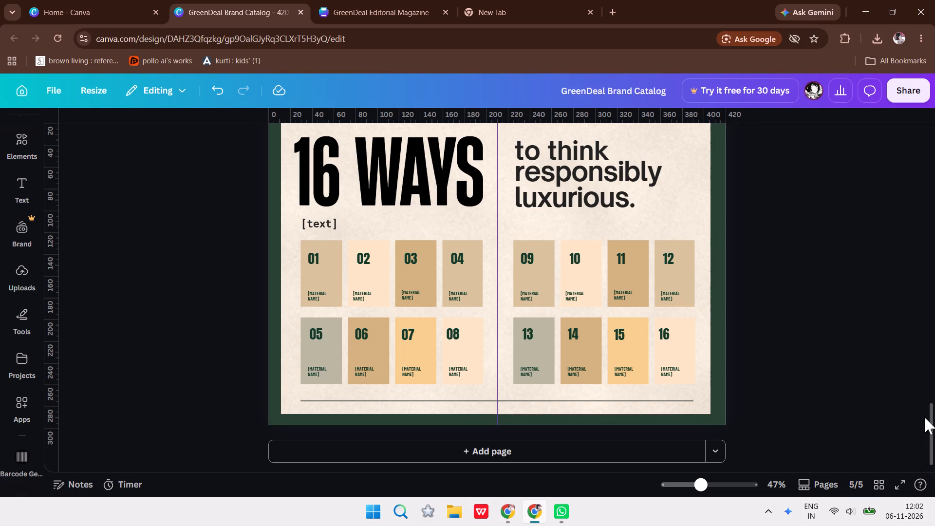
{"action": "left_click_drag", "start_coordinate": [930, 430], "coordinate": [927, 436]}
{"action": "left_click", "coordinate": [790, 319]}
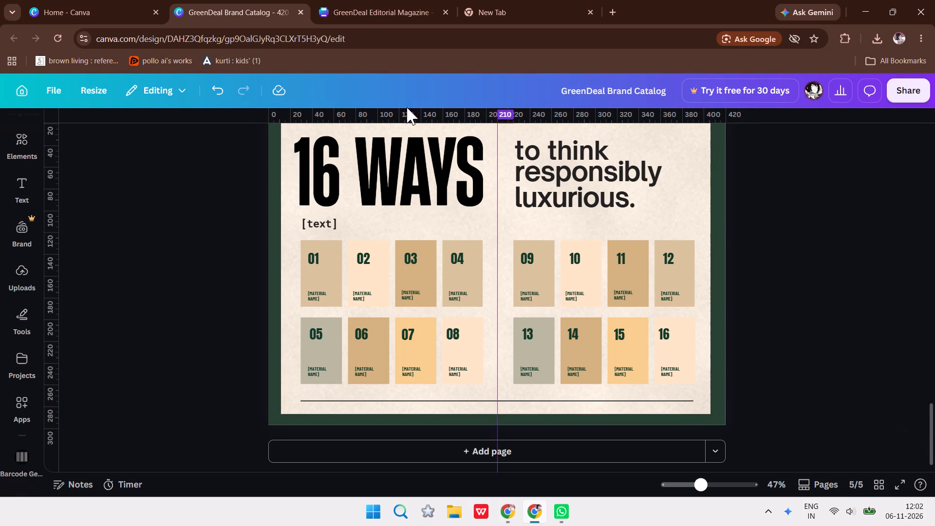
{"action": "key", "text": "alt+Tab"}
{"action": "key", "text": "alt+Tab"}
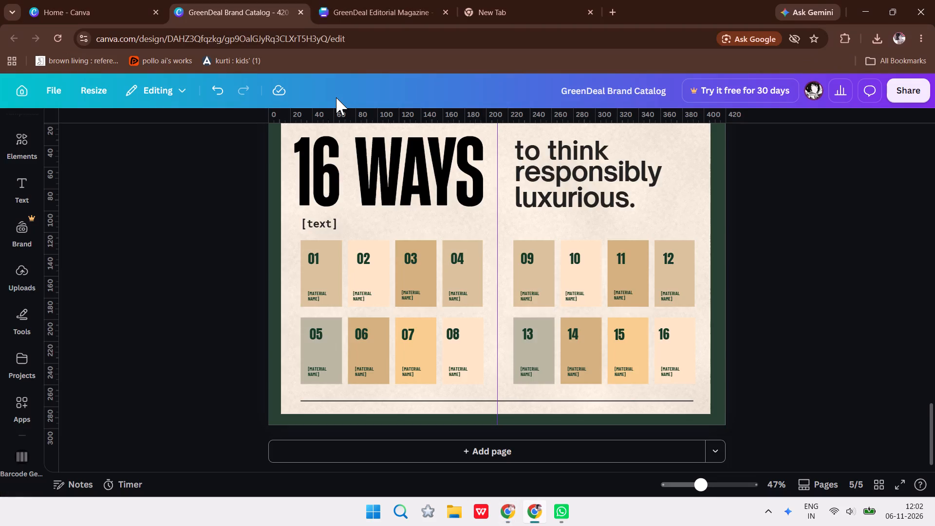